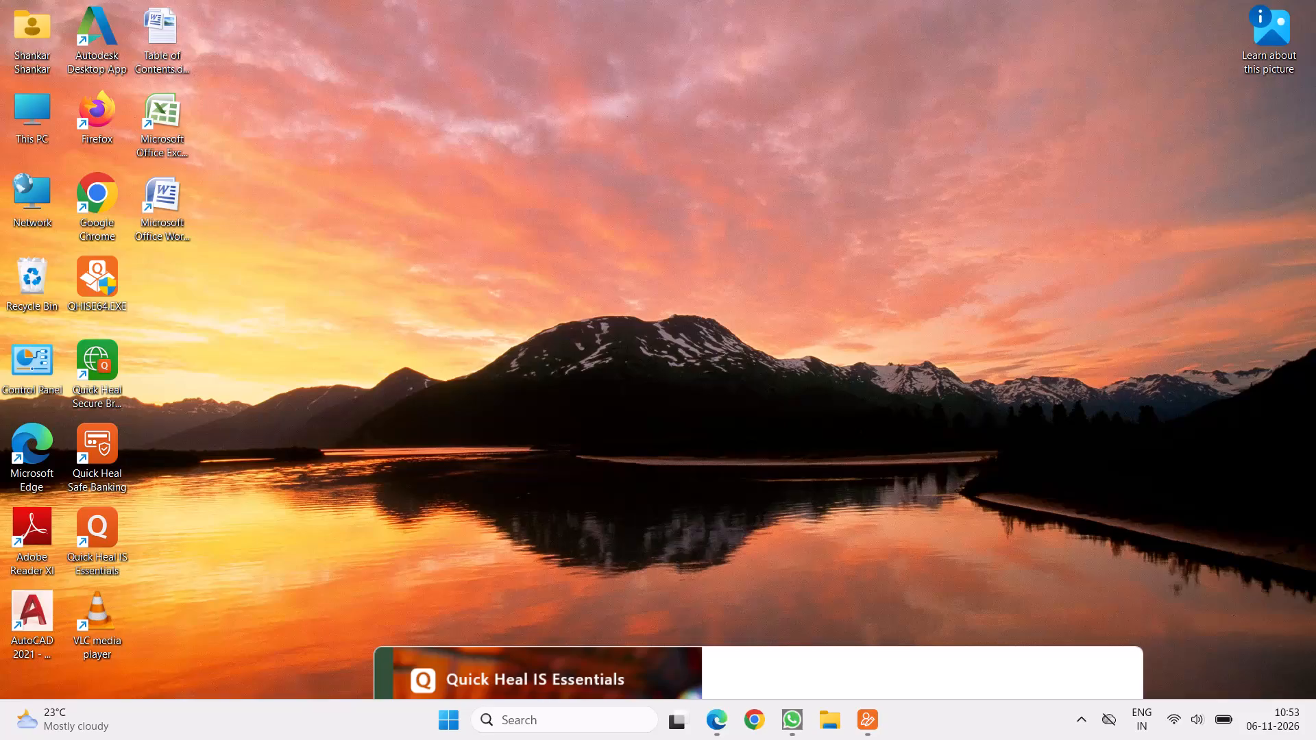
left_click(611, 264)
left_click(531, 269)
Open the 182(2) zinc sheet protection workbook from D:, DOCUMENTS-1, 1-ESTIMATES & BILLS, 1.MODIFIED ESTIMATES-26.
double_click(34, 117)
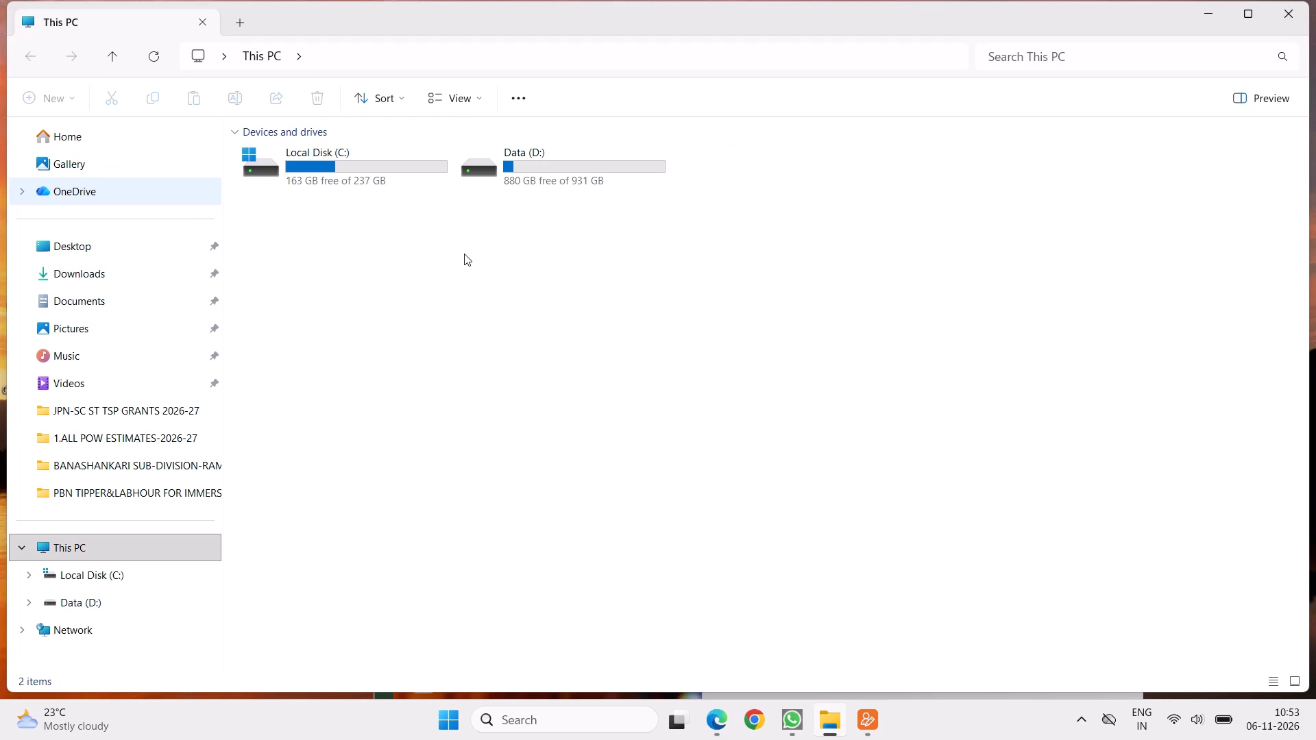
double_click(532, 167)
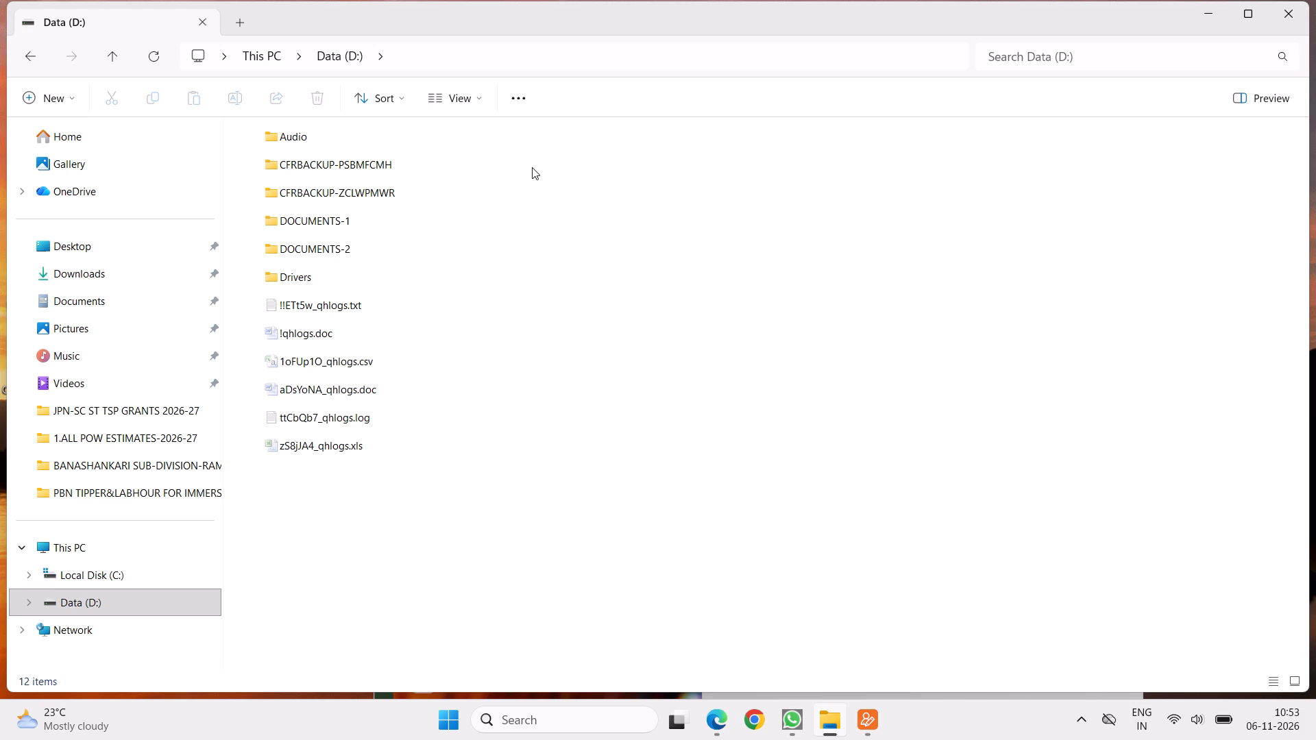
double_click(325, 219)
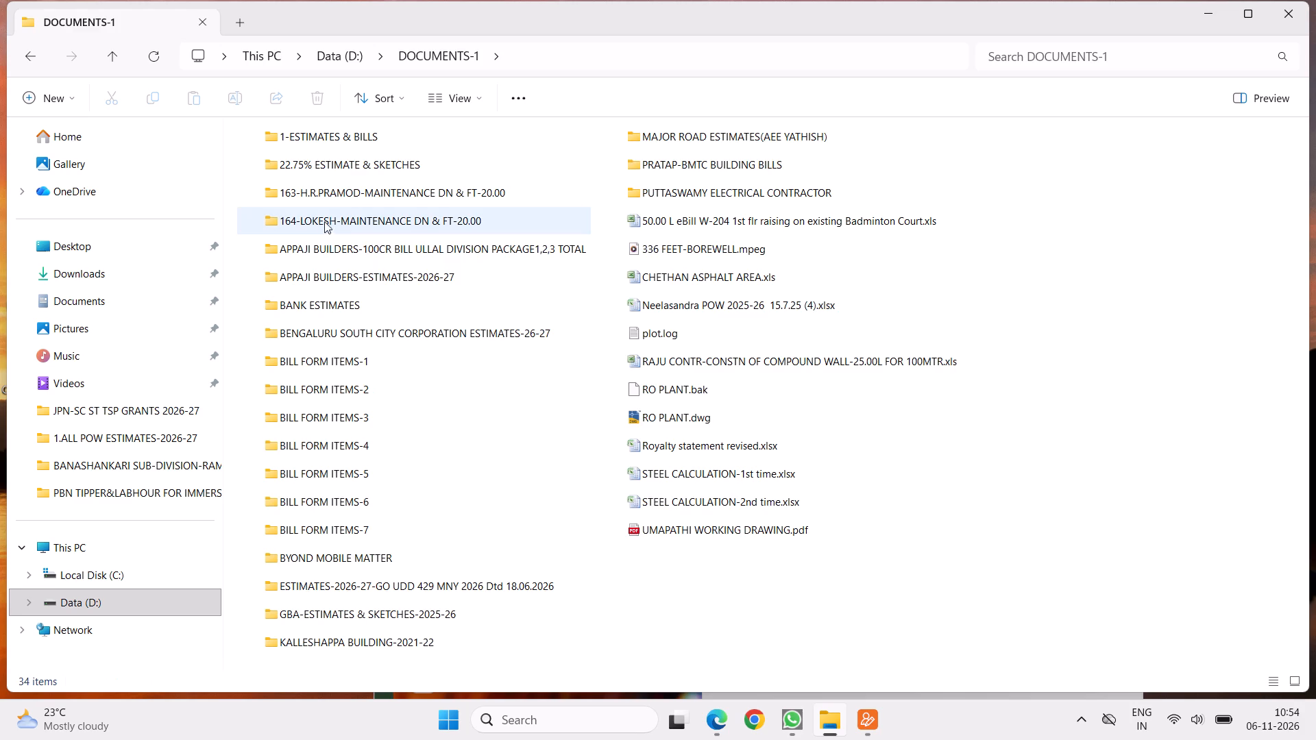
double_click(339, 136)
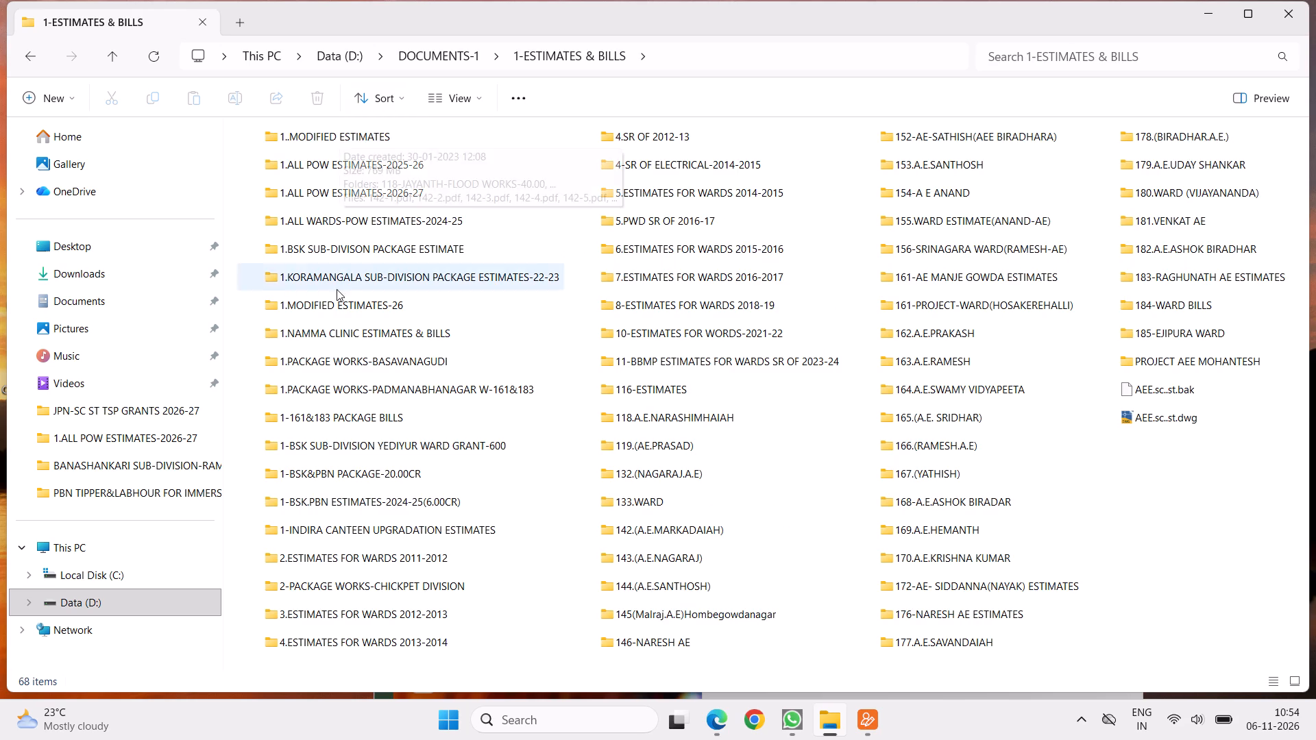
double_click(336, 308)
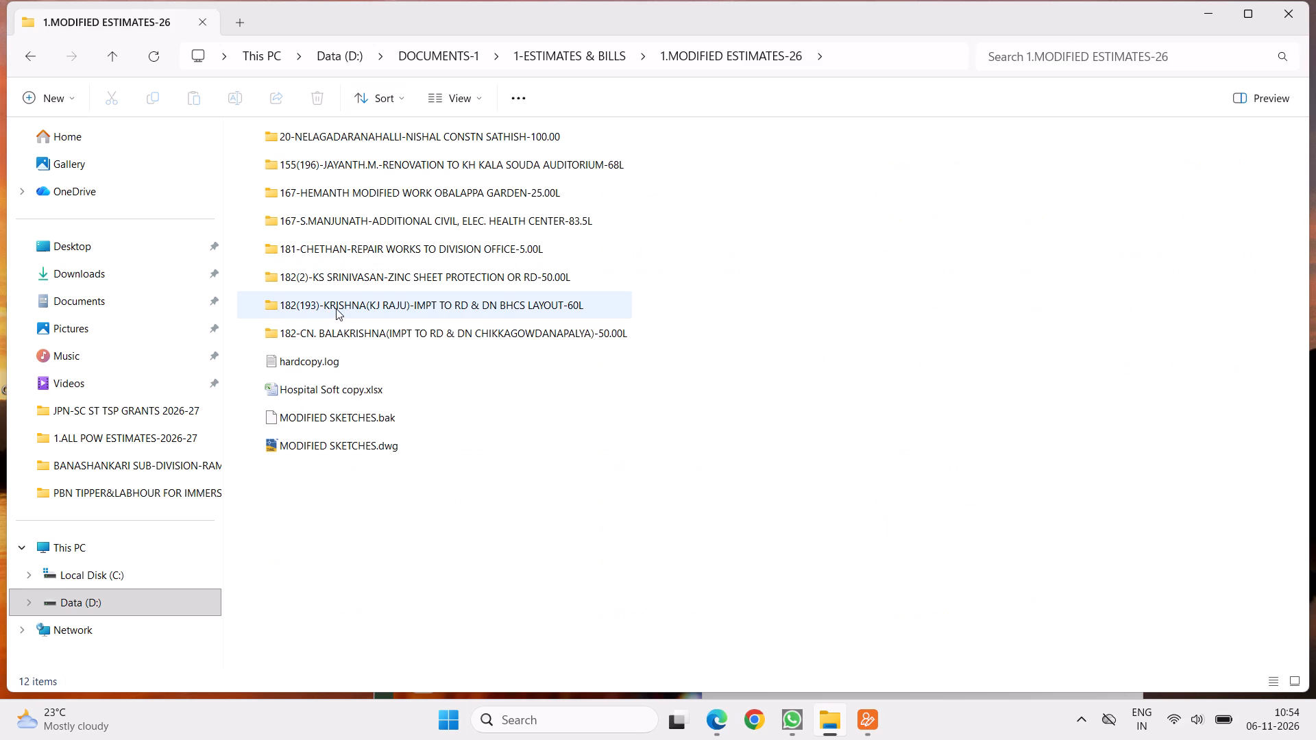
double_click(397, 273)
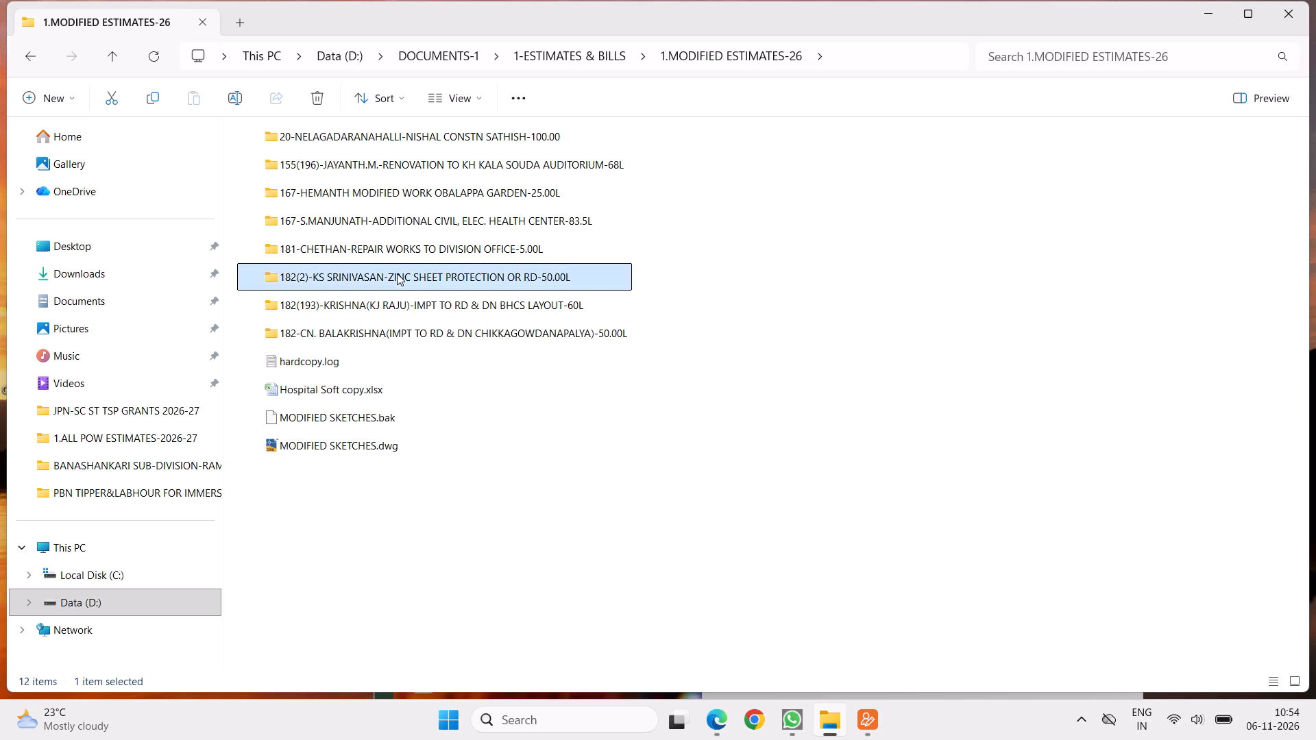
double_click(395, 133)
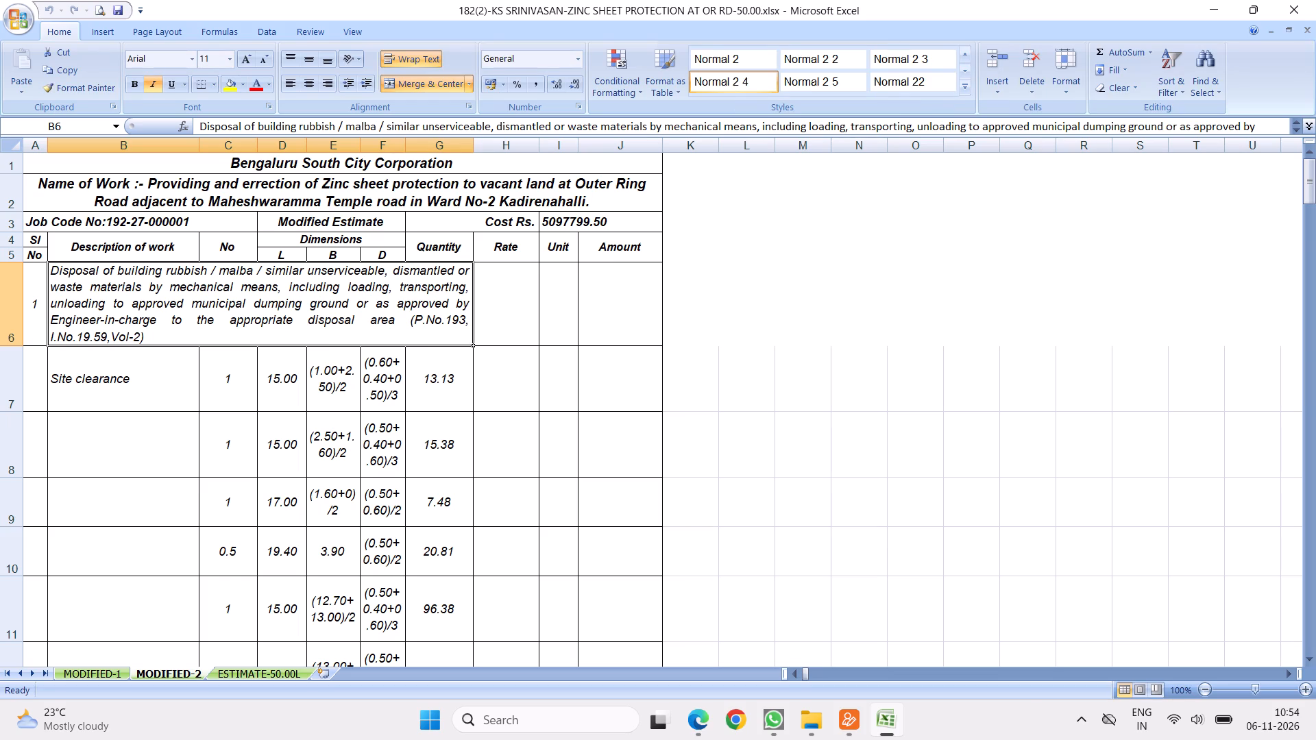
Examine the MODIFIED-2 and MODIFIED-1 sheets, comparing their headings, closing totals and certificate sections.
left_click(326, 295)
left_click_drag(1309, 188, 1300, 724)
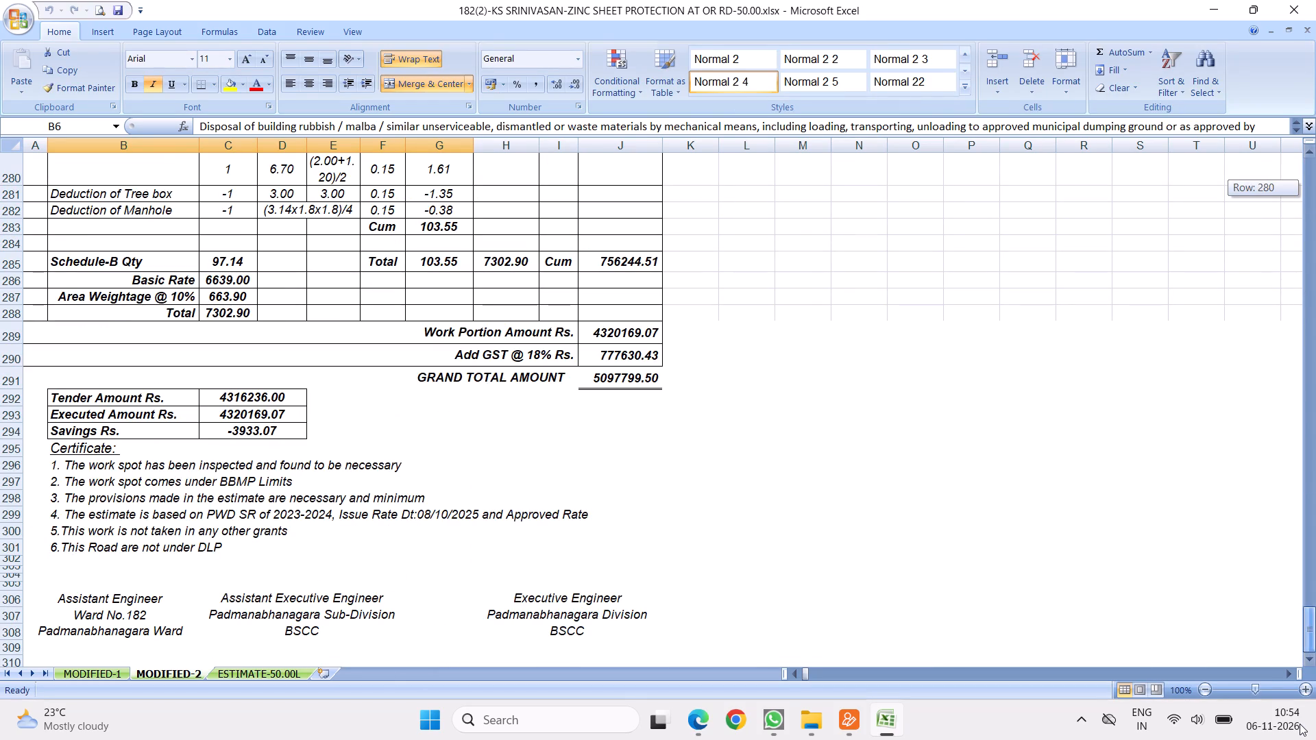
left_click_drag(1300, 724, 1315, 128)
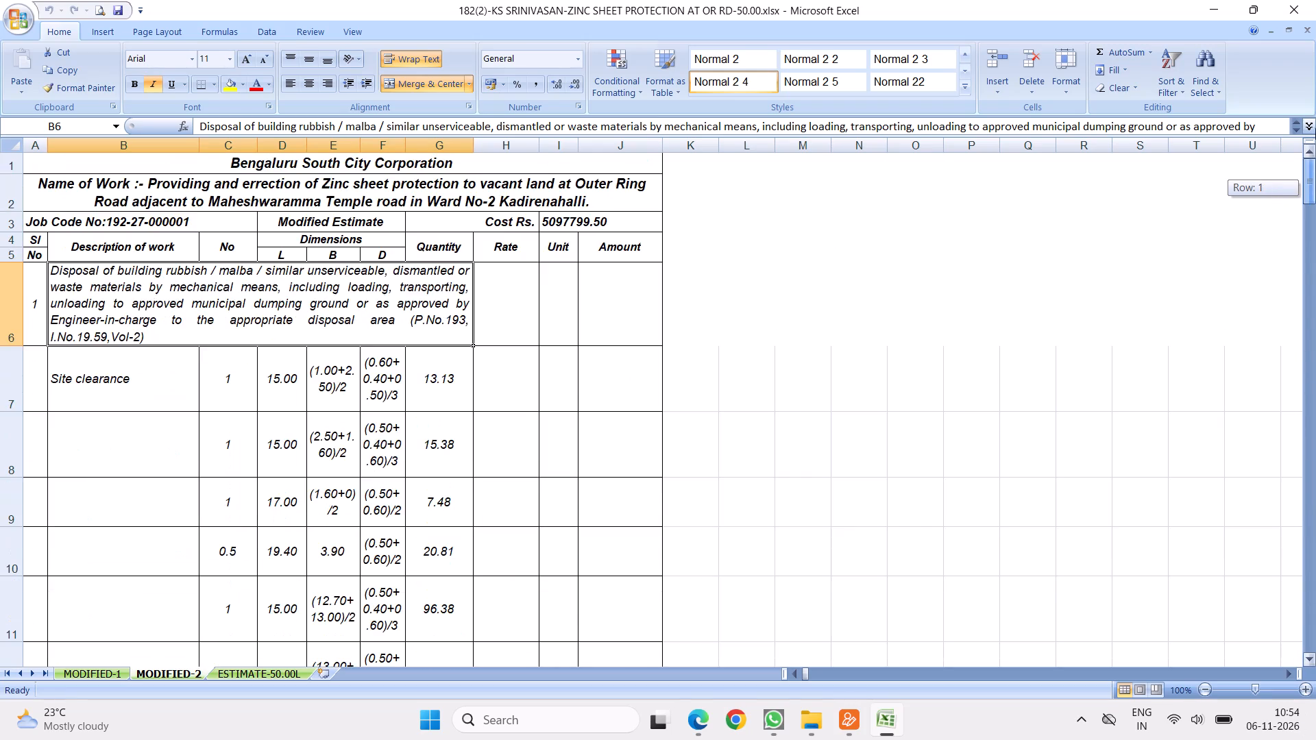
left_click_drag(1315, 128, 1239, 717)
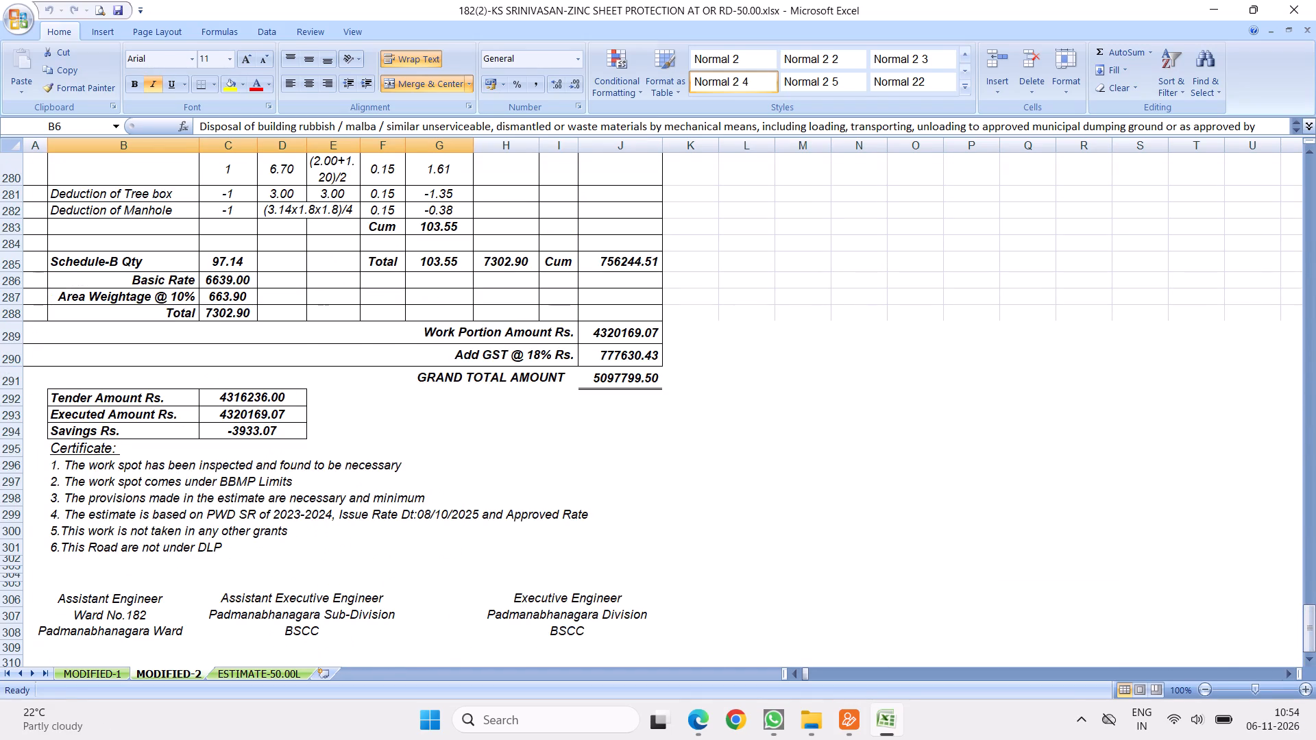
scroll(496, 352, "up", 7)
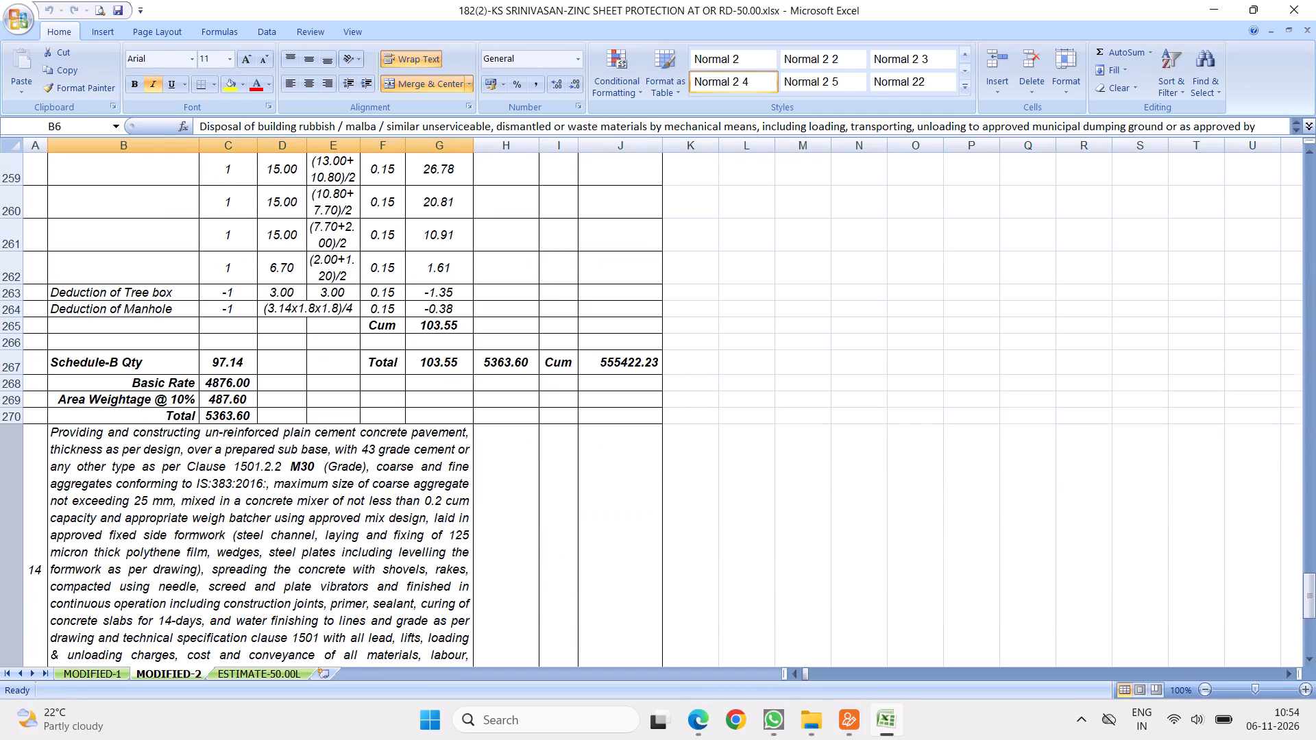
left_click(90, 669)
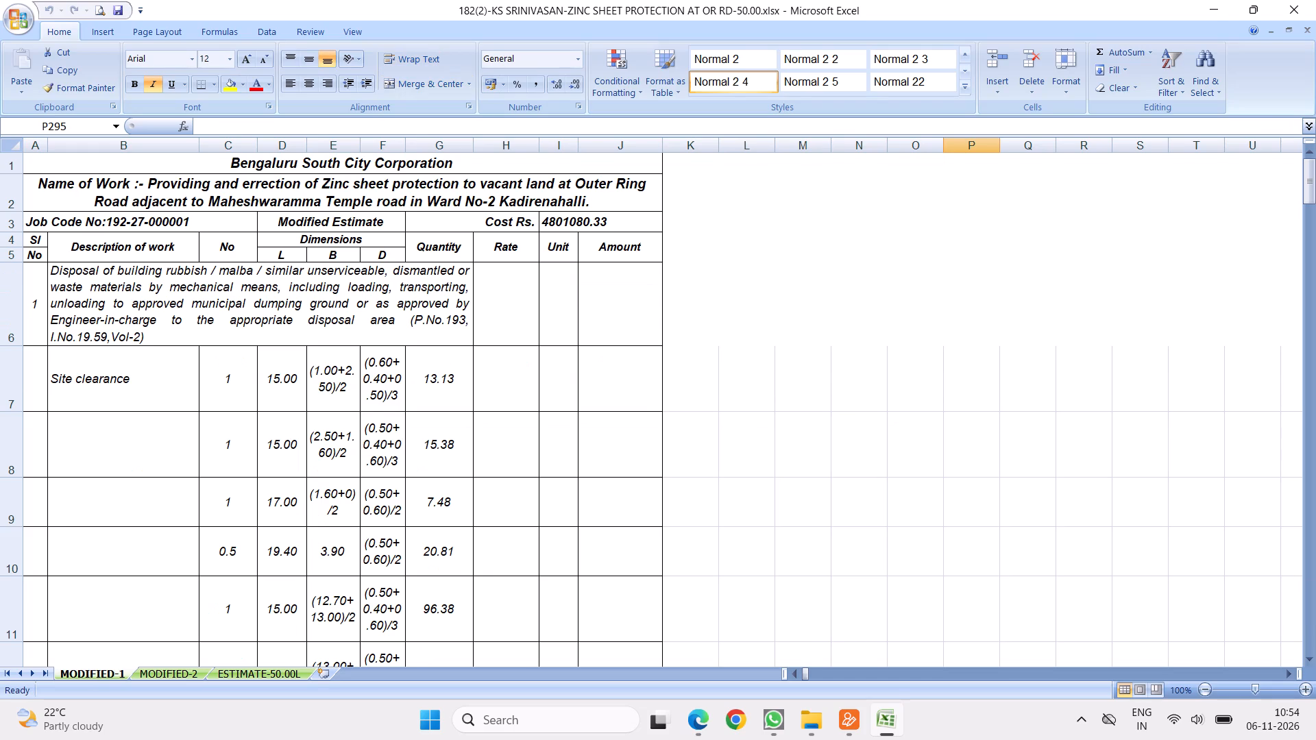
left_click_drag(1307, 188, 1300, 717)
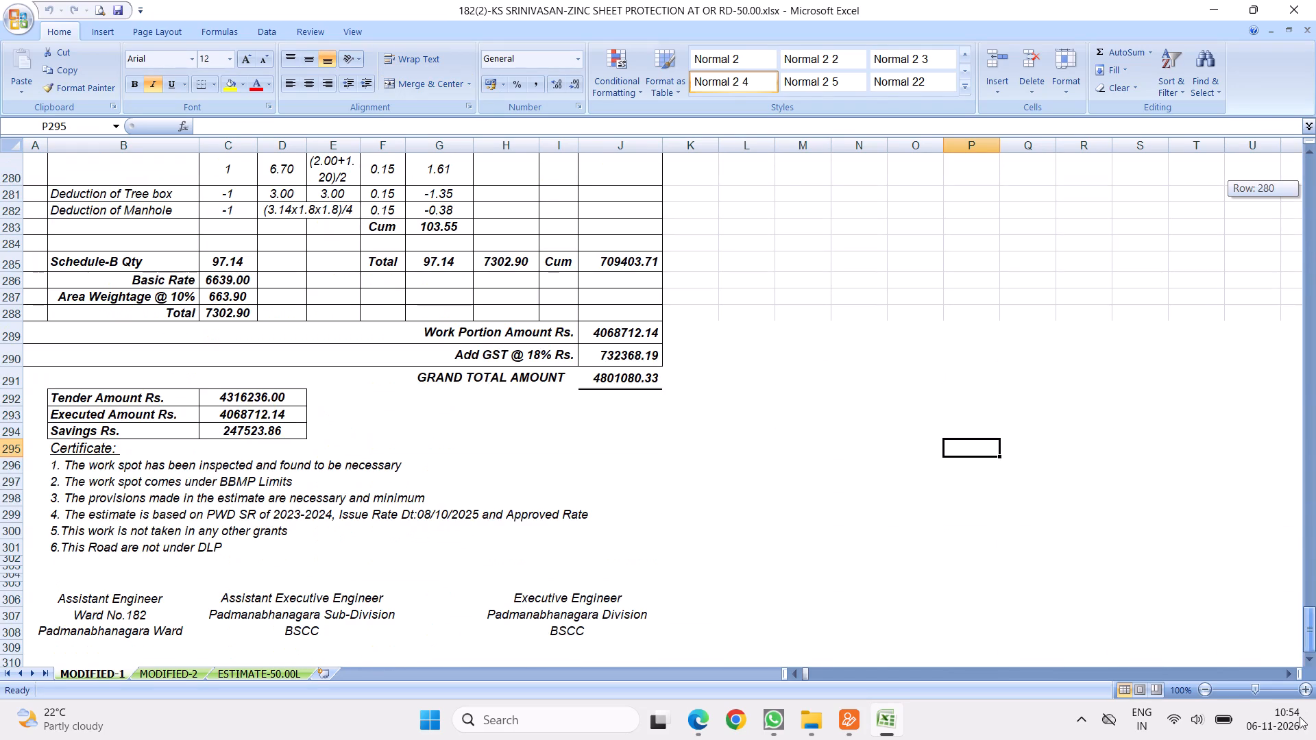
left_click_drag(1300, 717, 1311, 119)
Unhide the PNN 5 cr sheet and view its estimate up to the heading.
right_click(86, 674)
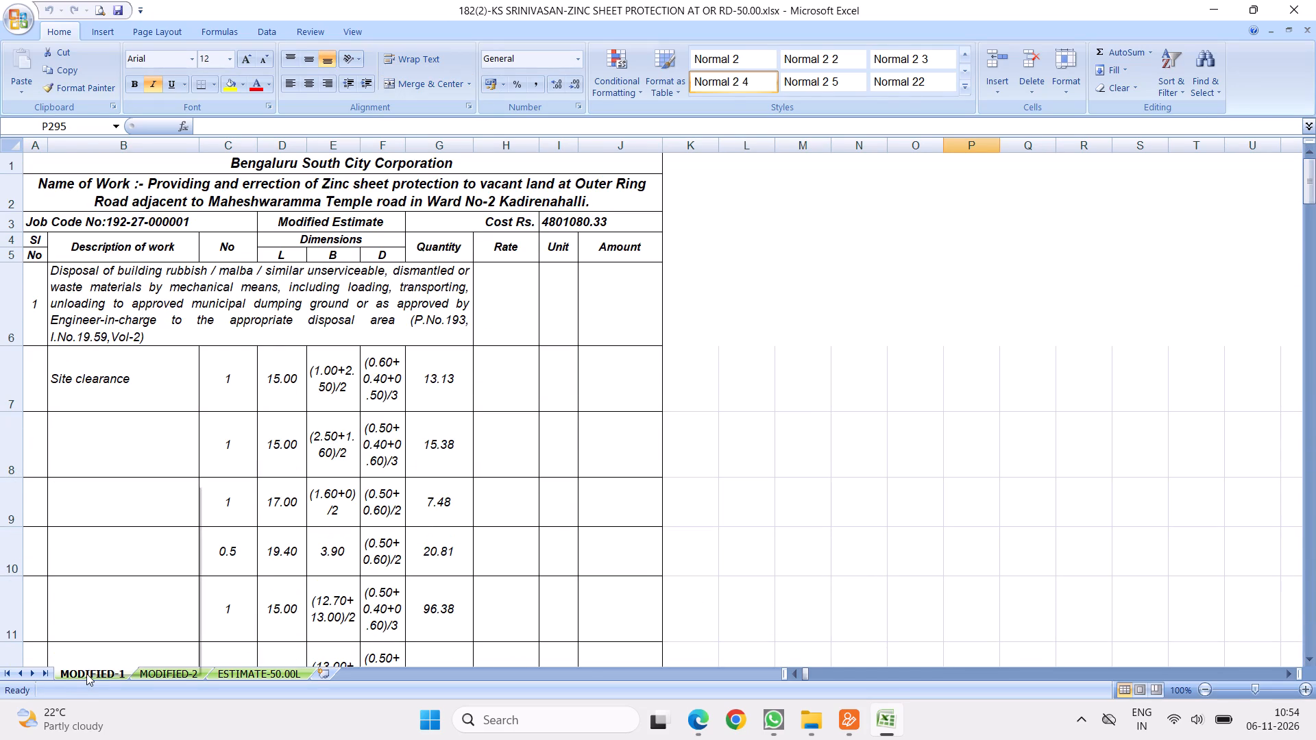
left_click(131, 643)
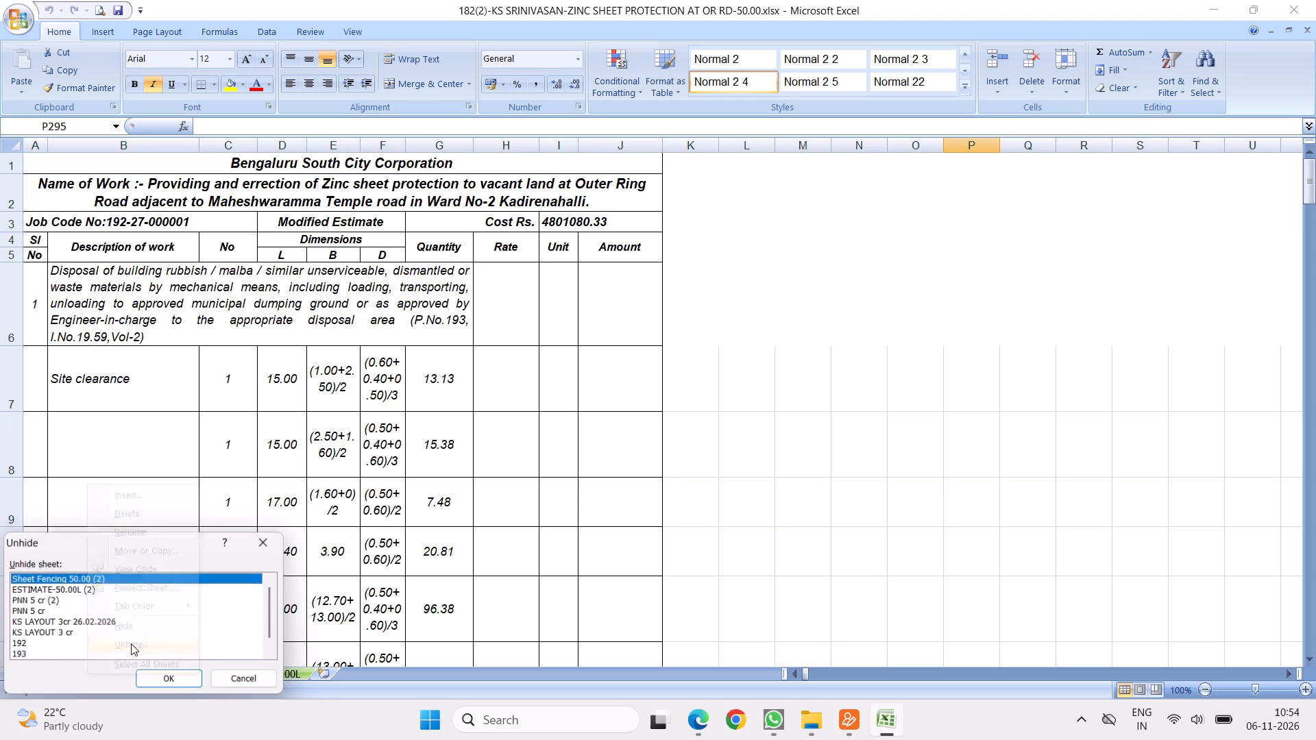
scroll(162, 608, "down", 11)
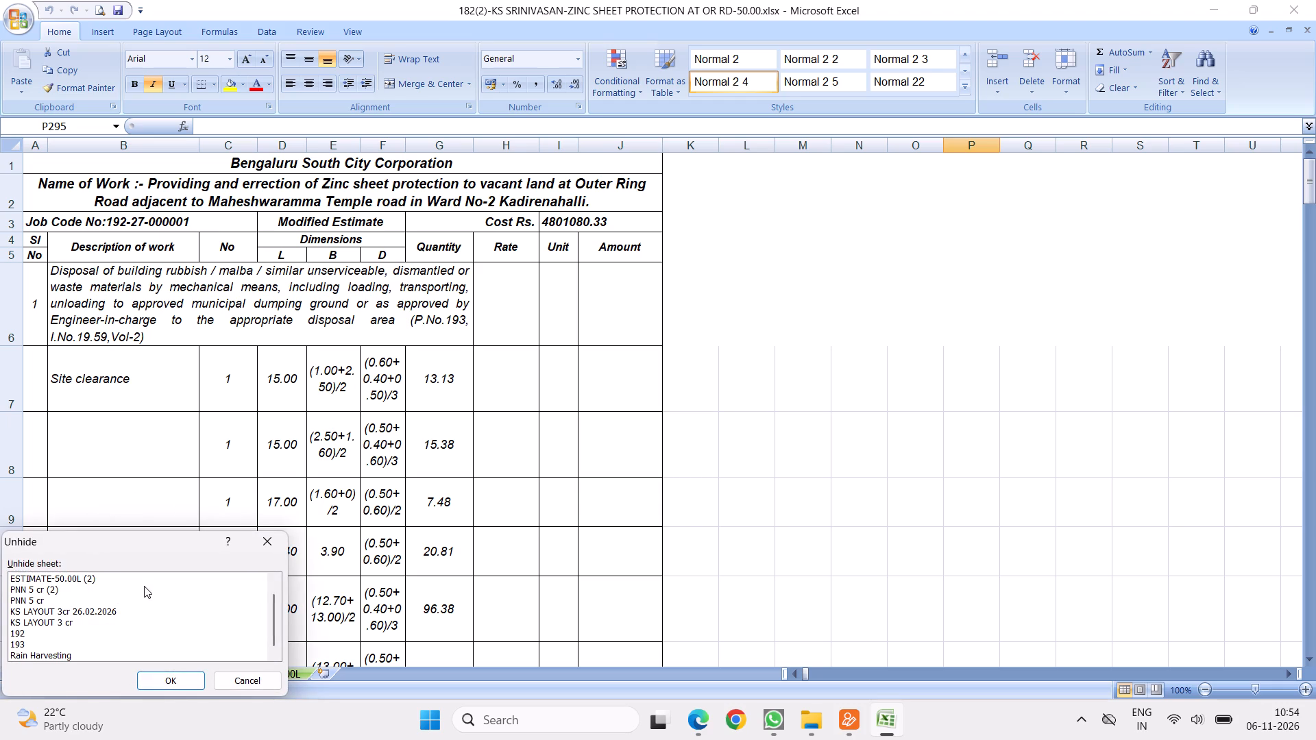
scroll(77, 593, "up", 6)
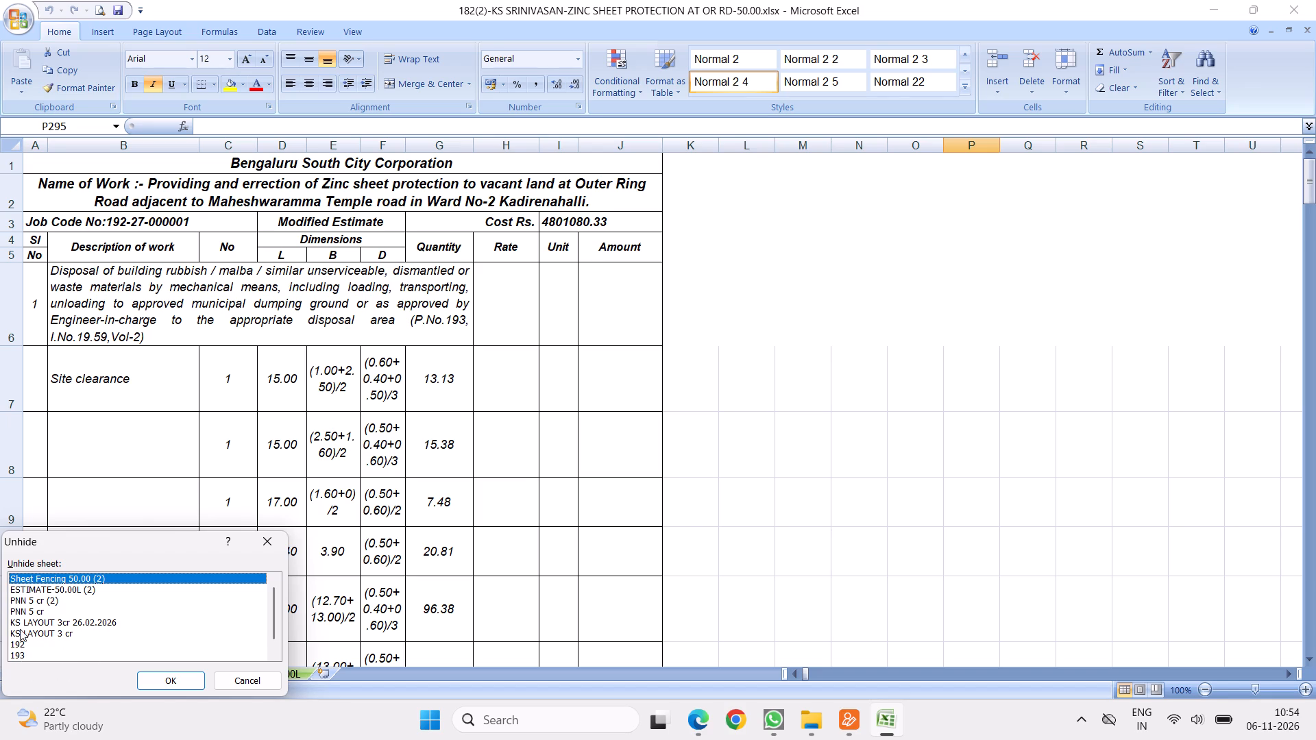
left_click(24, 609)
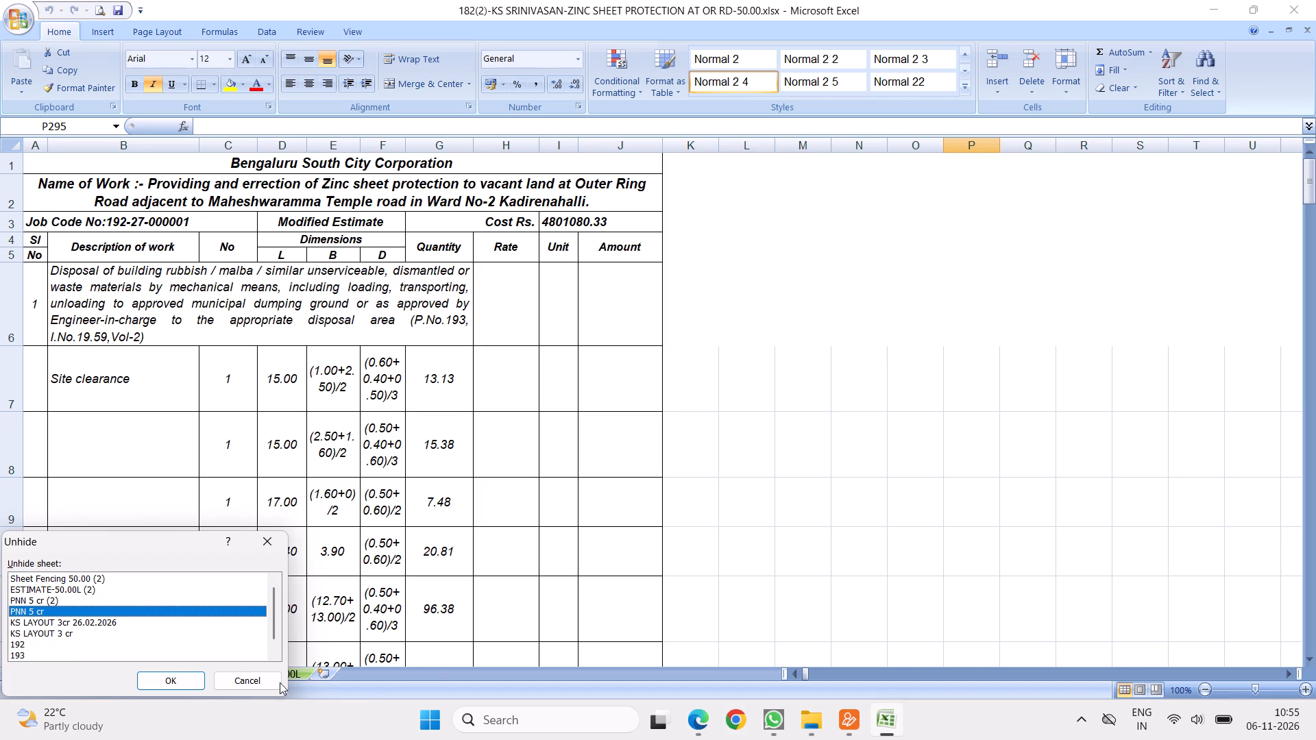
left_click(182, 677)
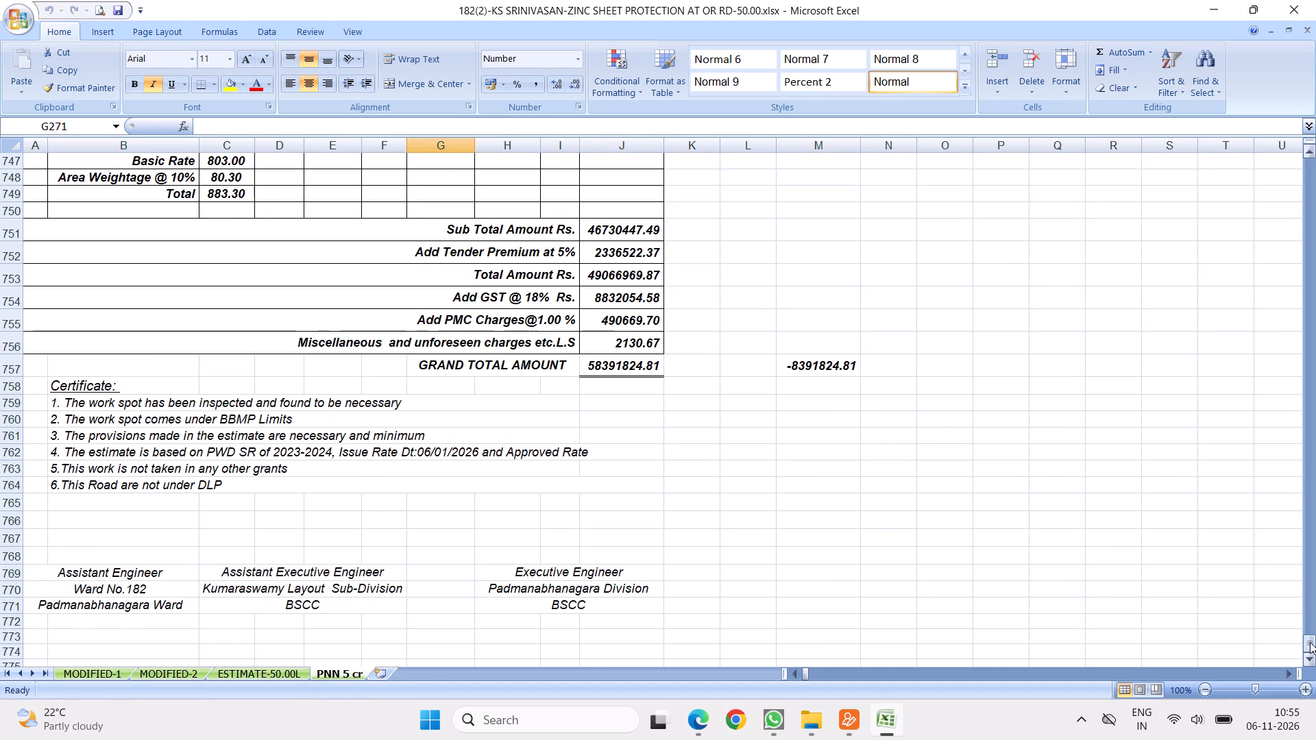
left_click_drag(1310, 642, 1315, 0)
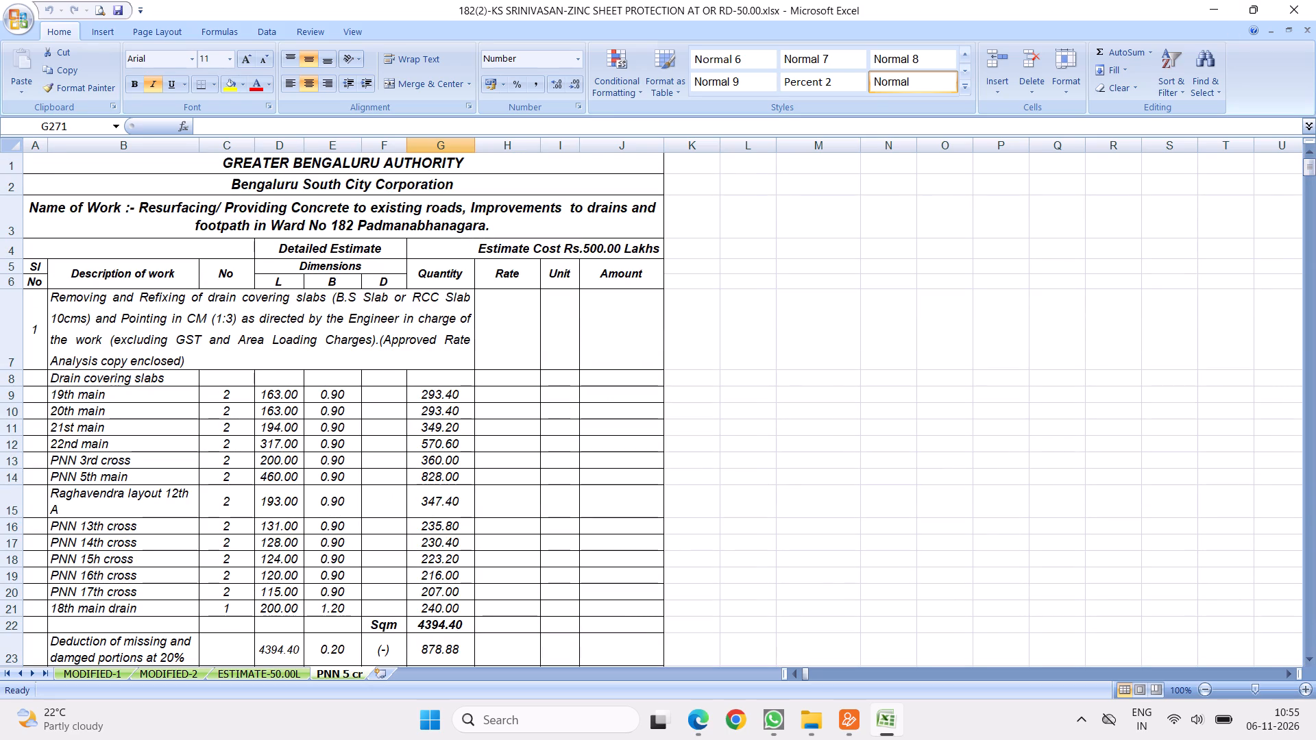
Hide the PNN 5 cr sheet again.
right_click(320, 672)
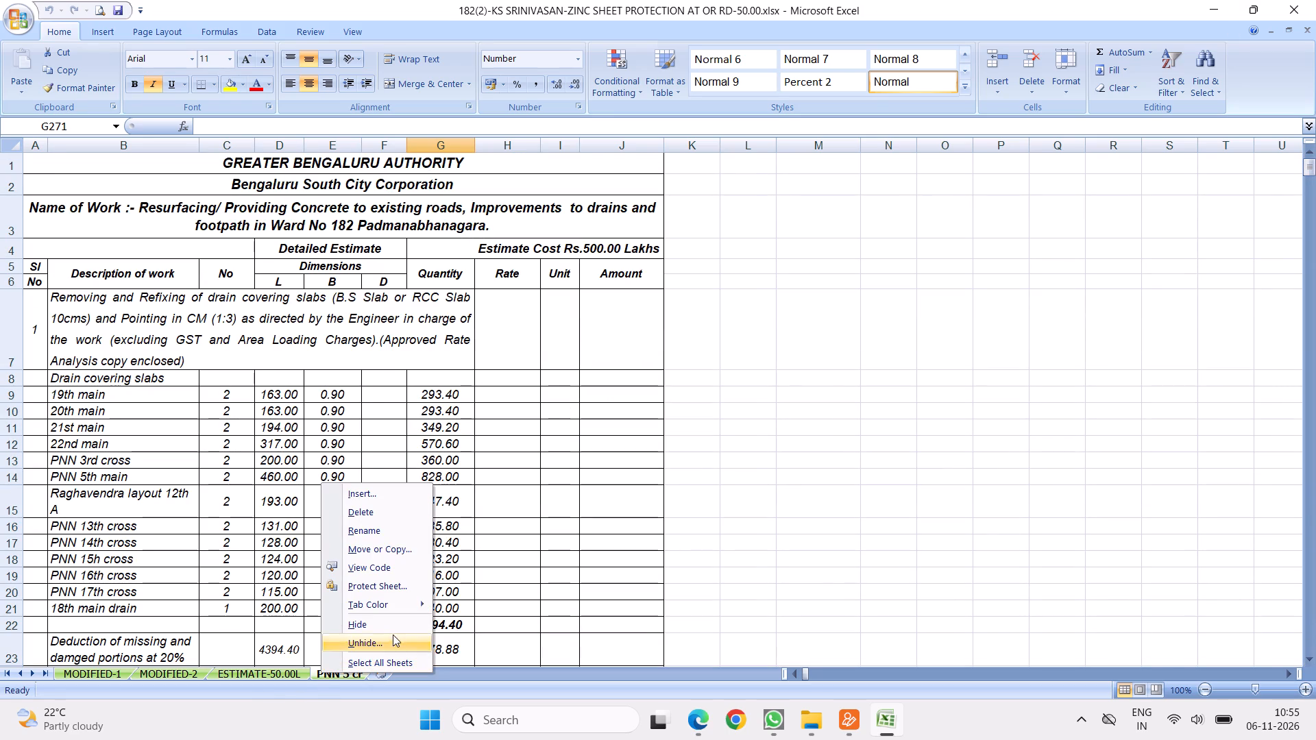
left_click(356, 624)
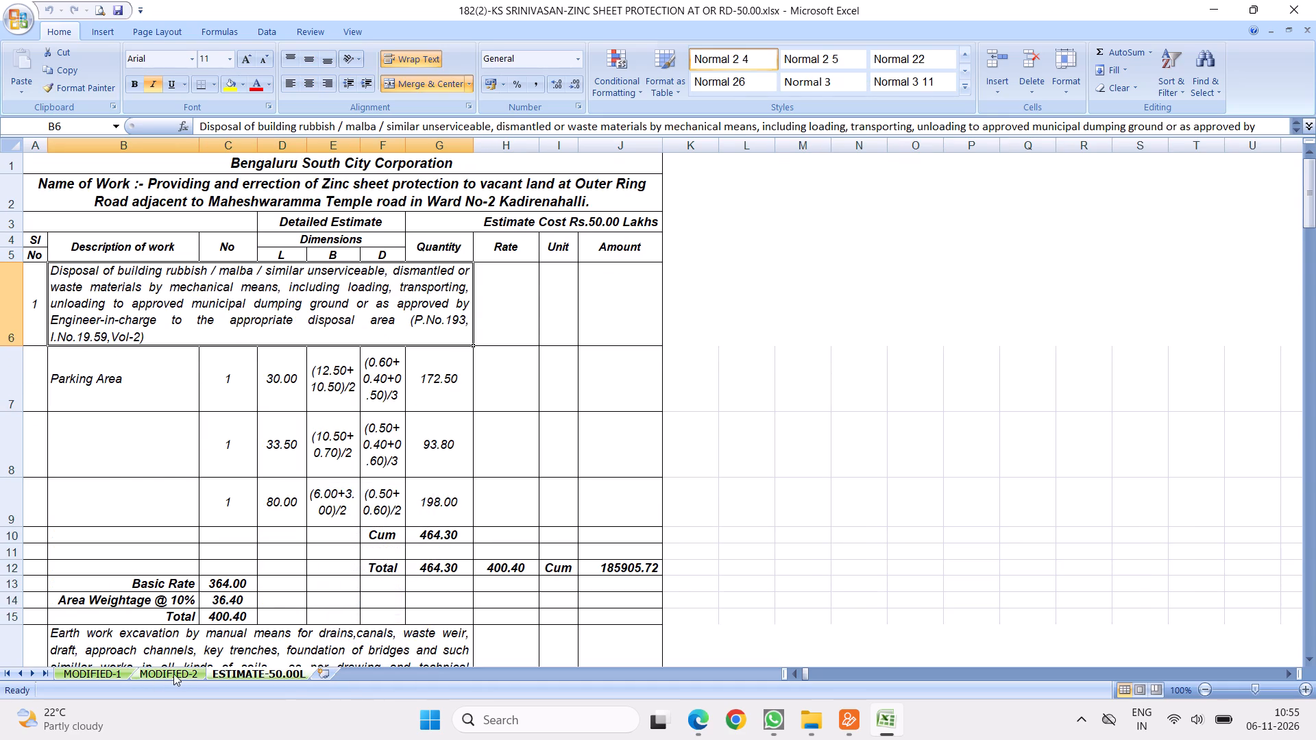
Examine items 1 to 9 on the MODIFIED-2 sheet, reading their quantities, rates, Schedule-B quantities and amounts.
left_click(178, 674)
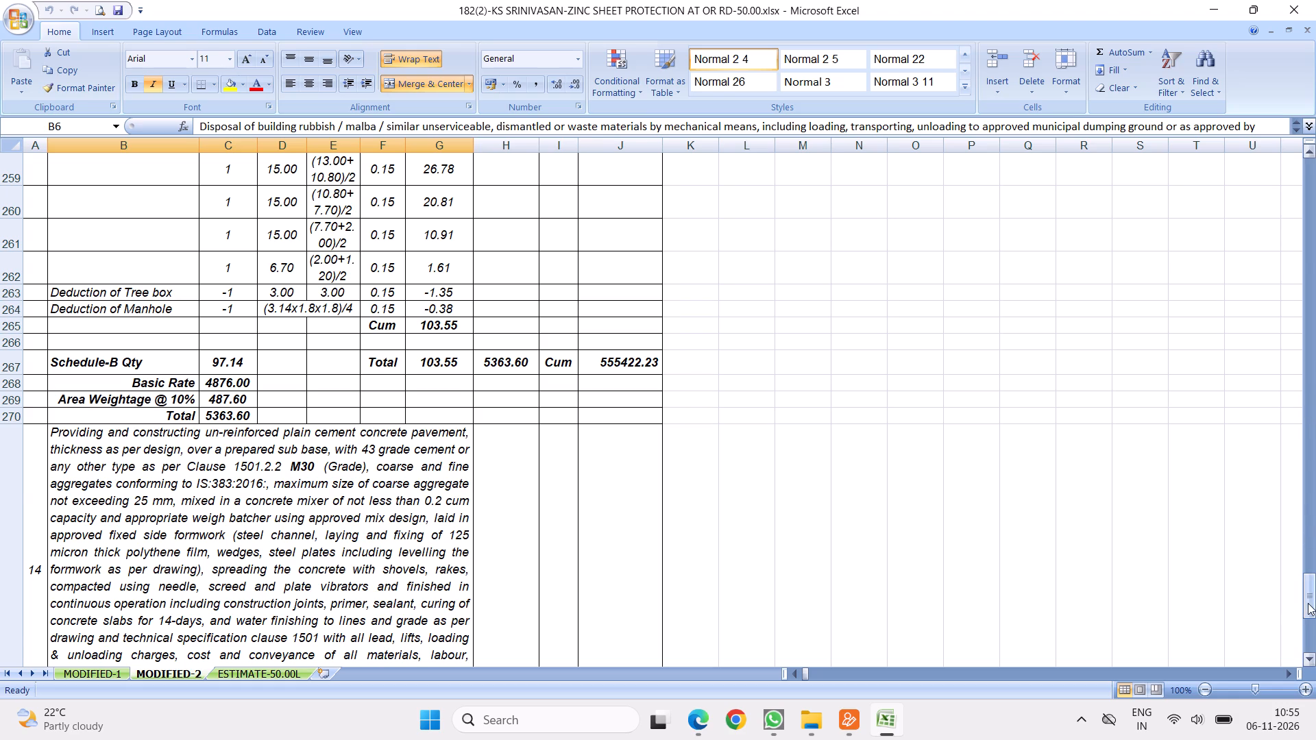
left_click_drag(1308, 603, 1315, 257)
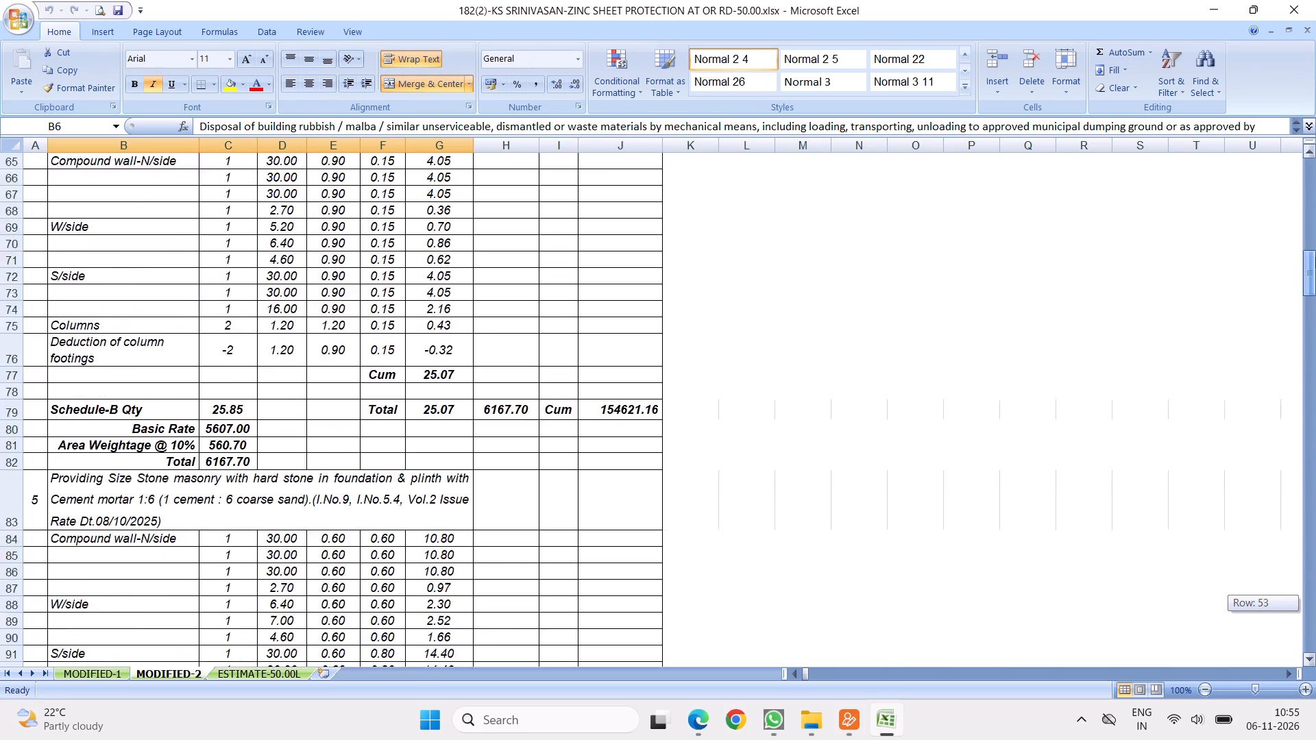
left_click_drag(1315, 257, 1302, 209)
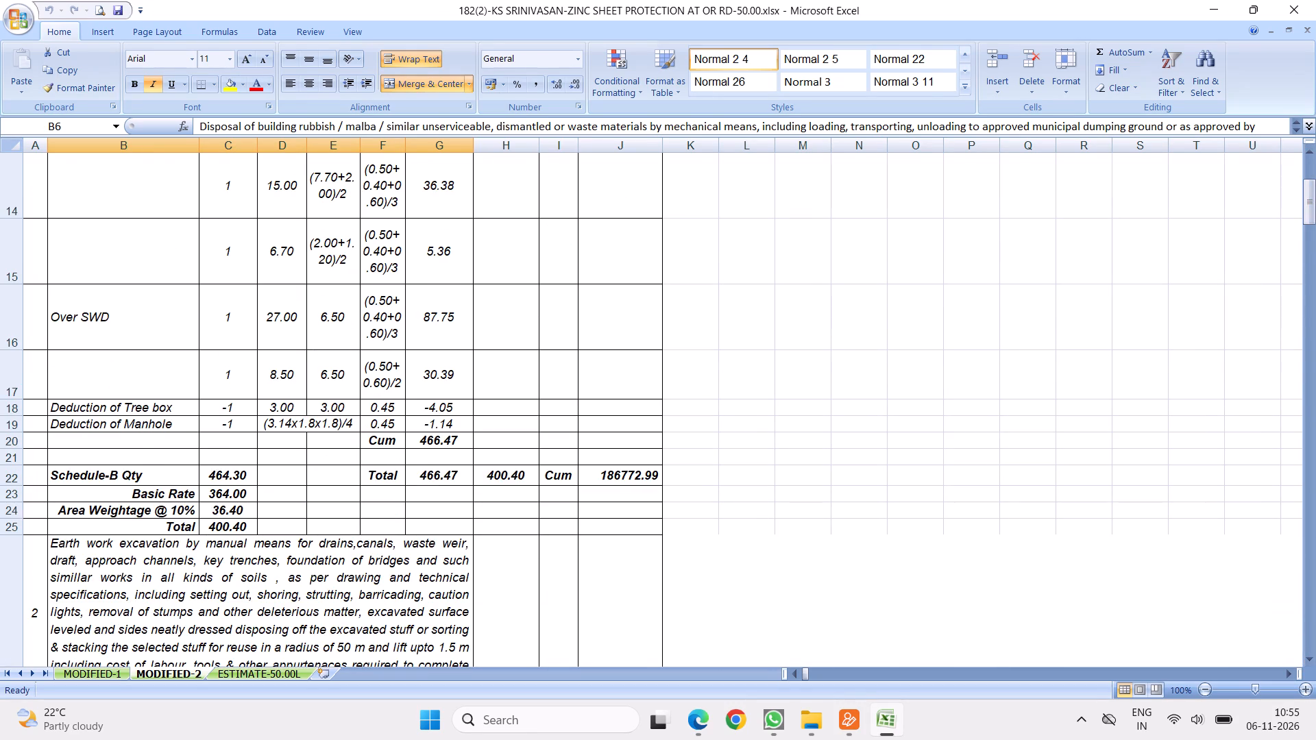
scroll(392, 454, "down", 7)
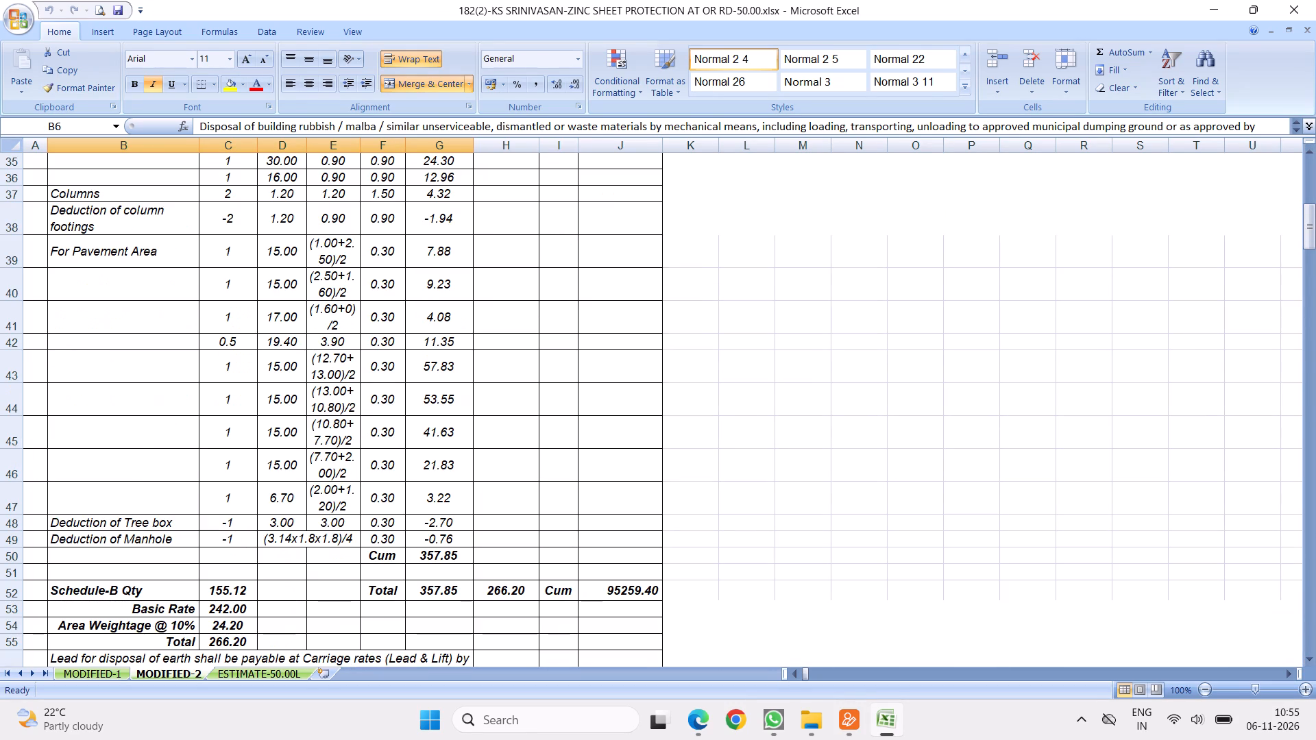
scroll(480, 418, "down", 7)
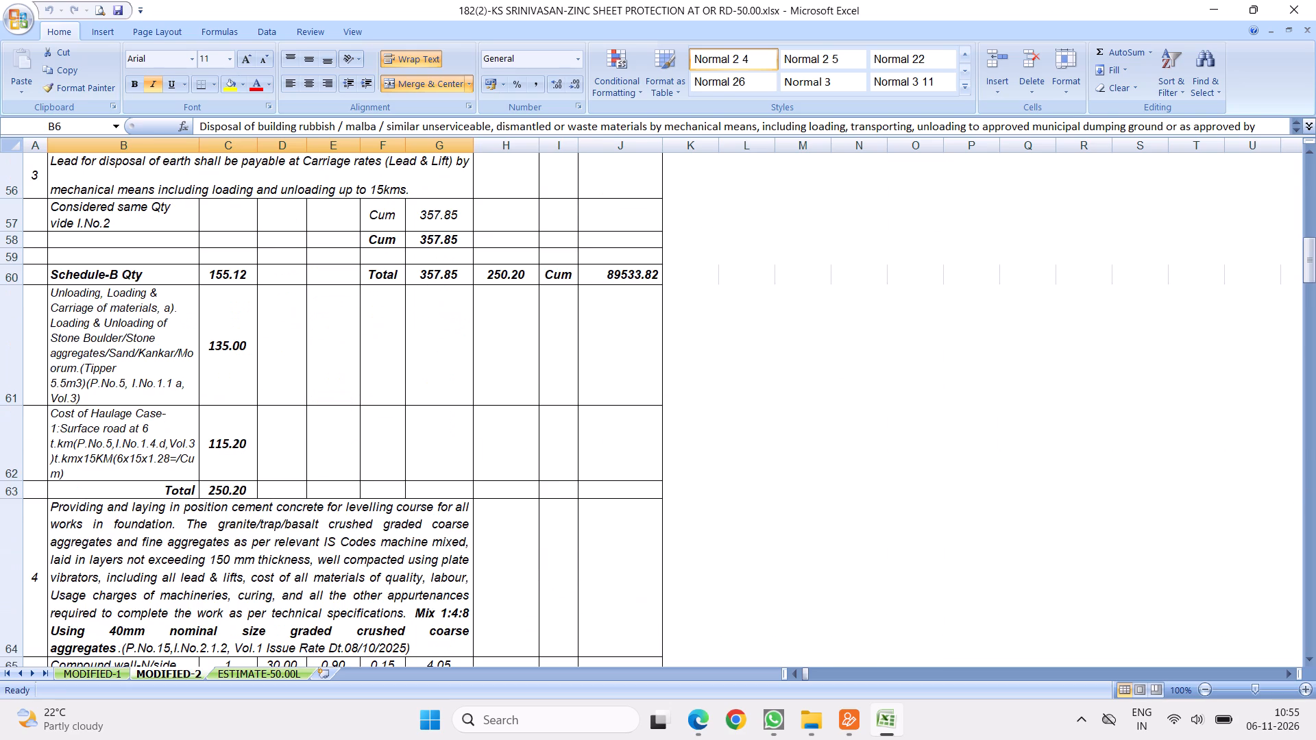
scroll(517, 397, "down", 3)
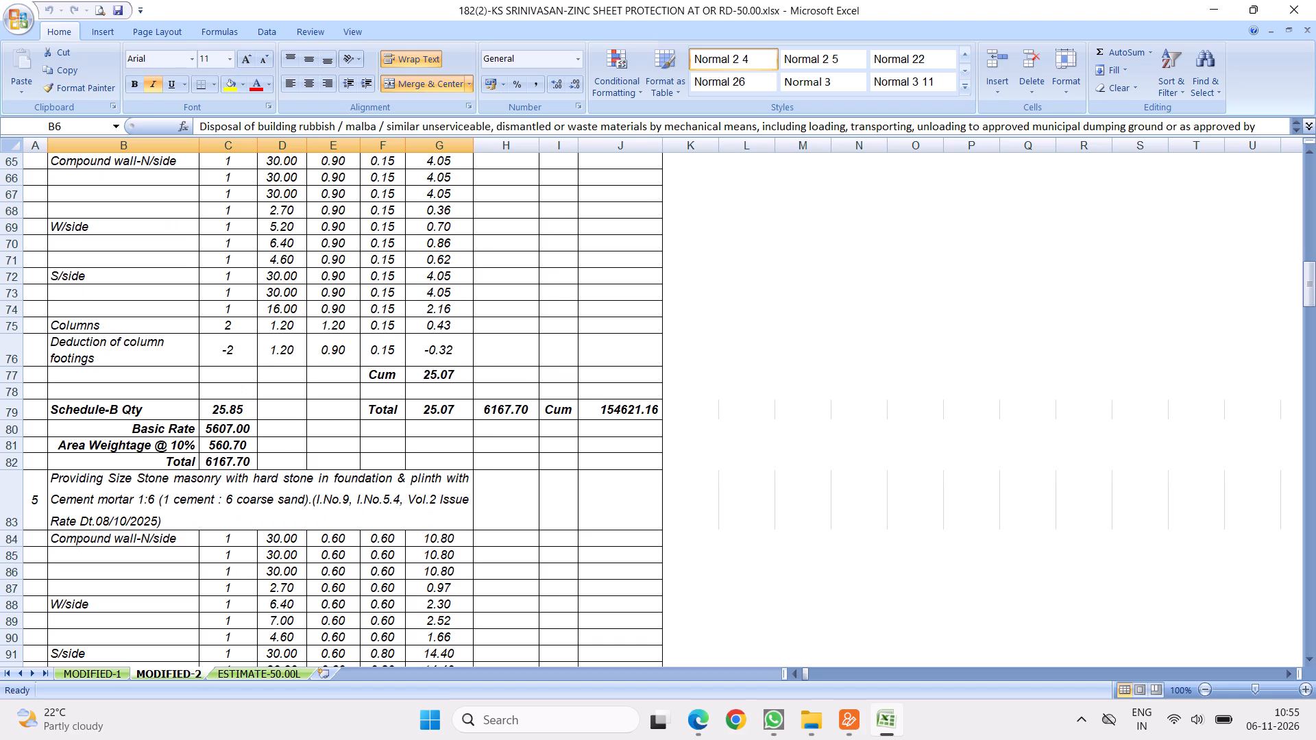
scroll(487, 361, "down", 4)
scroll(424, 337, "down", 5)
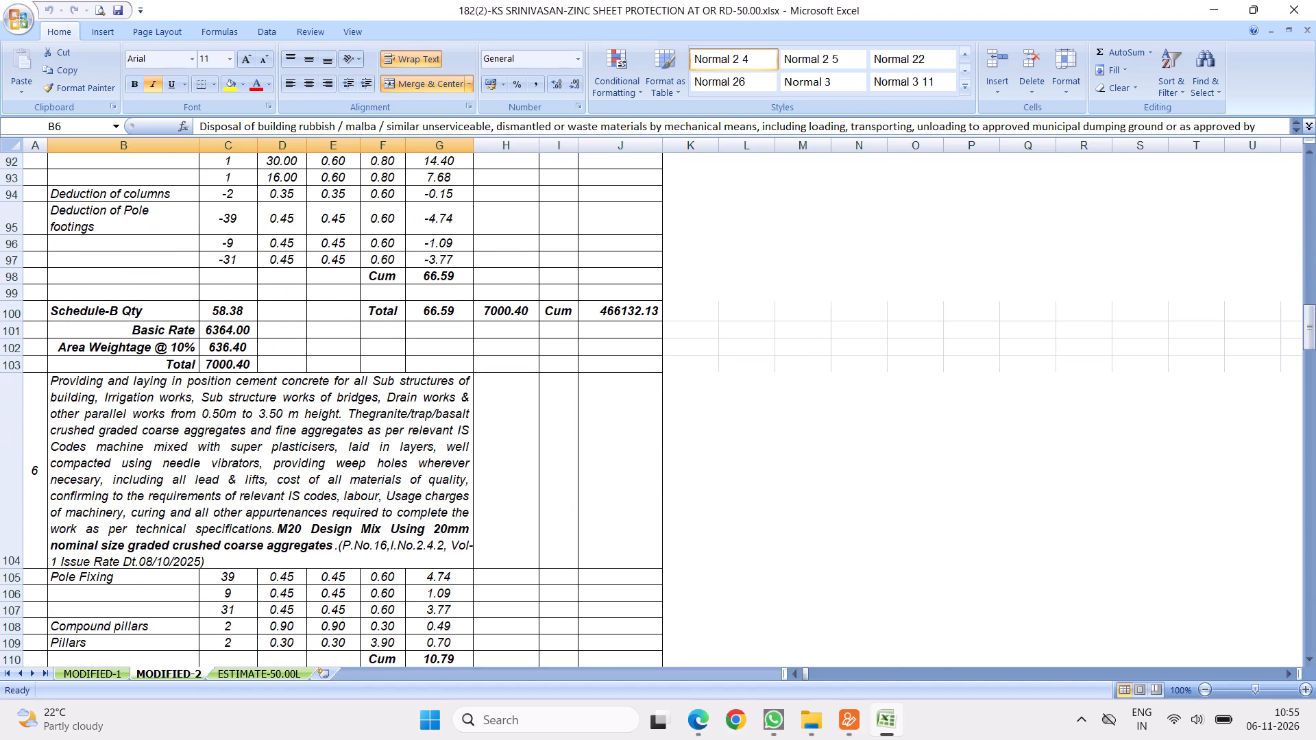
scroll(372, 277, "up", 4)
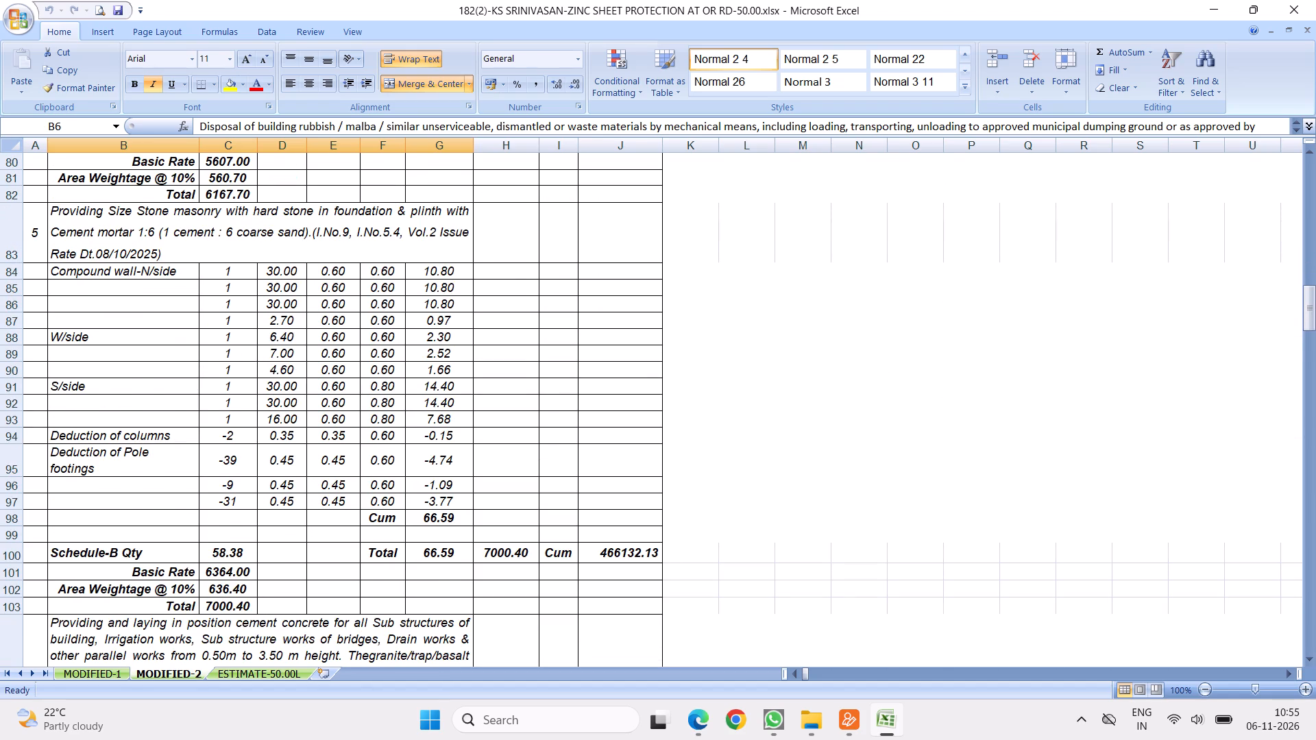
scroll(589, 396, "down", 6)
scroll(533, 386, "down", 9)
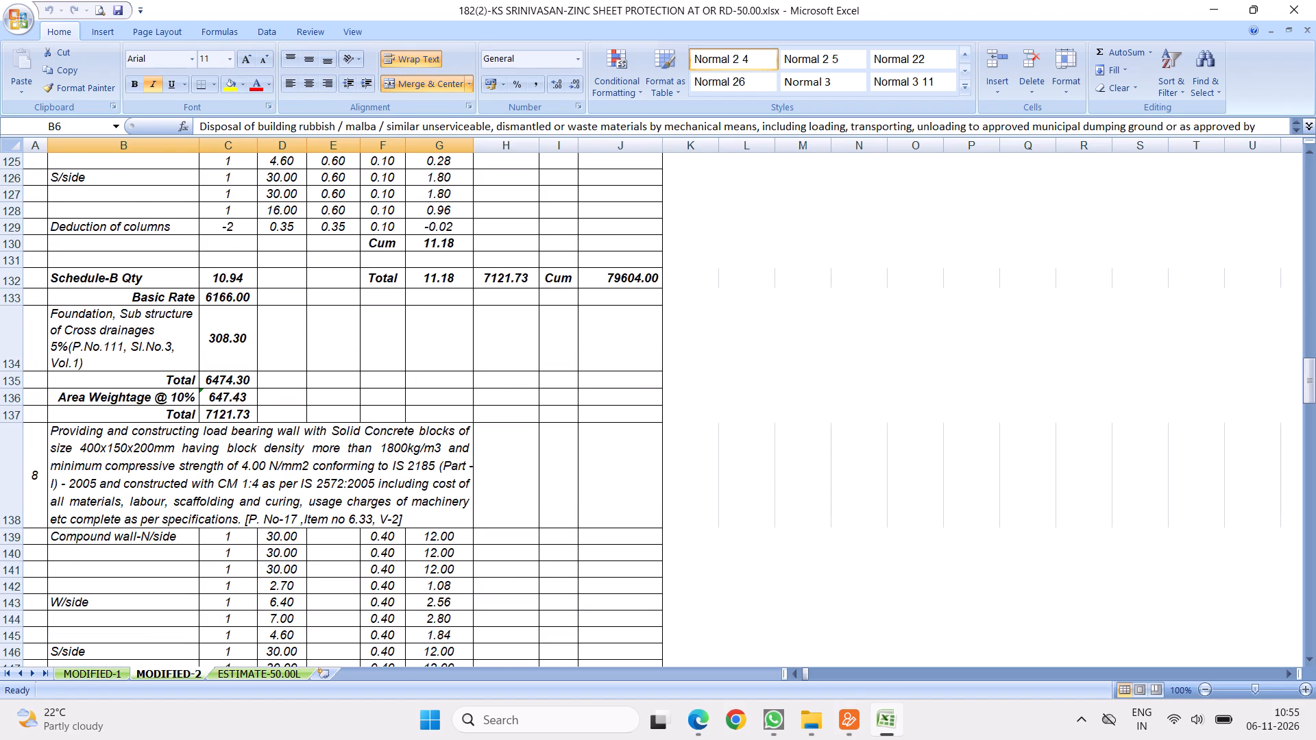
scroll(445, 418, "down", 14)
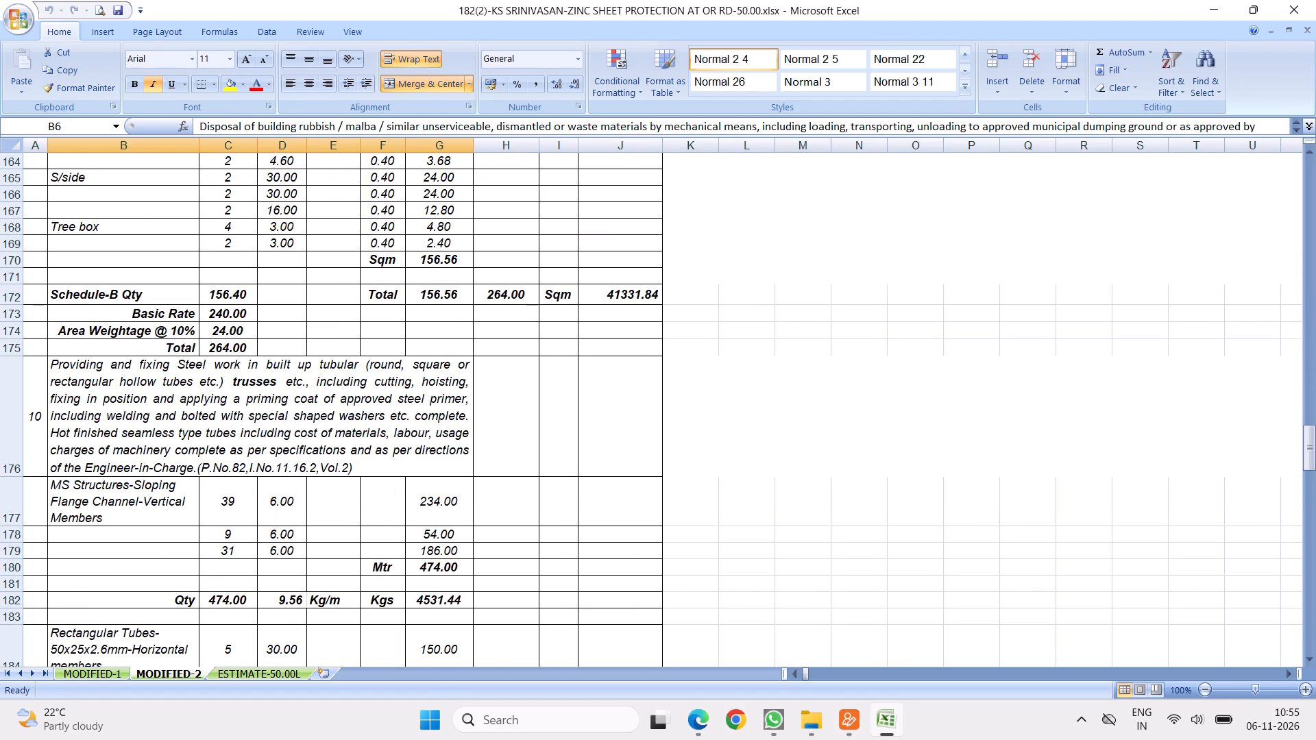
Examine items 10 to 14 on the MODIFIED-2 sheet, including the steel work and profile sheets, plus the closing totals.
scroll(393, 407, "down", 2)
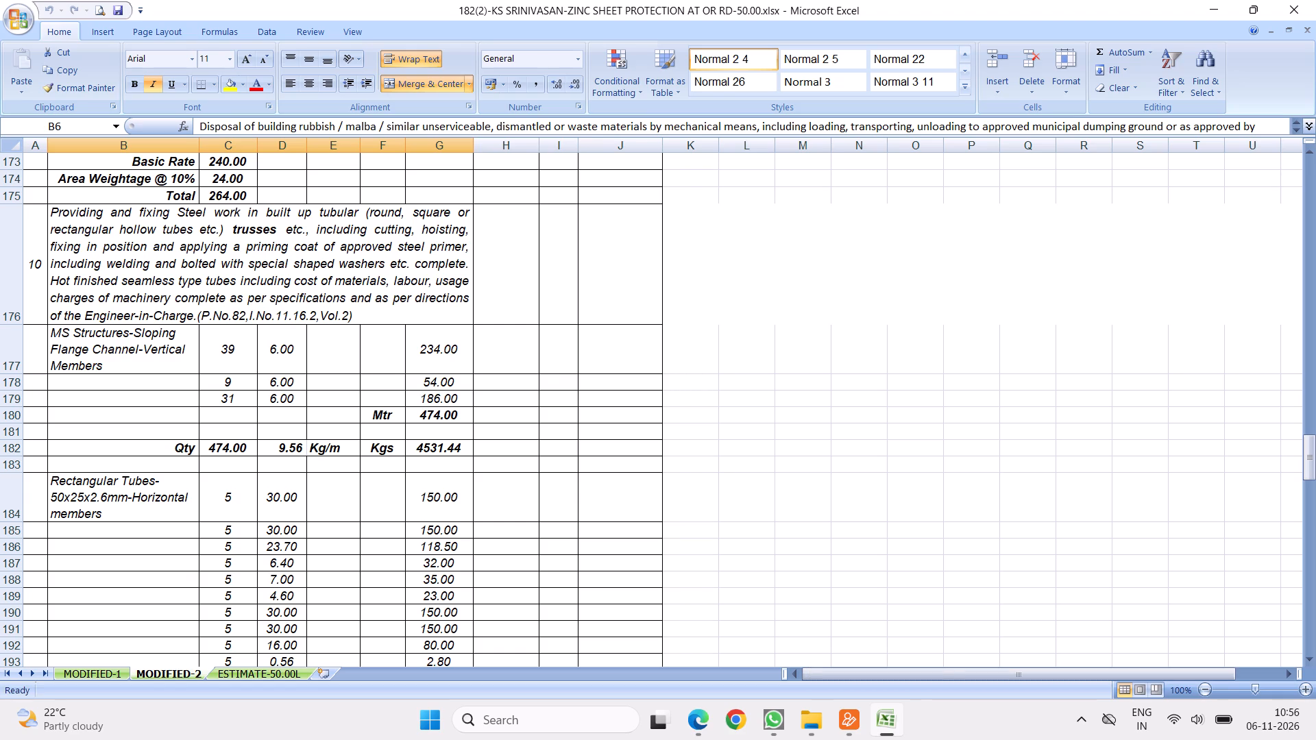
left_click(412, 356)
left_click(358, 264)
scroll(418, 359, "down", 3)
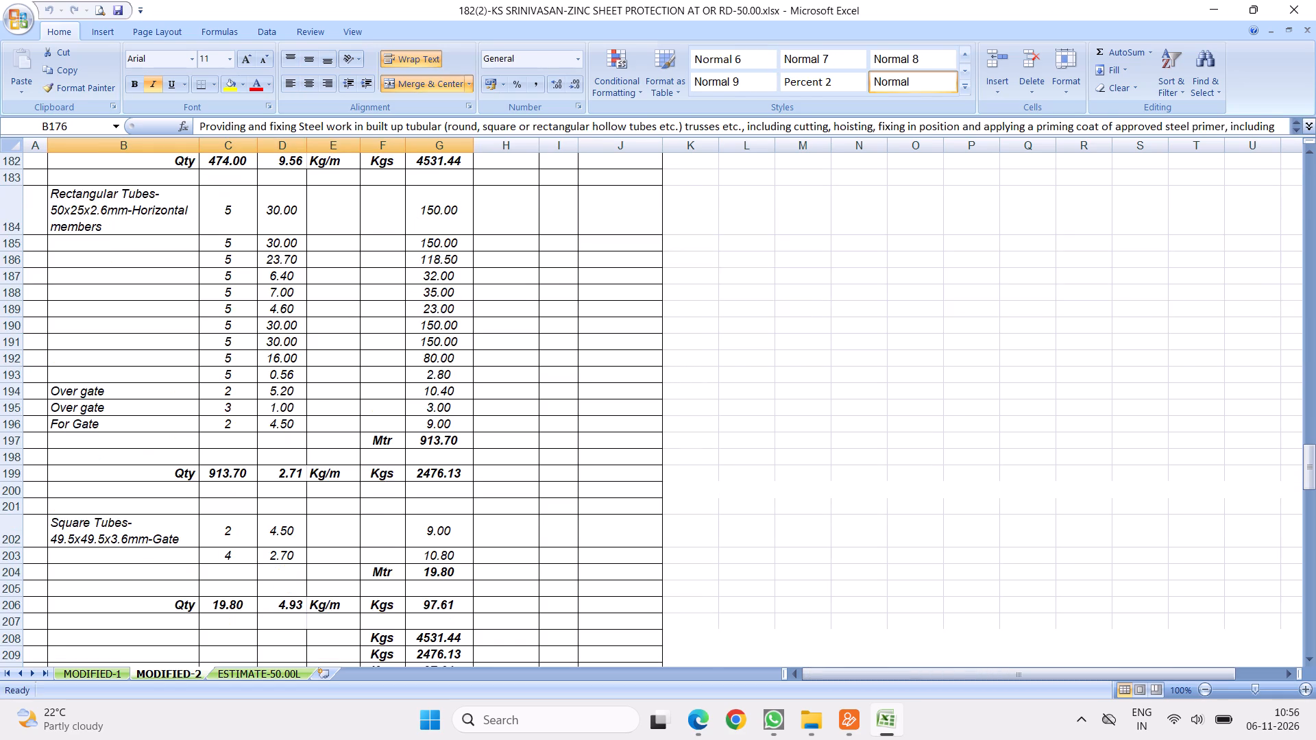
scroll(420, 345, "down", 7)
left_click(611, 285)
scroll(497, 341, "down", 4)
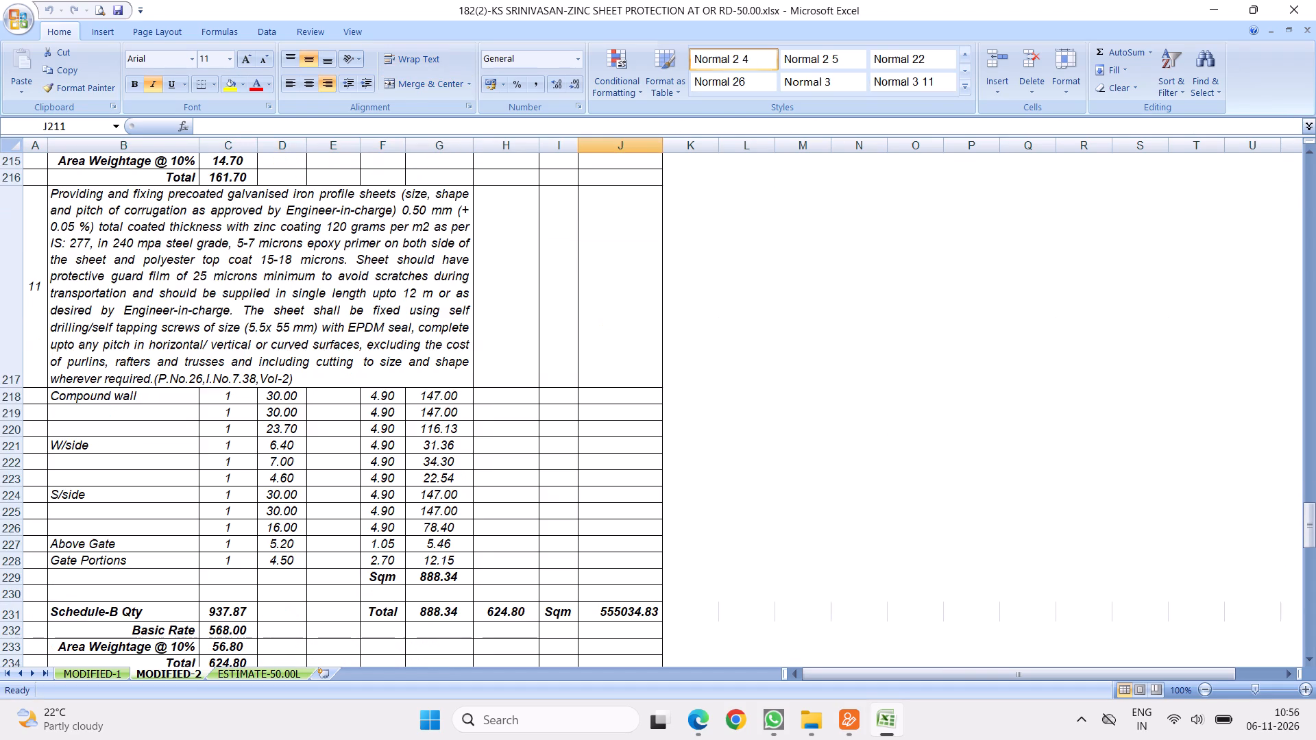
left_click(345, 323)
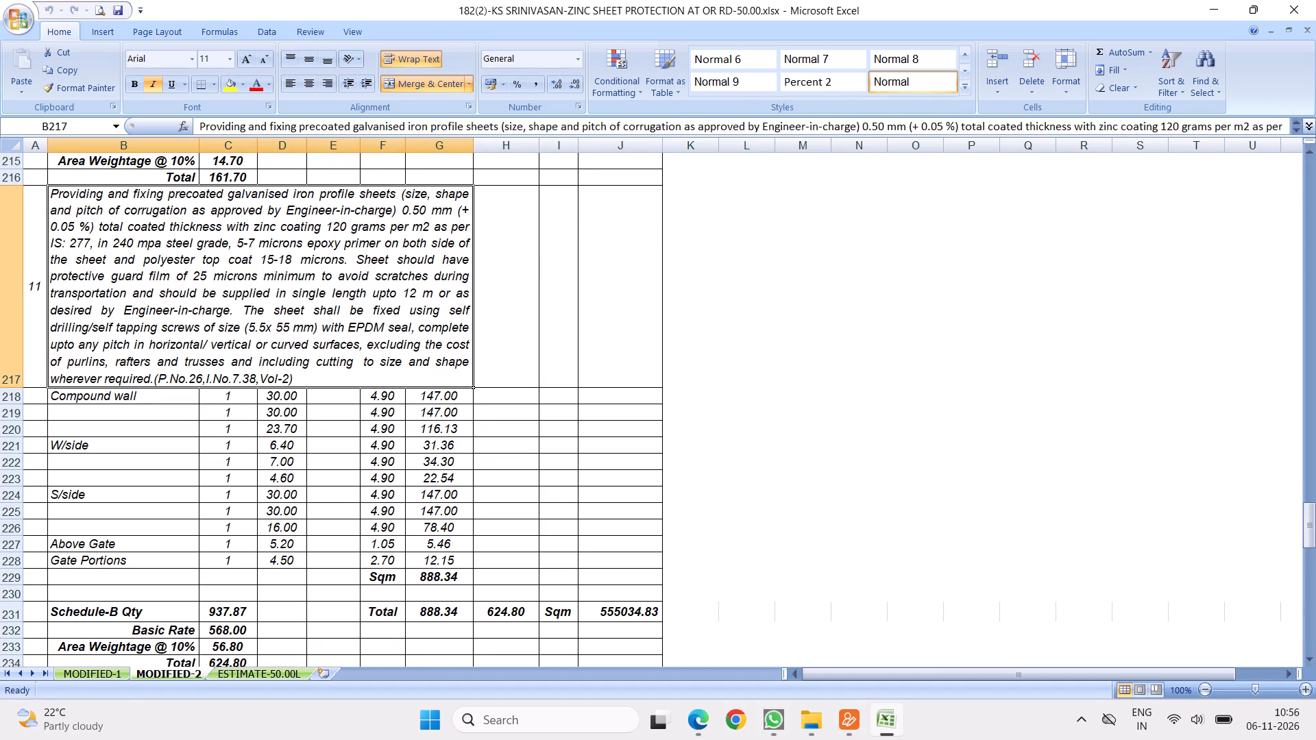
scroll(474, 410, "down", 7)
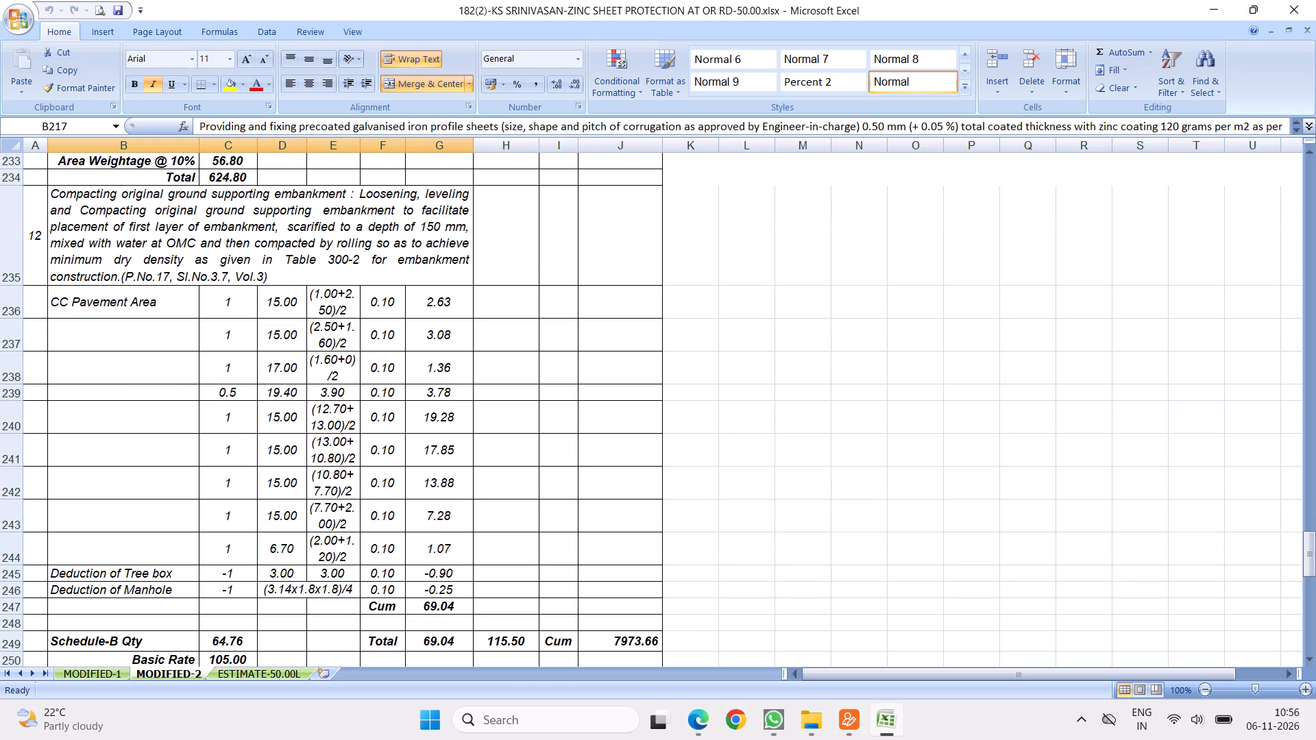
scroll(352, 343, "up", 1)
left_click(313, 236)
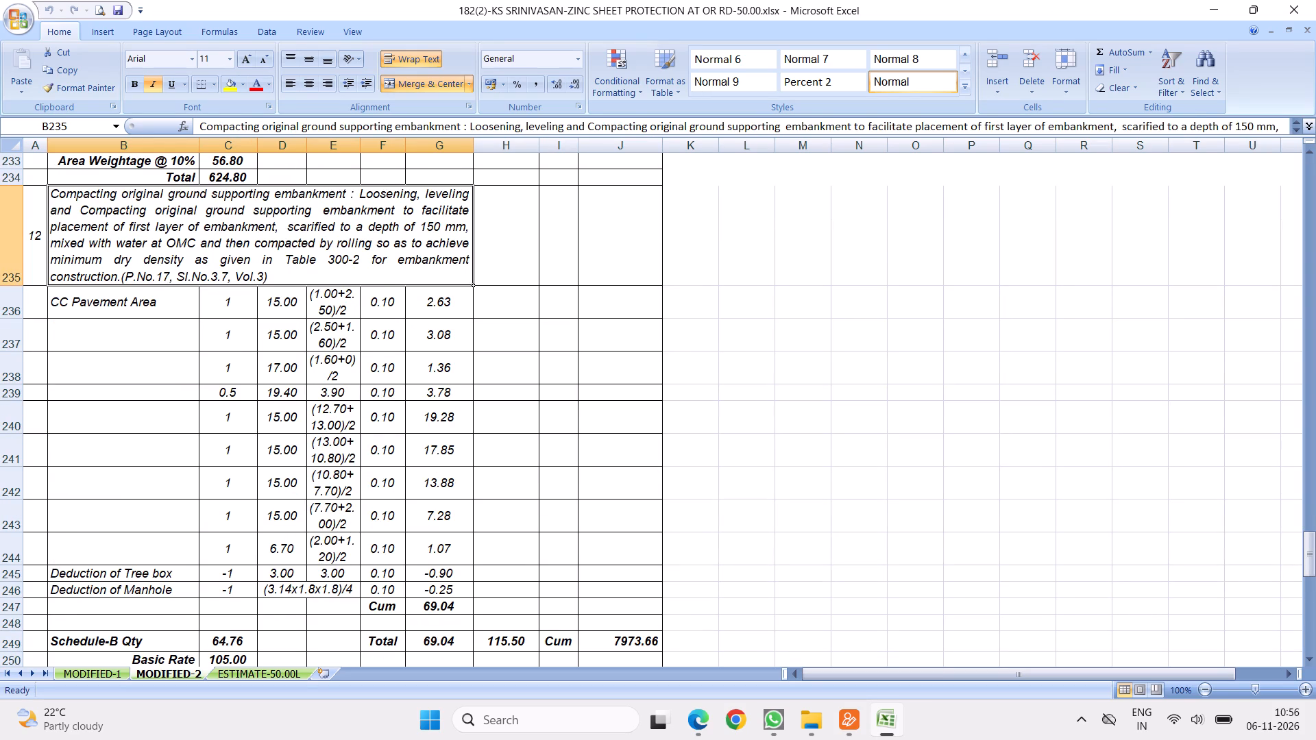
scroll(485, 336, "down", 9)
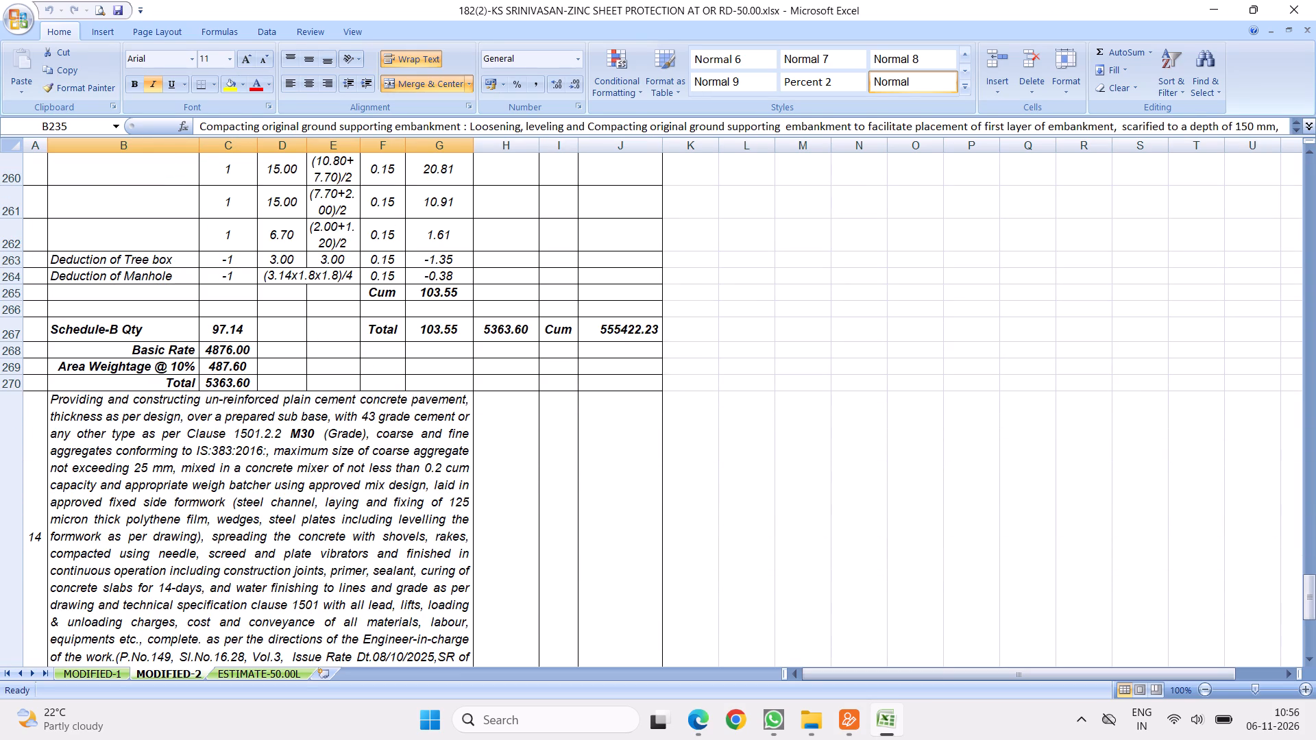
scroll(493, 332, "down", 7)
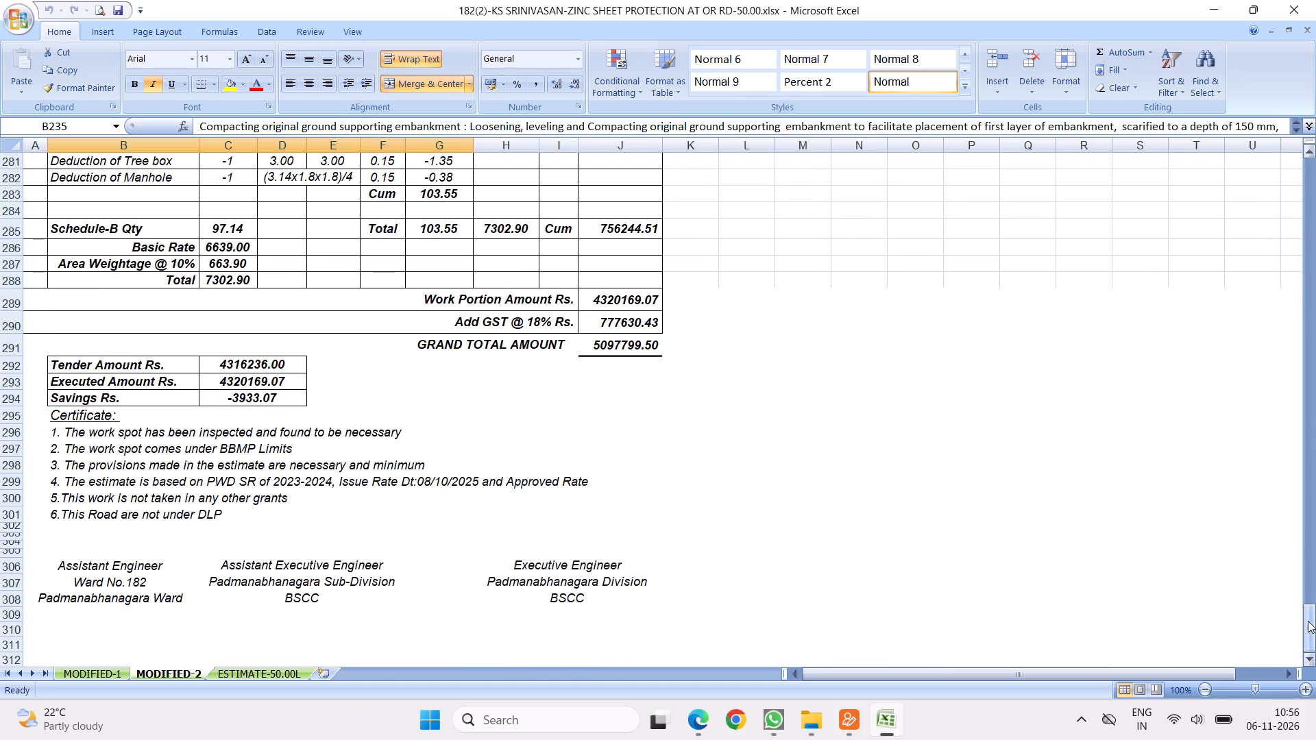
left_click_drag(1308, 621, 1315, 25)
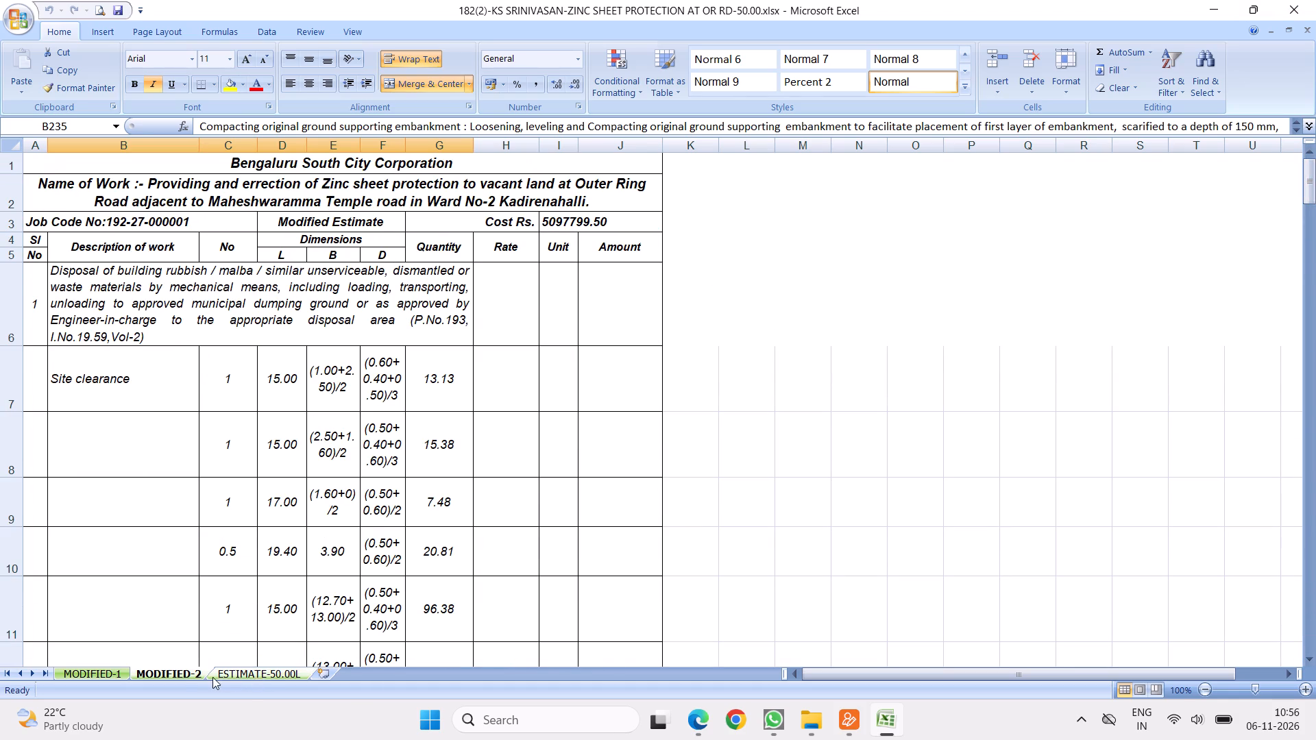
Unhide the Sheet Fencing 50.00 (2) sheet and check its items, closing totals and heading.
right_click(188, 676)
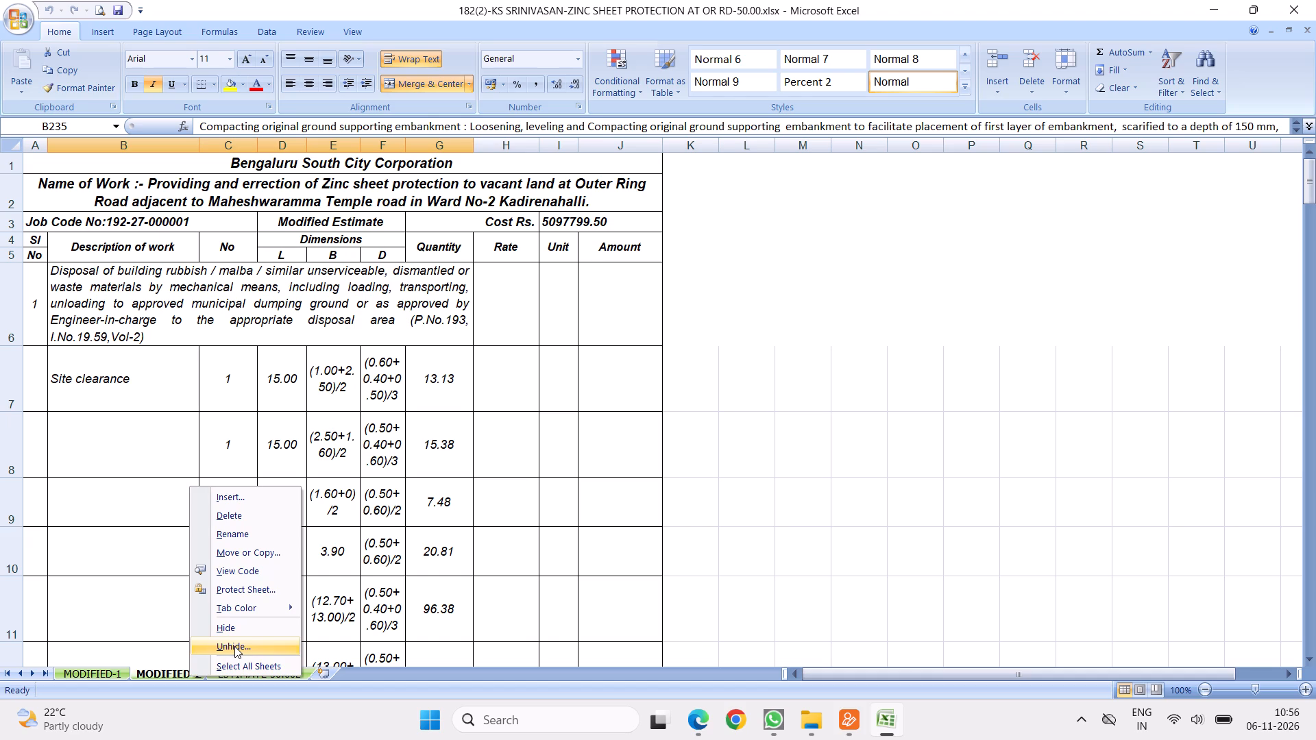
left_click(234, 646)
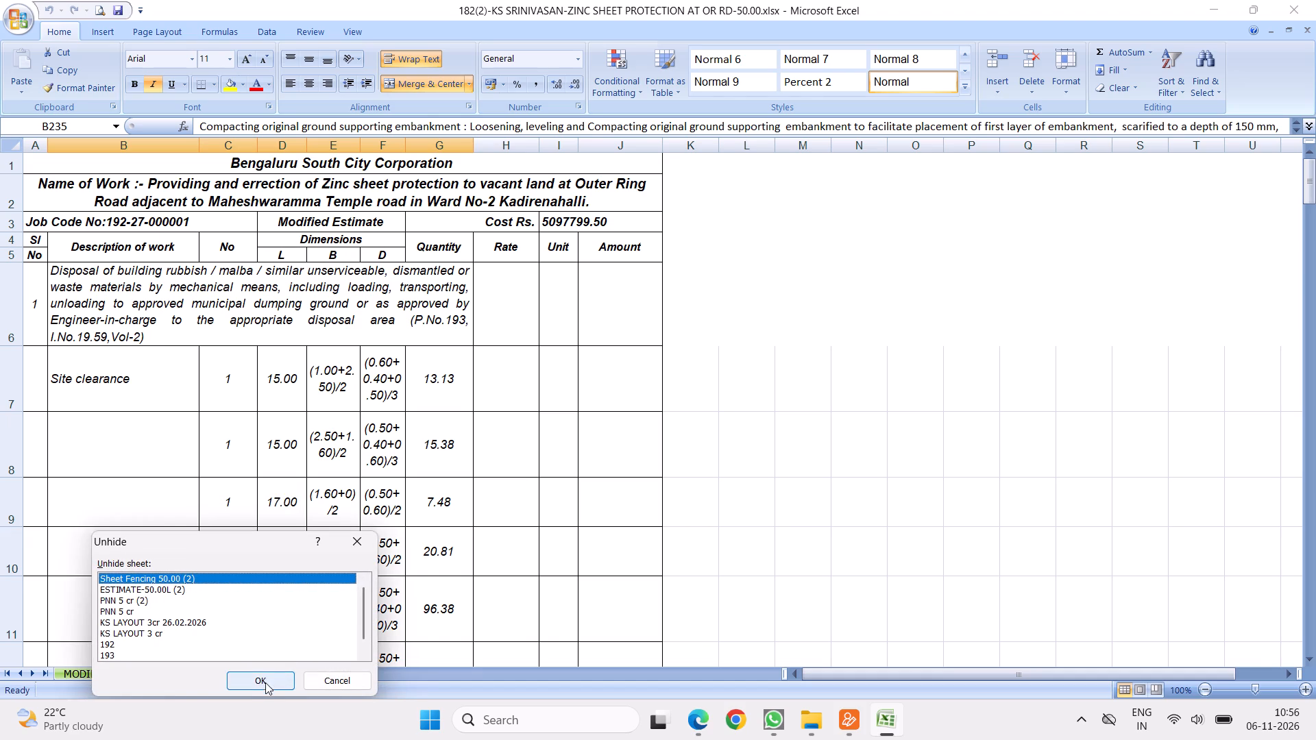
left_click(263, 682)
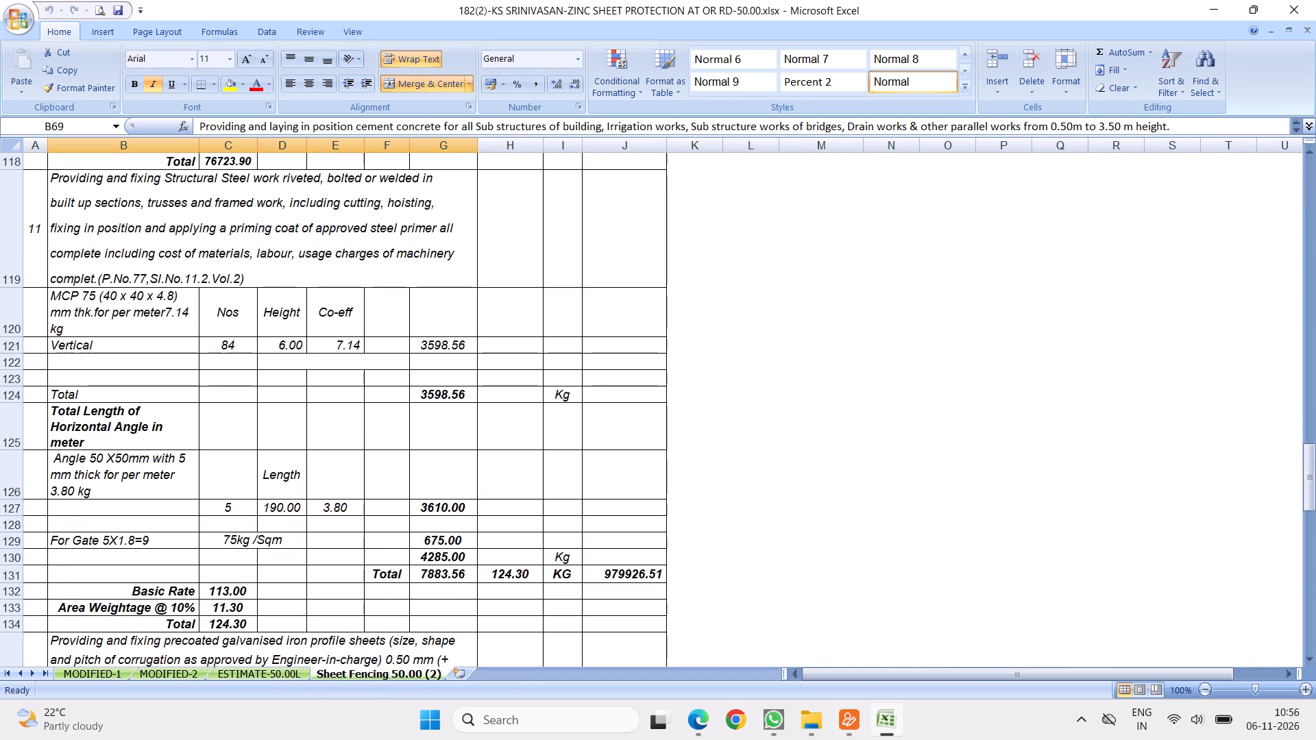
scroll(469, 355, "up", 9)
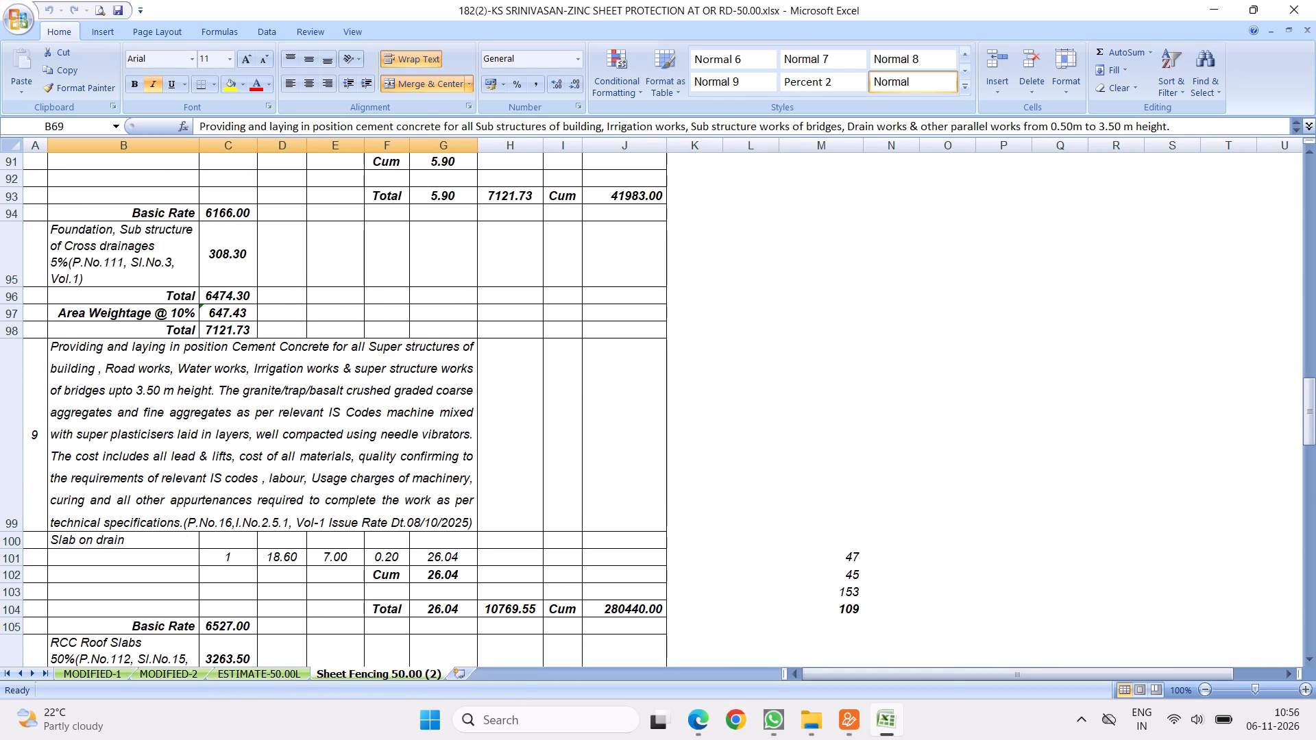
left_click_drag(1306, 411, 1300, 739)
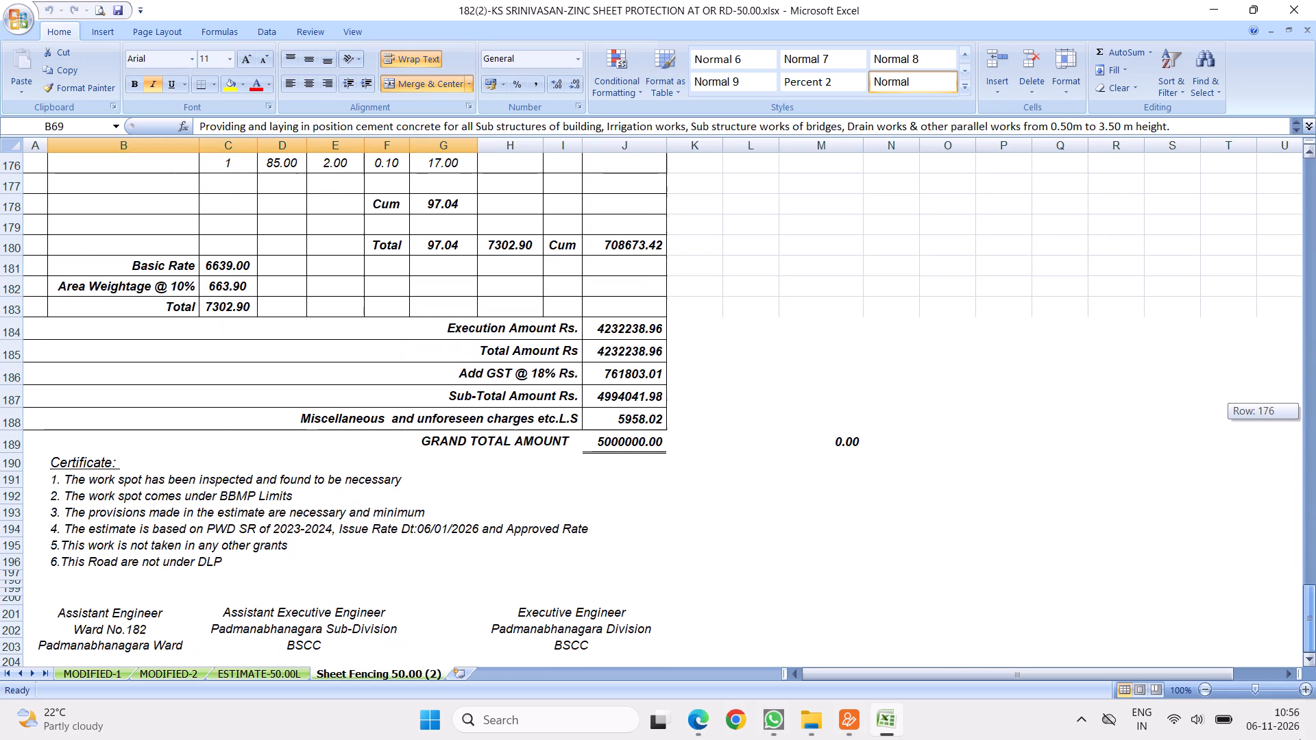
left_click_drag(1300, 739, 1315, 210)
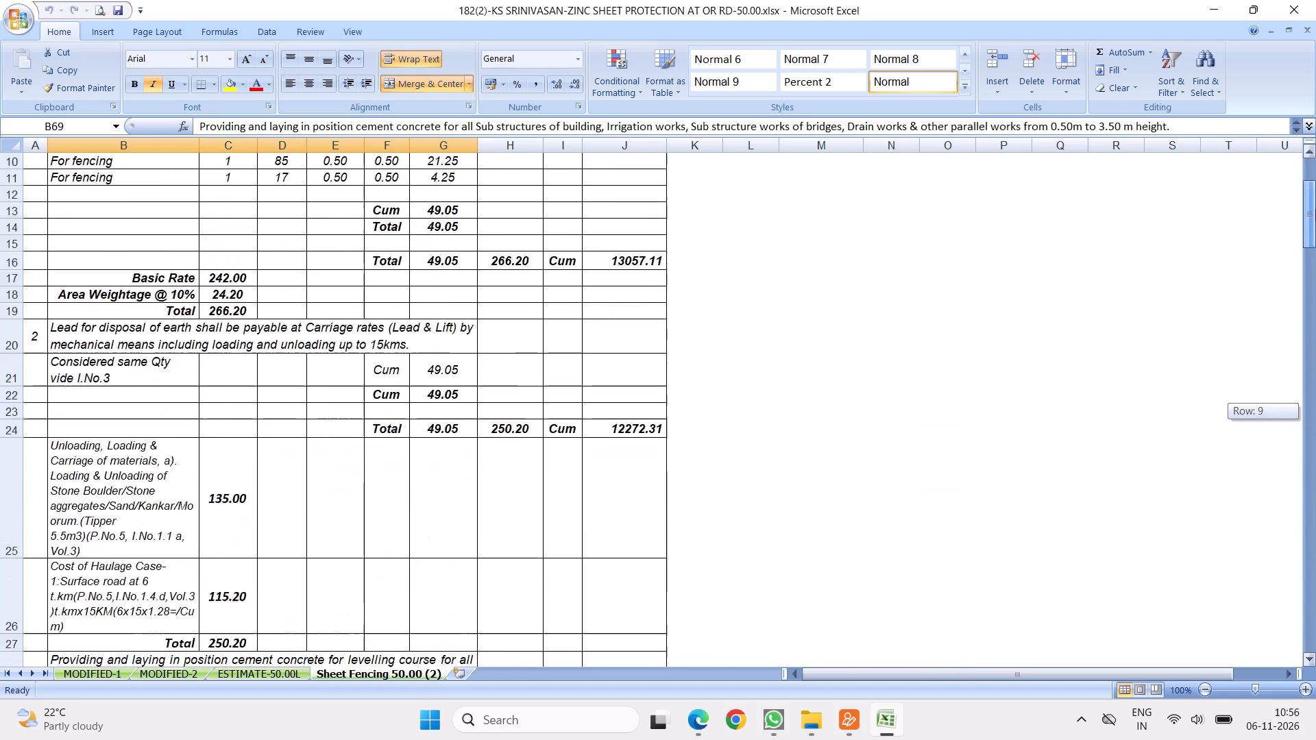
left_click_drag(1315, 210, 1315, 153)
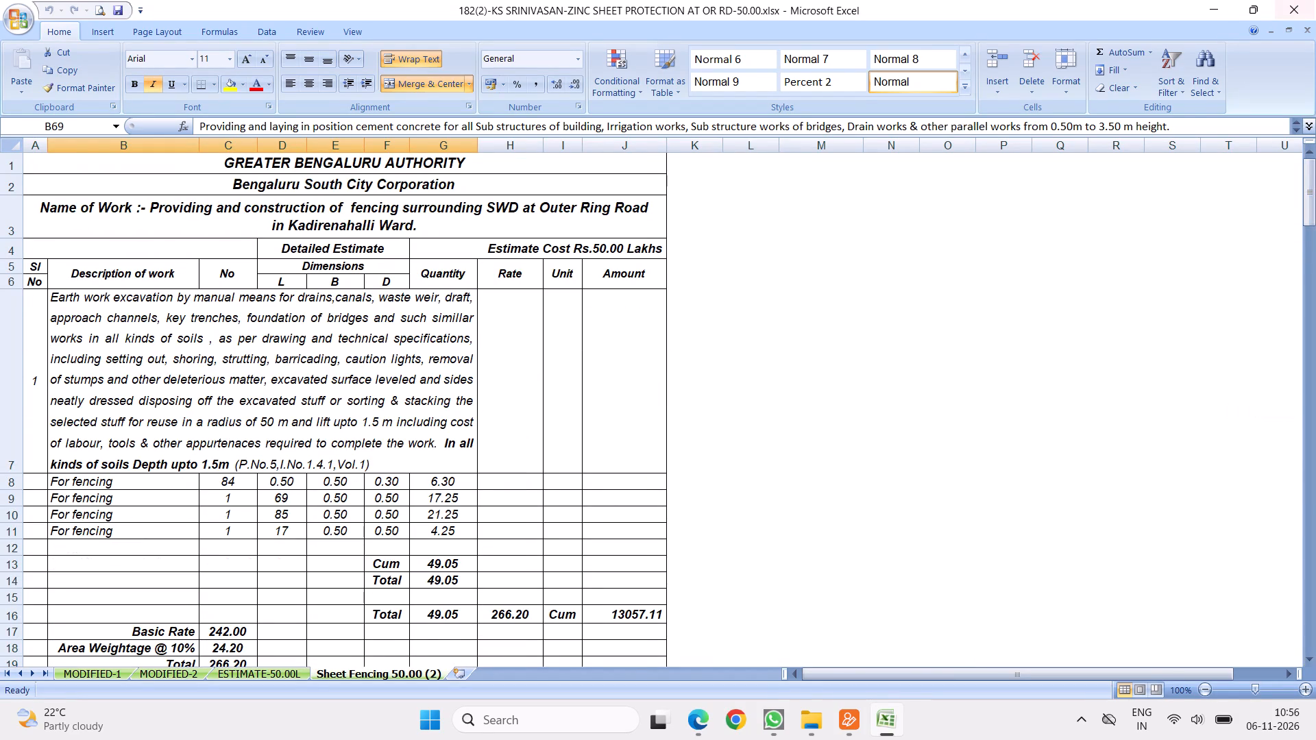
Delete the Sheet Fencing 50.00 (2) sheet permanently from the workbook.
right_click(351, 675)
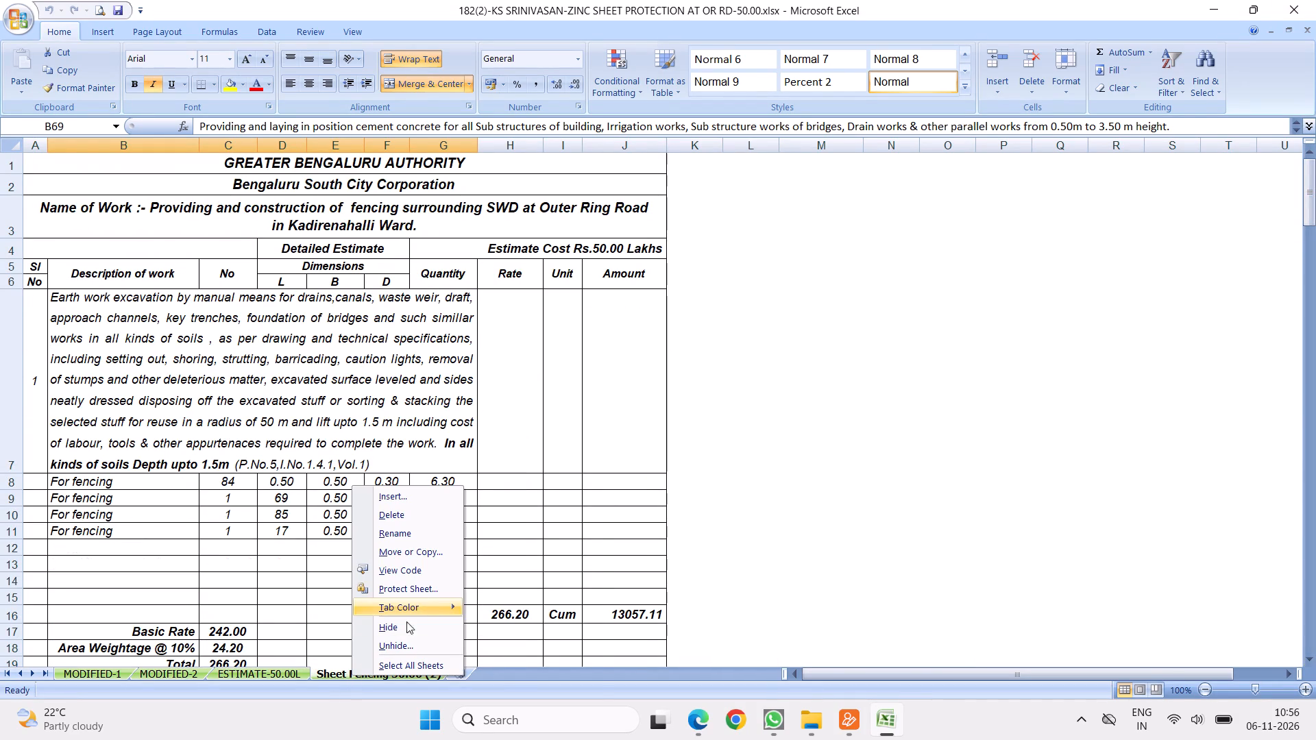
left_click(395, 511)
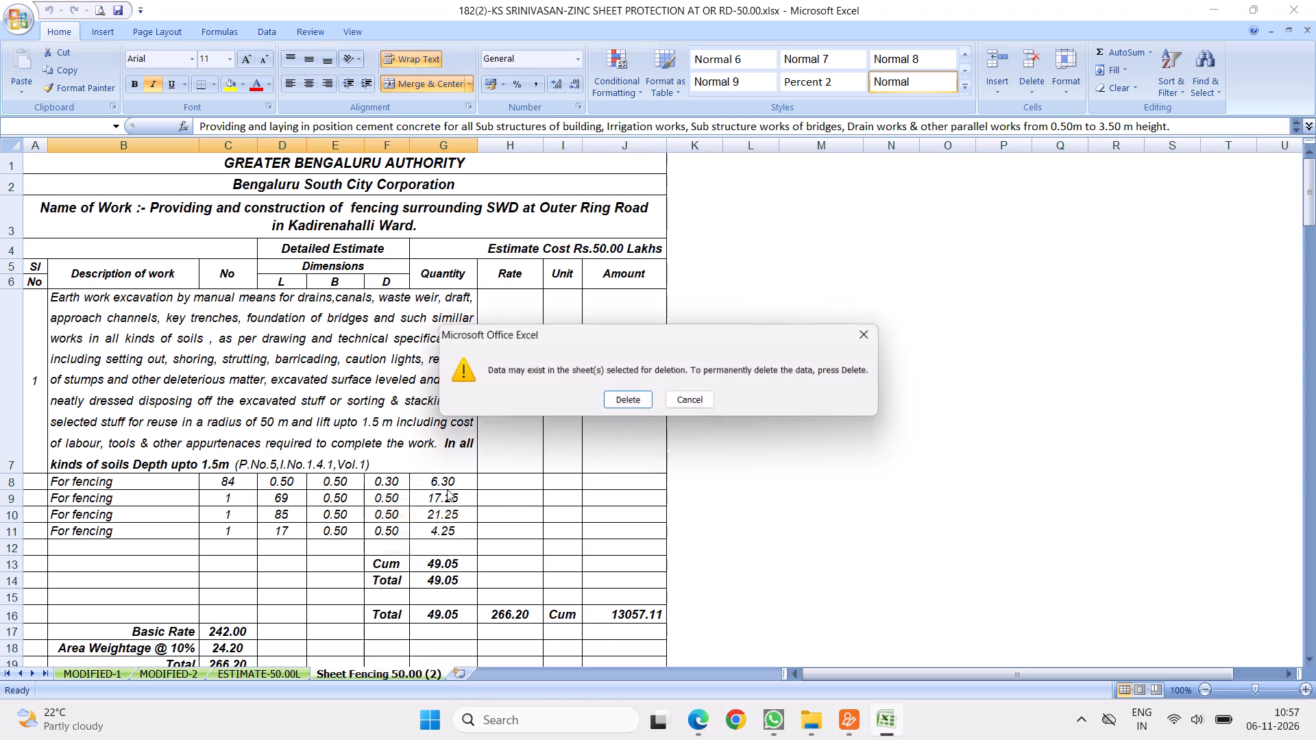
left_click(635, 394)
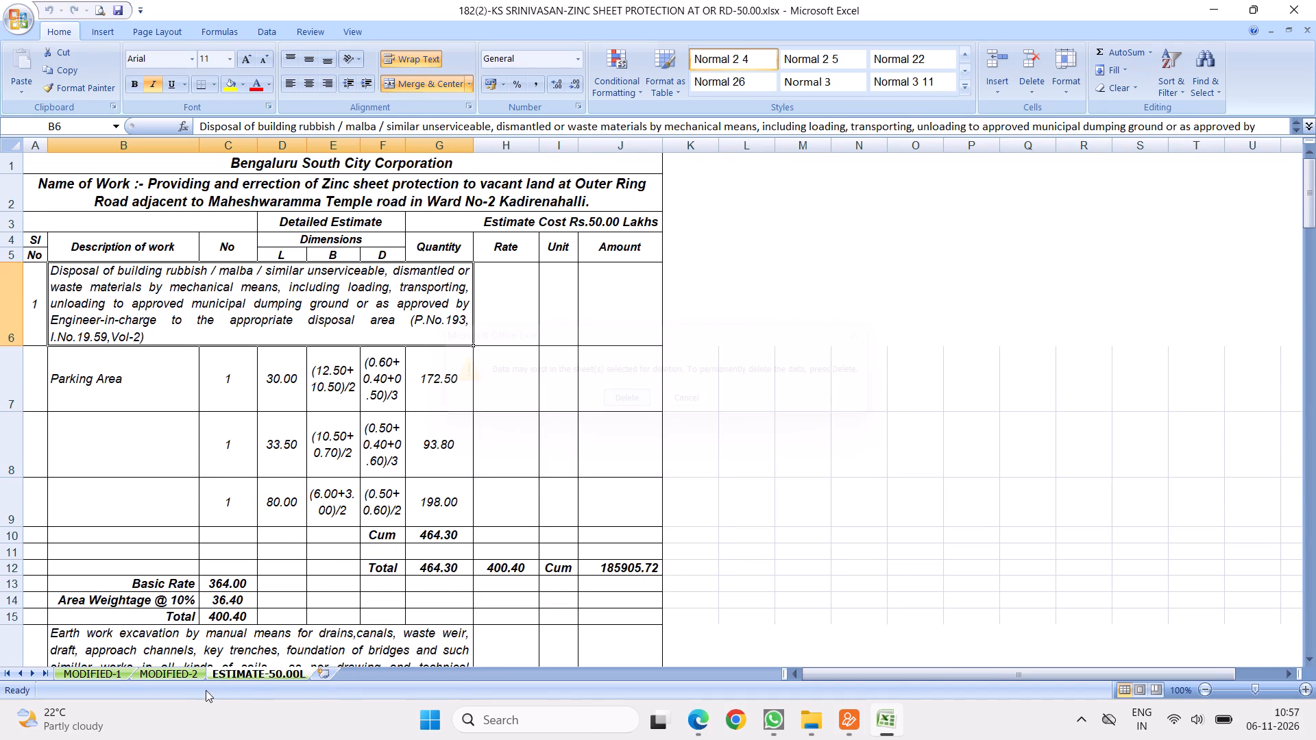
Unhide the ESTIMATE-50.00L (2) sheet and check its closing totals and certificate section.
right_click(249, 674)
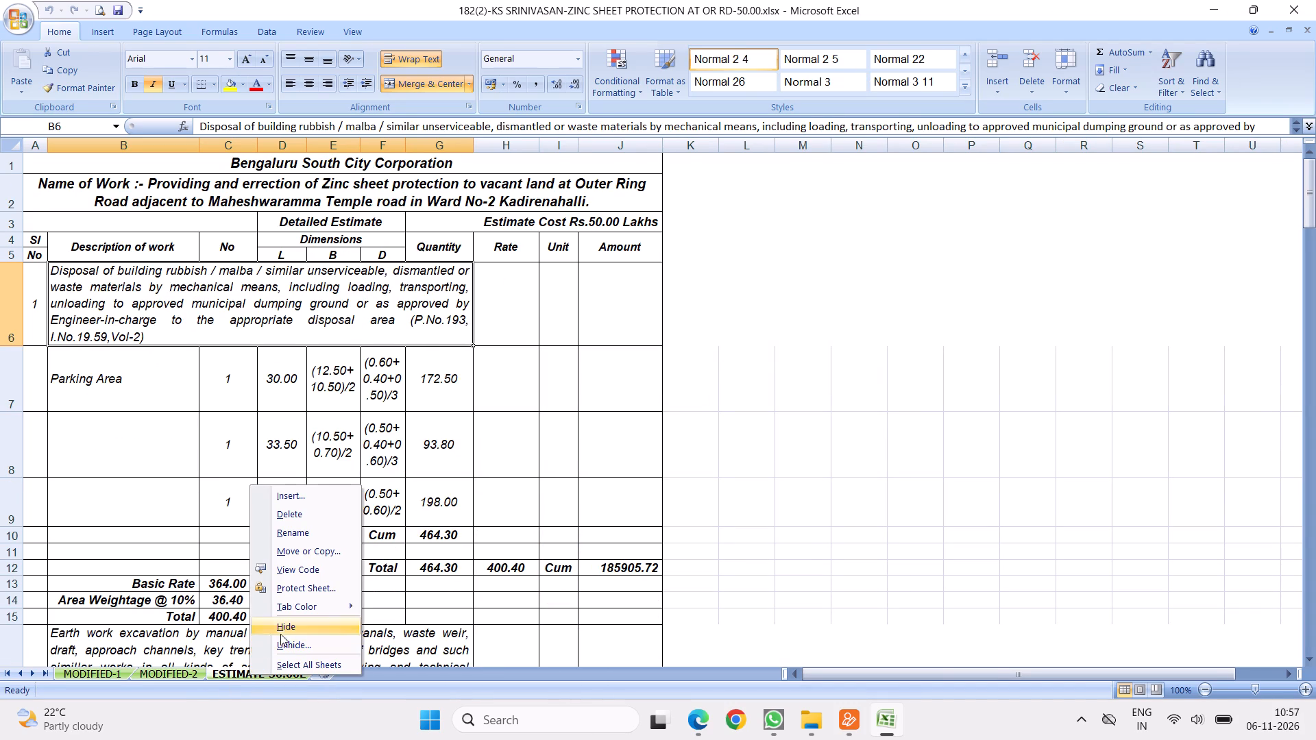
left_click(288, 644)
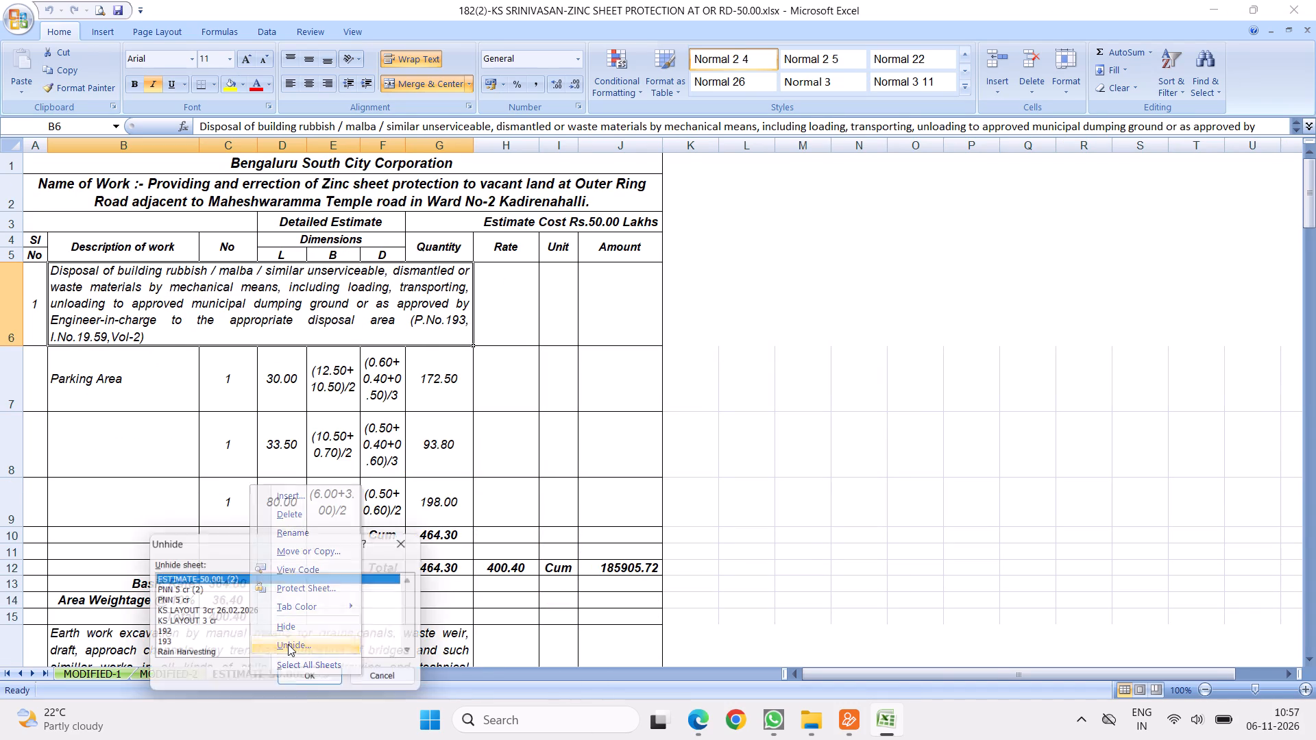
left_click(295, 680)
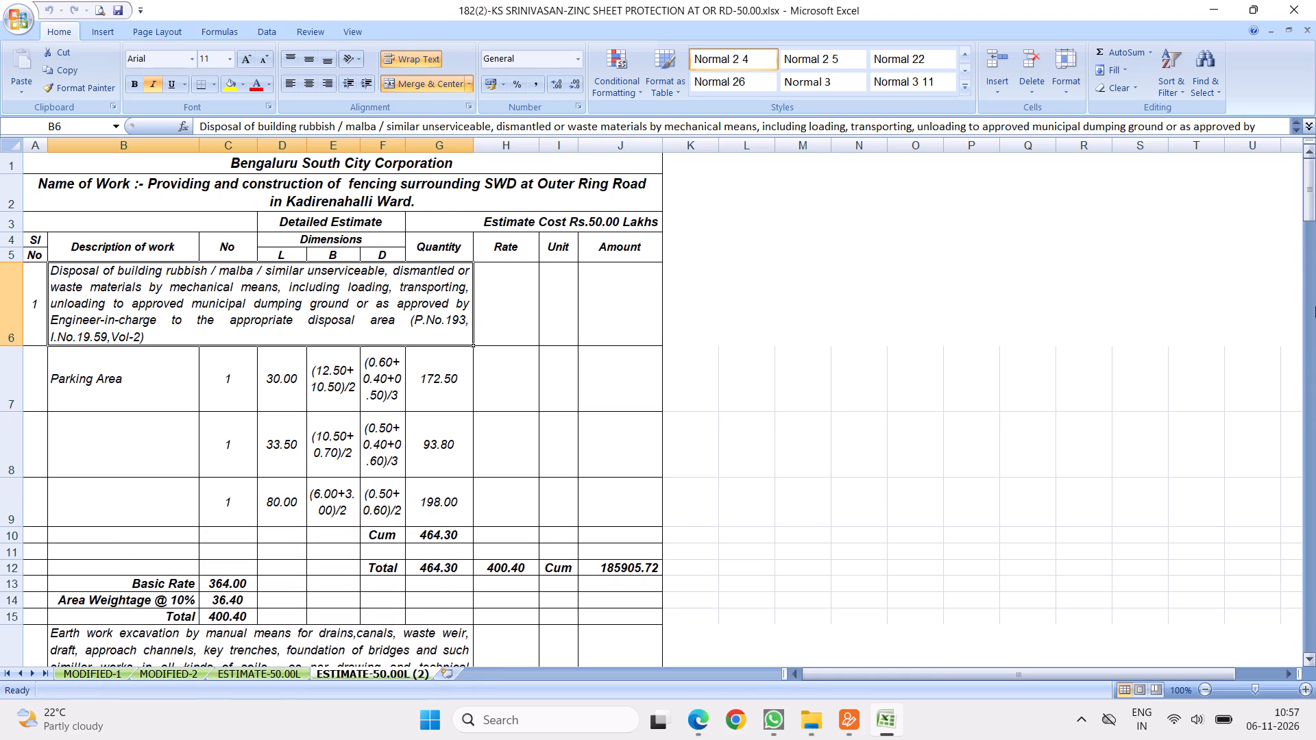
left_click_drag(1309, 195, 1304, 669)
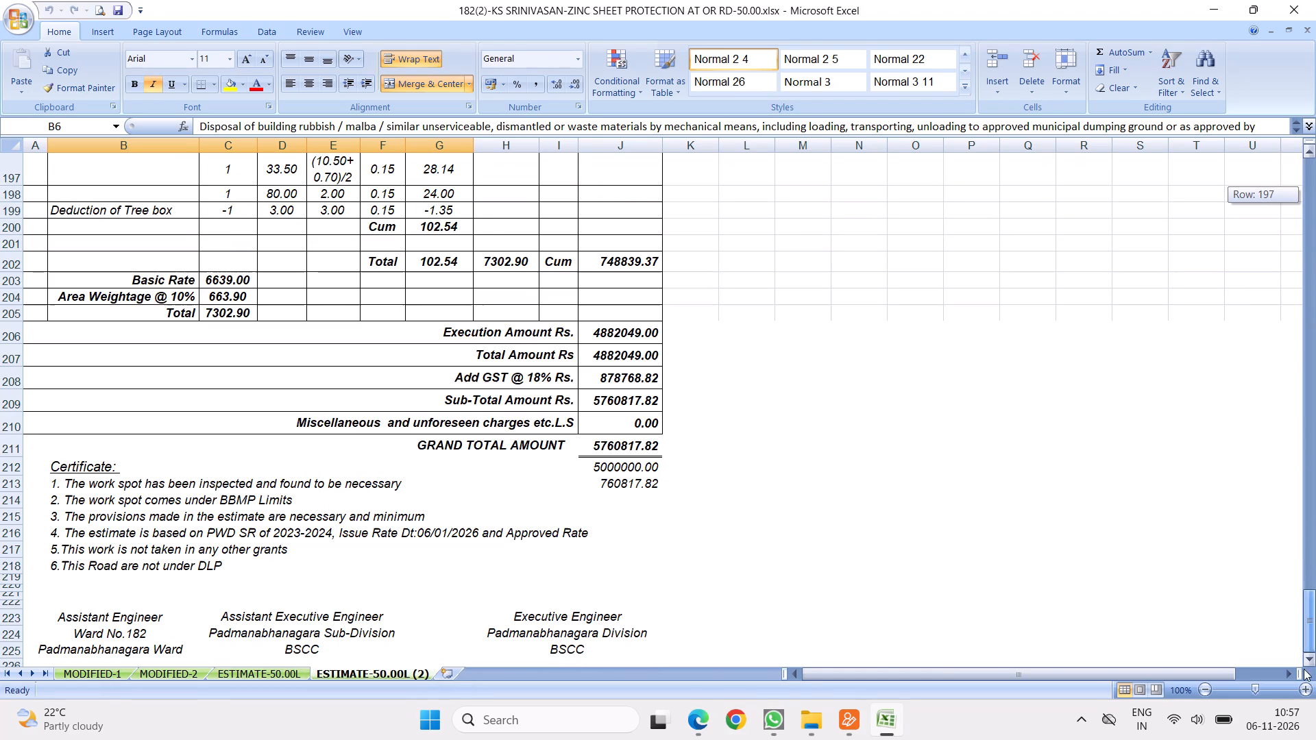
left_click_drag(1304, 669, 1297, 690)
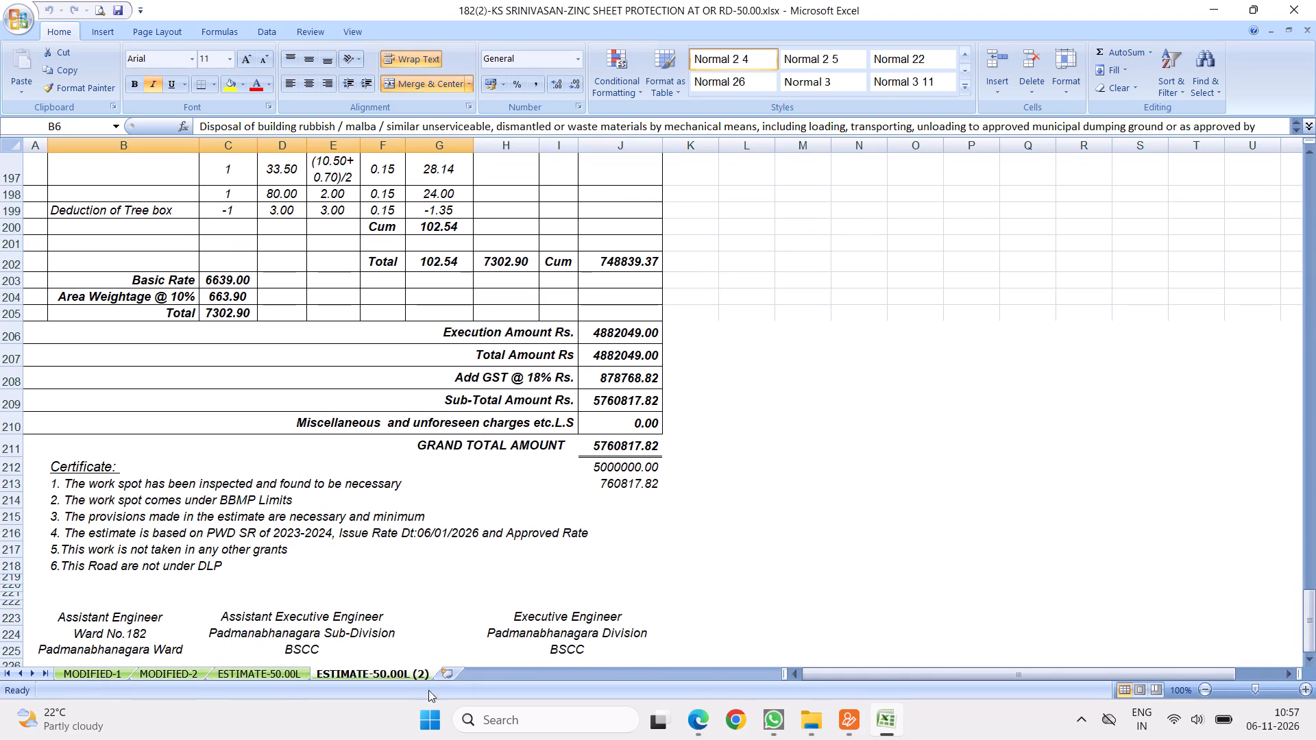
Delete the ESTIMATE-50.00L (2) sheet permanently from the workbook.
right_click(389, 676)
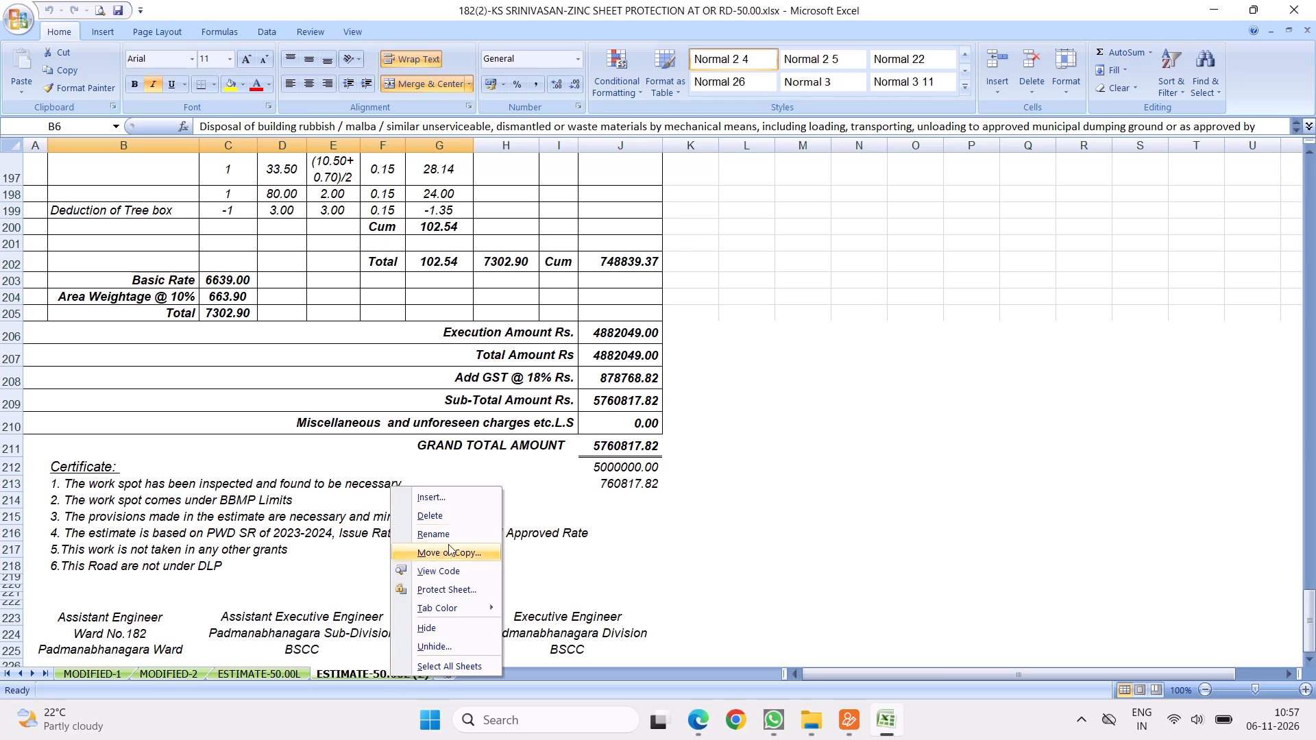
left_click(435, 517)
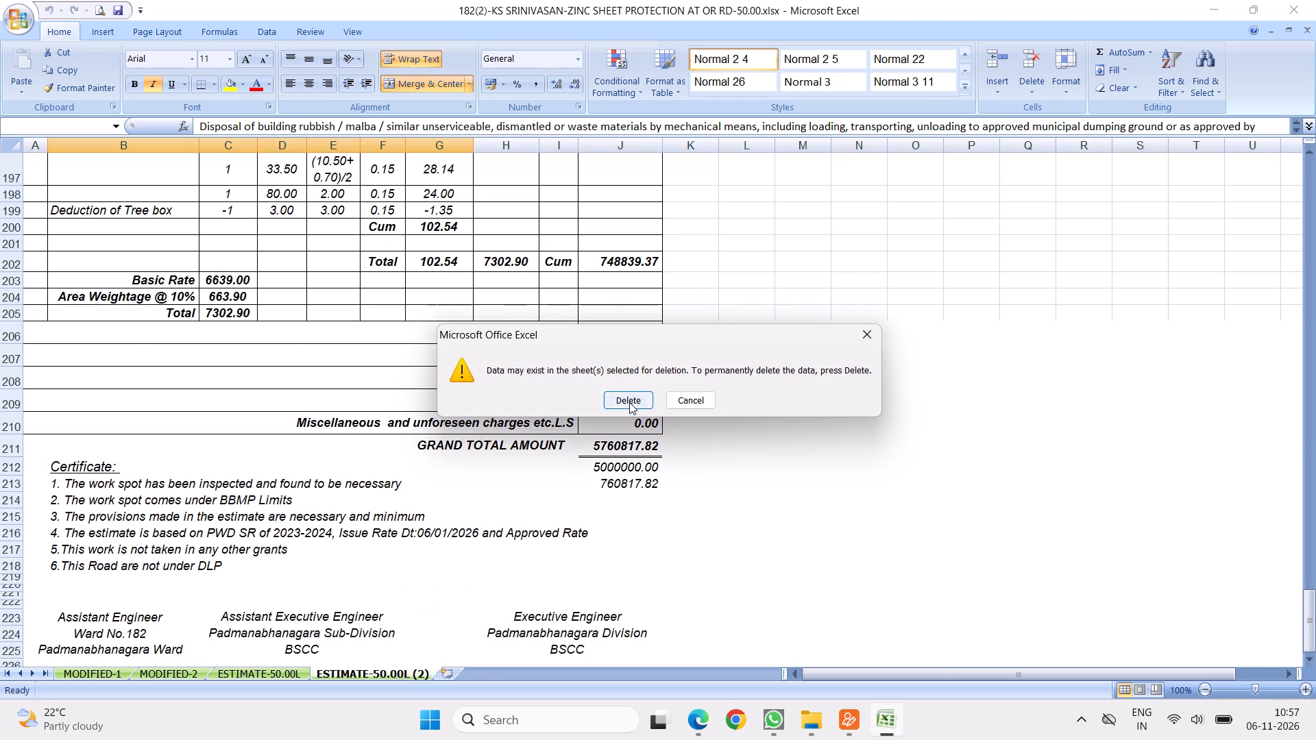
left_click(629, 402)
Unhide the PNN 5 cr (2) sheet, check its items through the closing totals, and delete the sheet permanently.
right_click(230, 676)
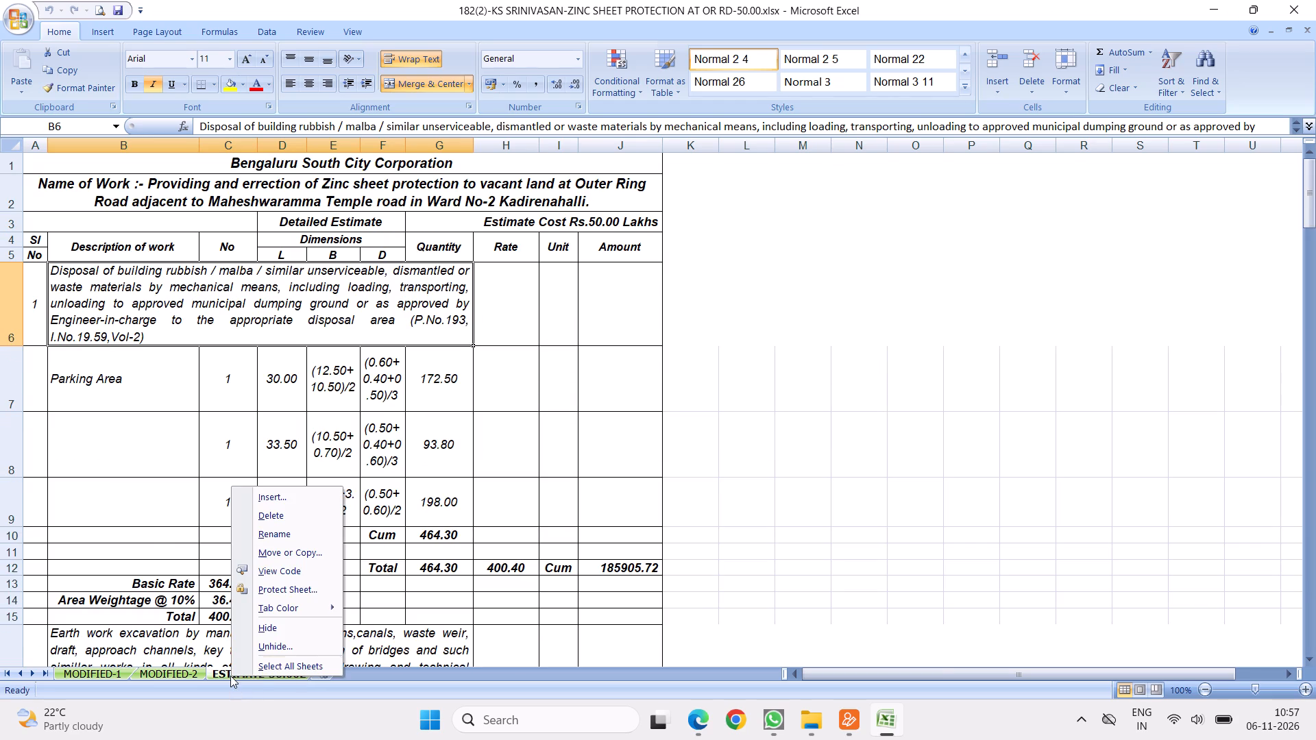
left_click(279, 644)
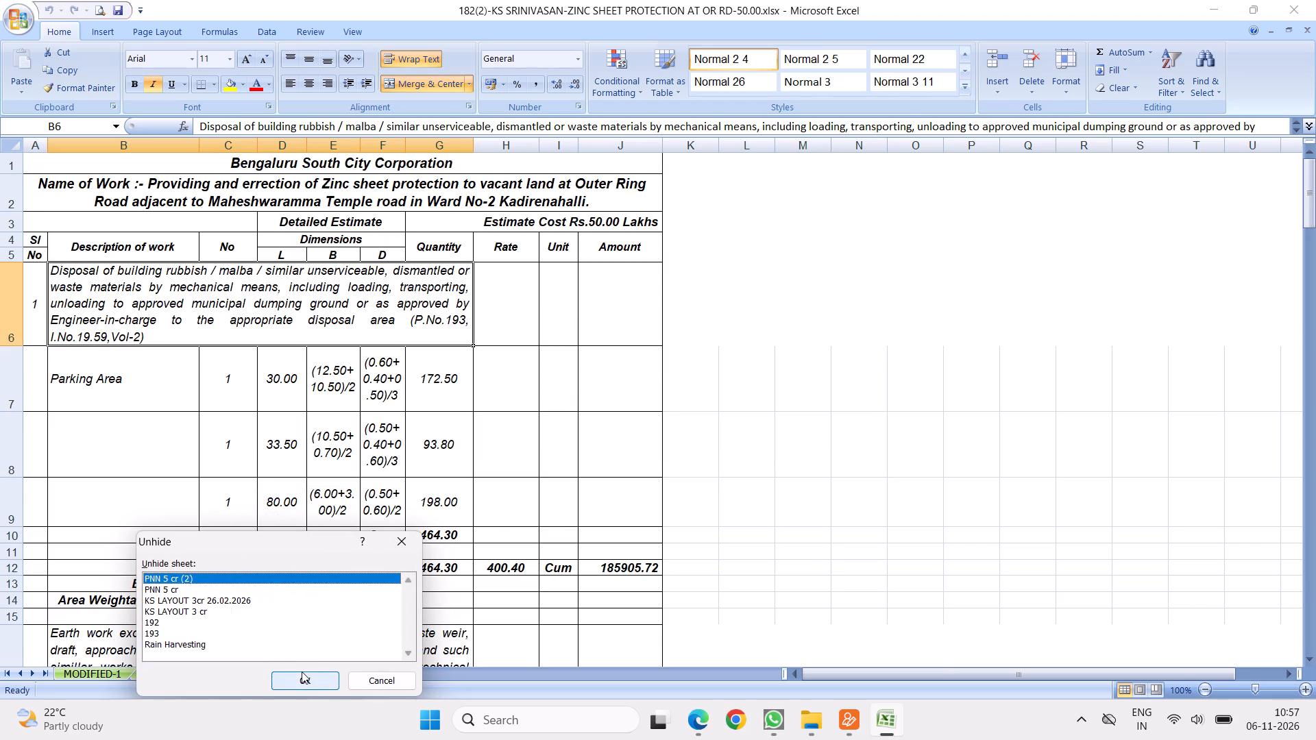
left_click(297, 681)
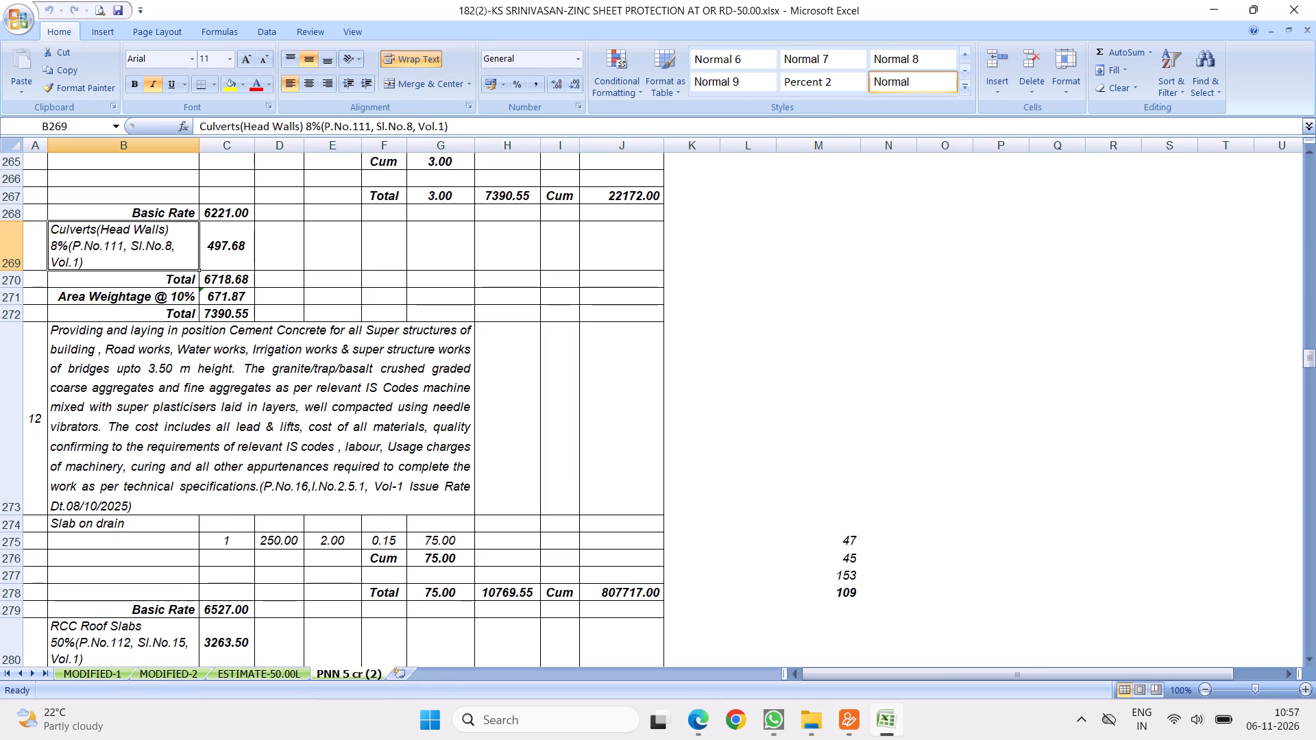
scroll(422, 567, "down", 5)
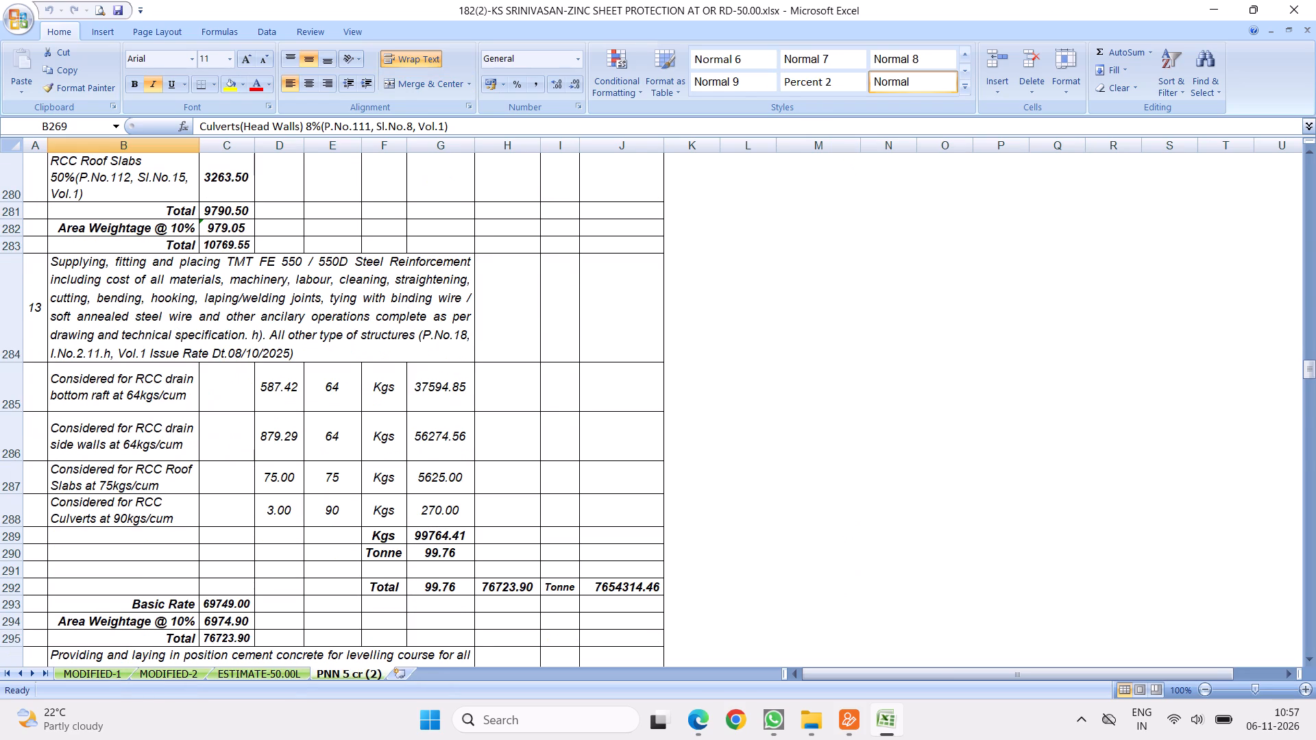
left_click_drag(1312, 376, 1315, 471)
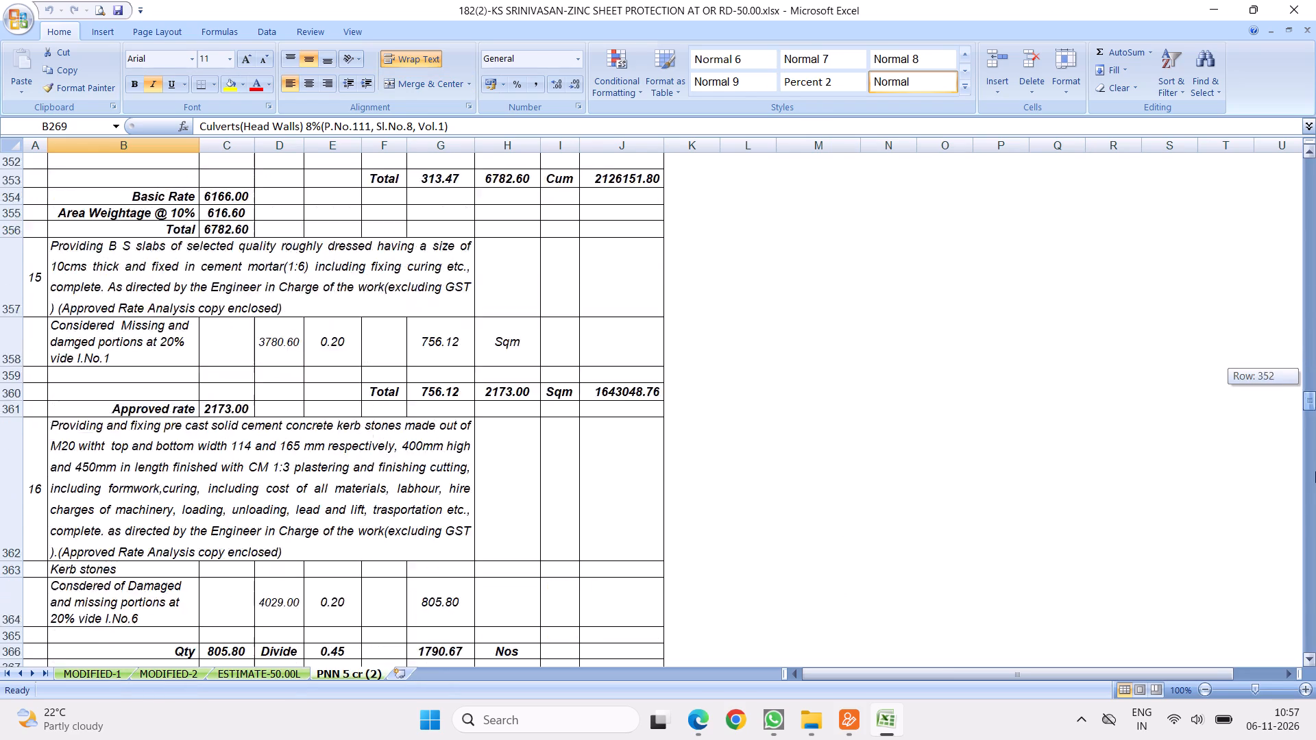
left_click_drag(1315, 471, 1315, 739)
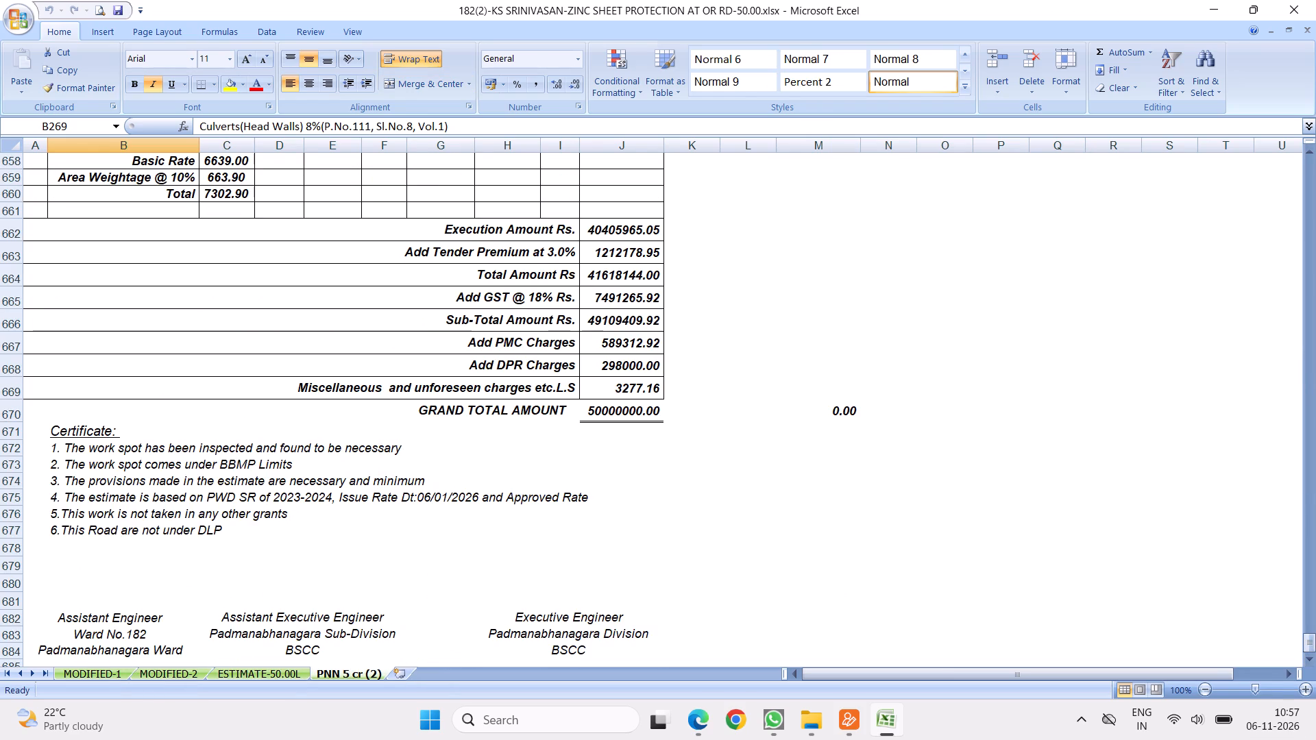
right_click(336, 674)
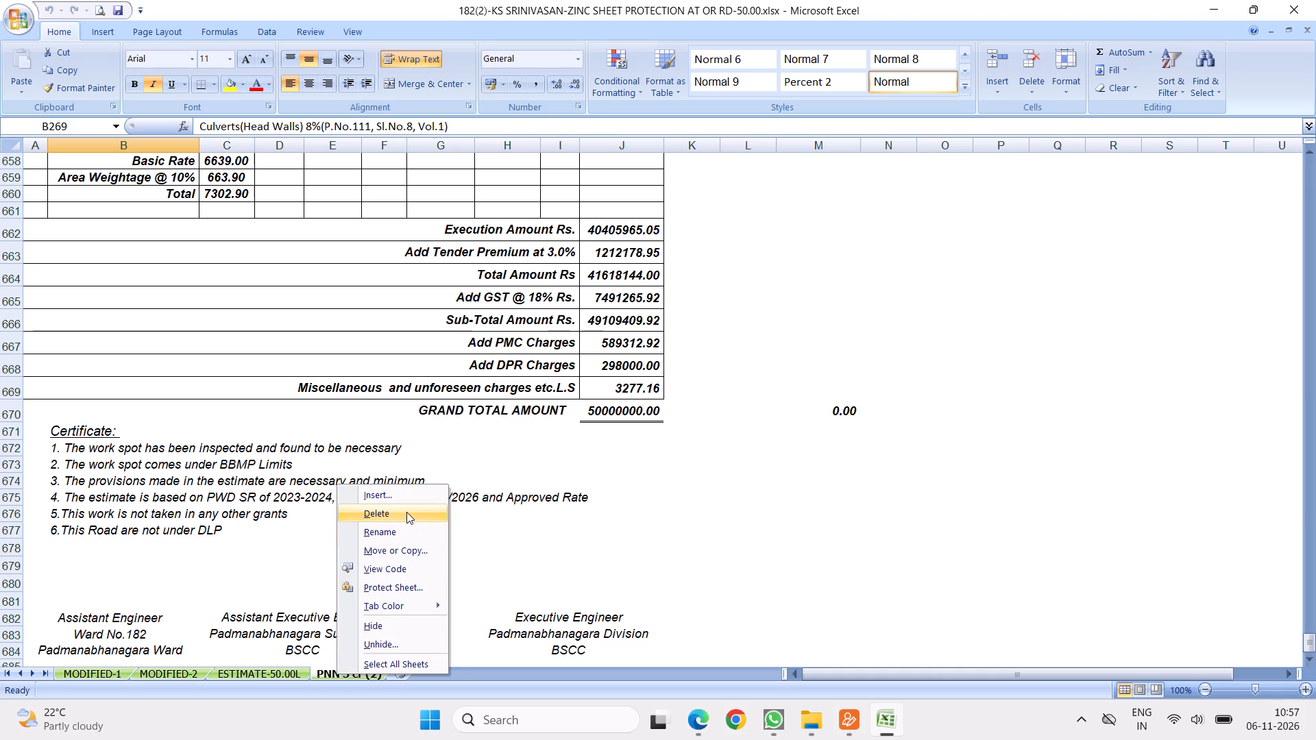
left_click(385, 512)
left_click(624, 394)
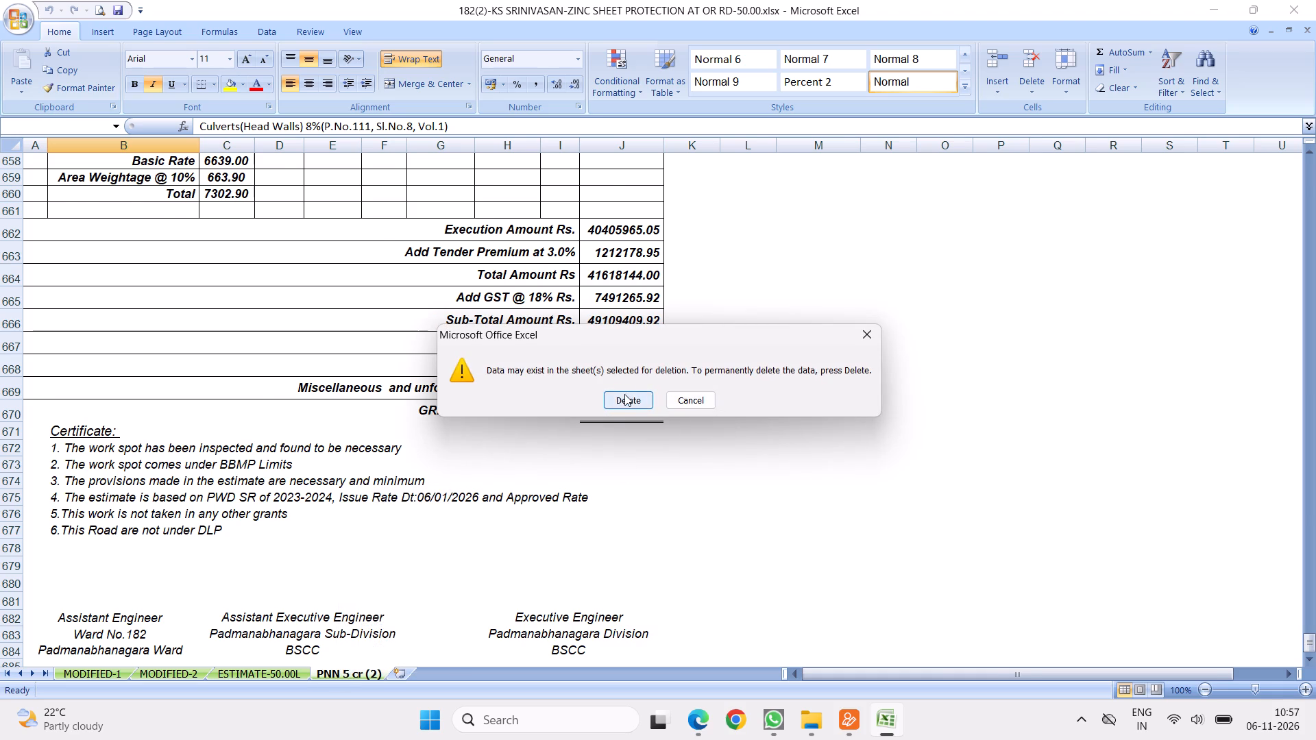
Unhide the PNN 5 cr sheet, check its heading and closing totals, and delete the sheet permanently.
right_click(252, 676)
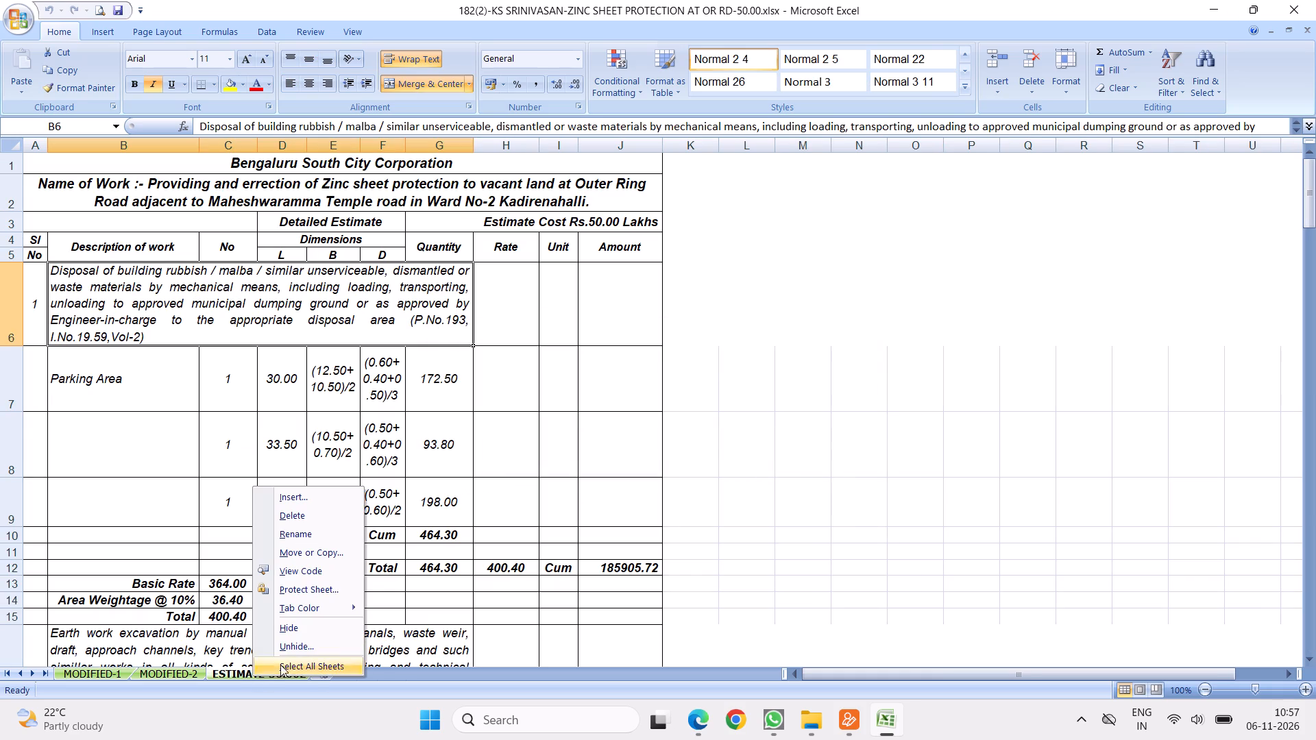
left_click(291, 647)
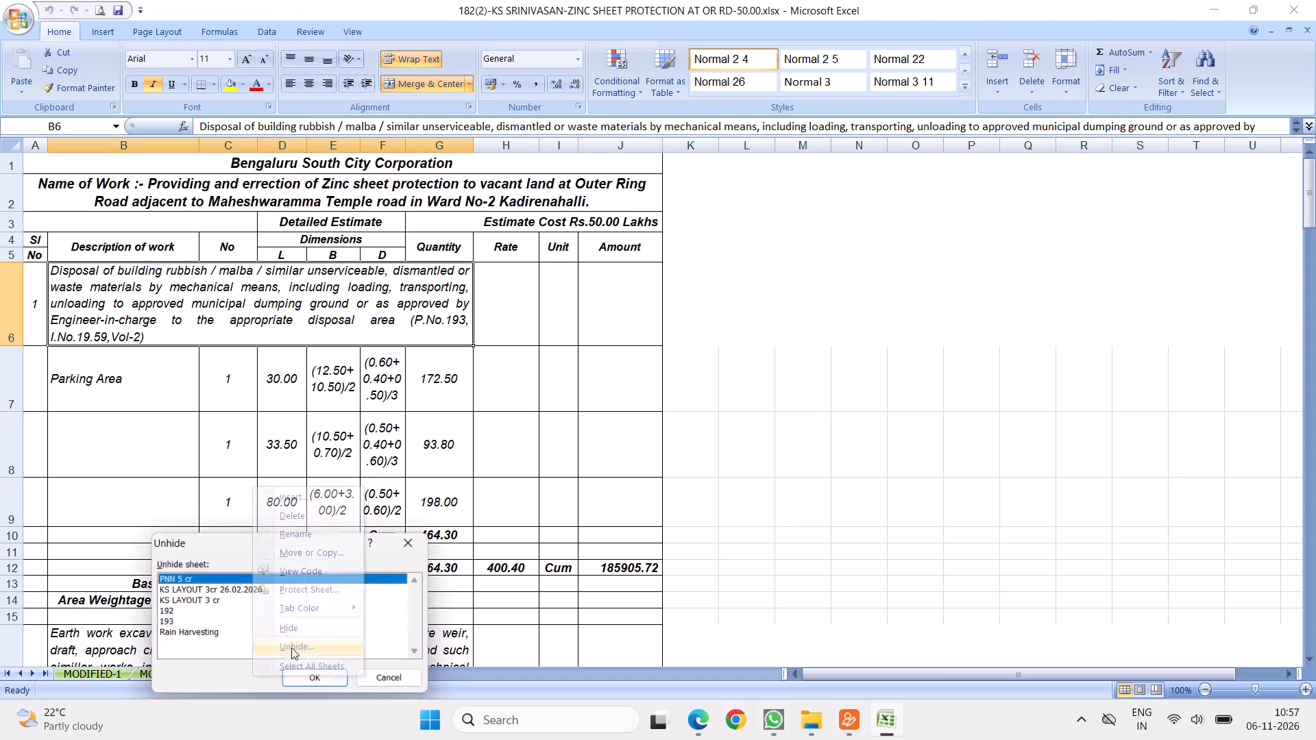
left_click(319, 680)
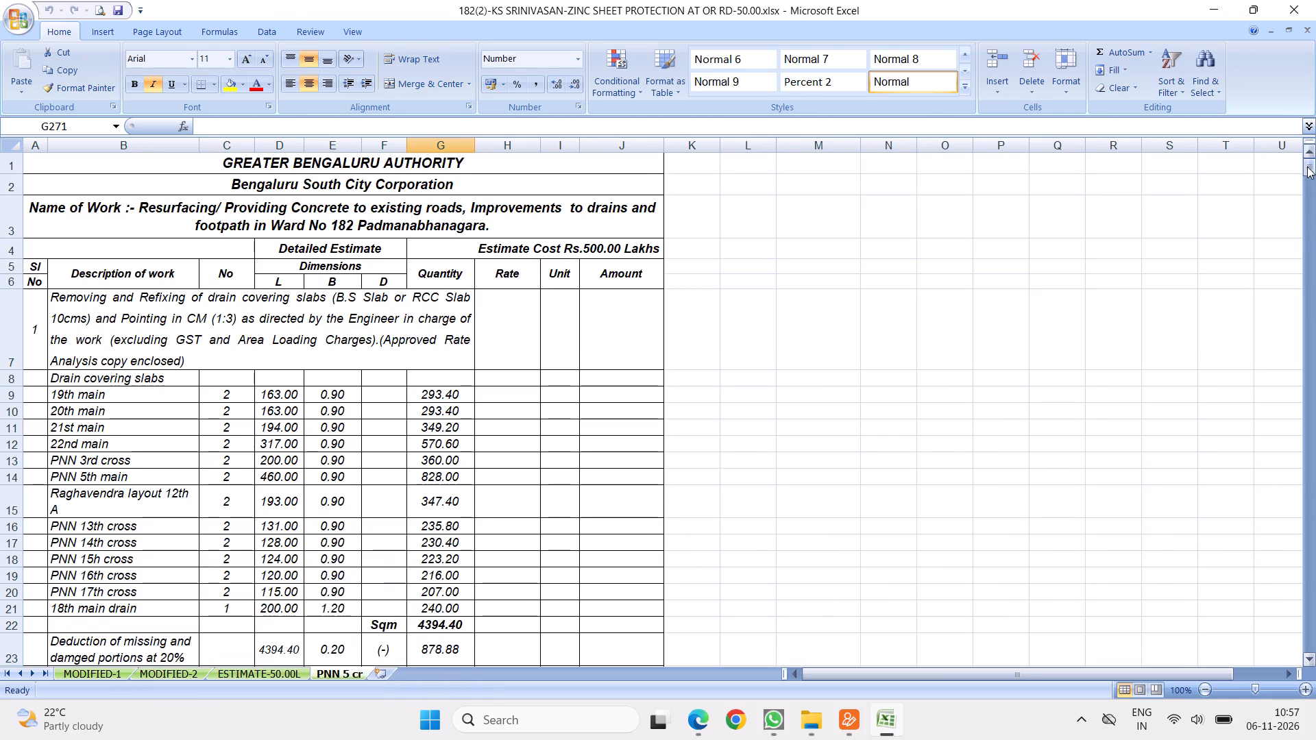
left_click_drag(1308, 166, 1303, 739)
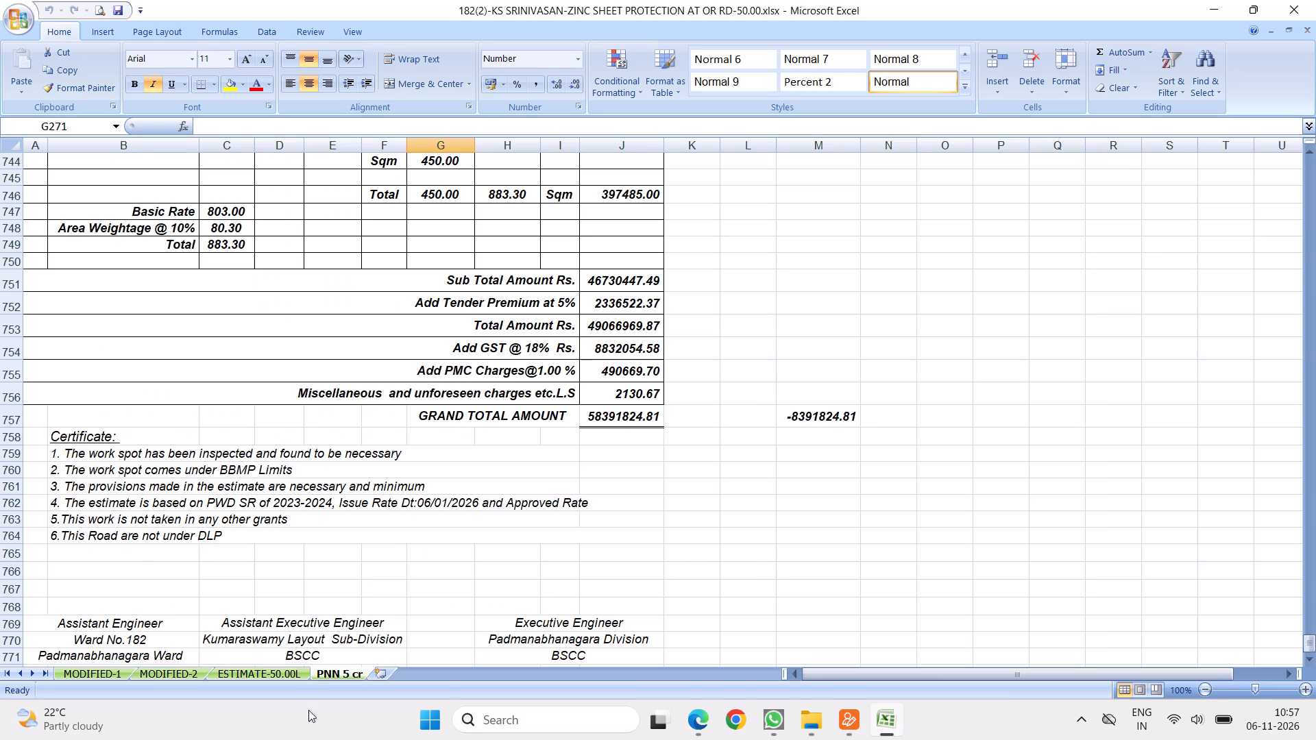
right_click(328, 673)
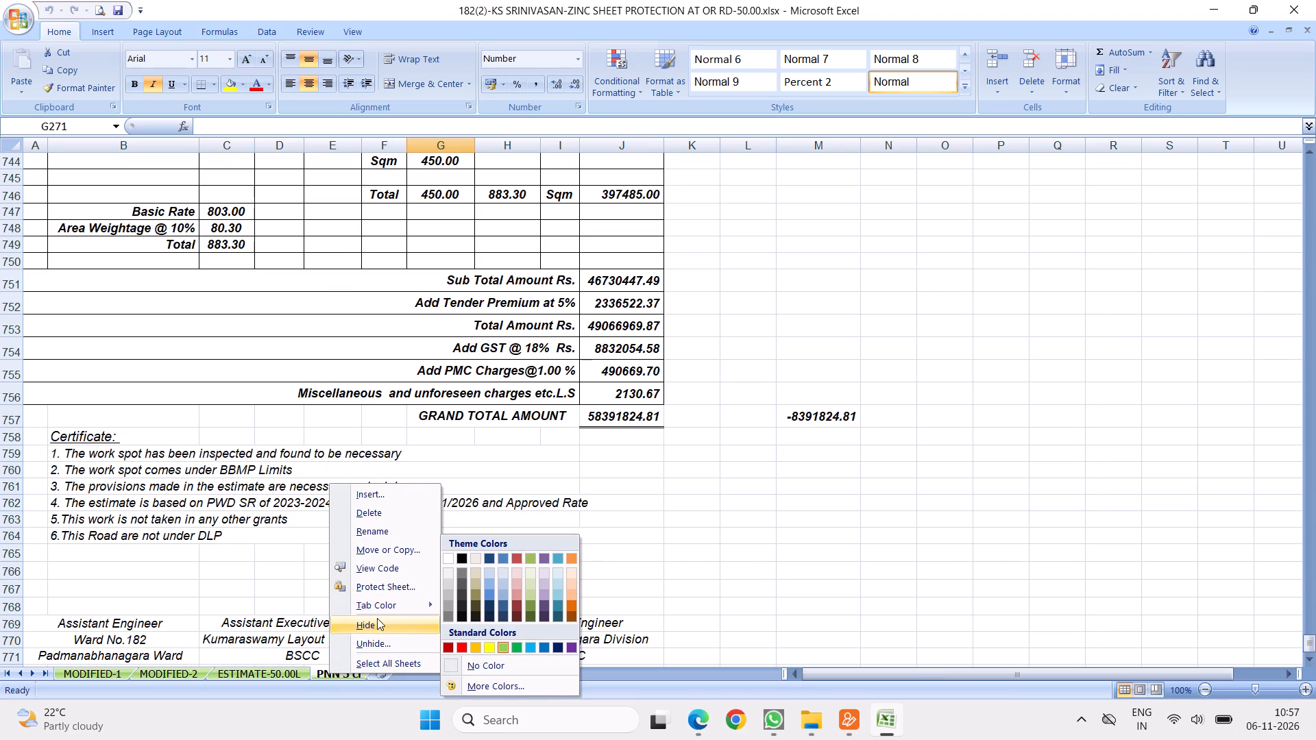
left_click(371, 512)
left_click(630, 400)
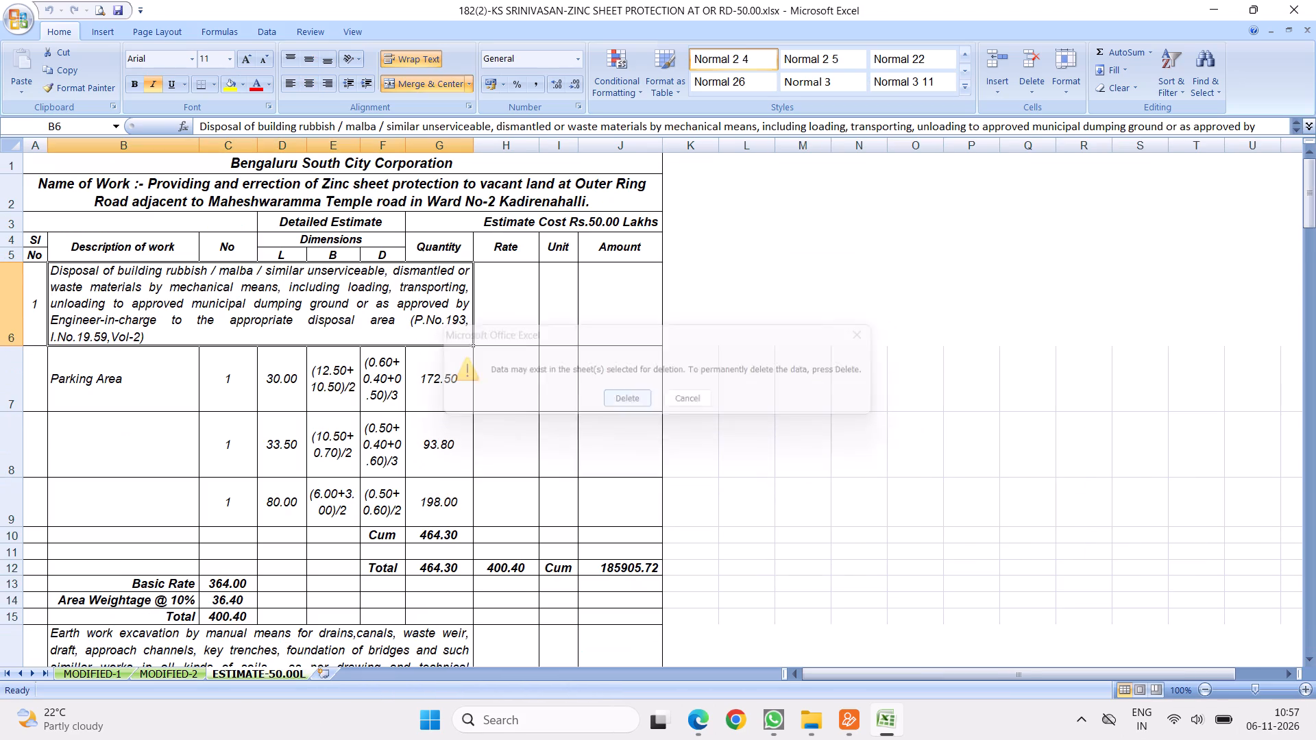
Unhide the KS LAYOUT 3cr 26.02.2026 sheet, check its name of work and heading, and delete the sheet permanently.
right_click(270, 678)
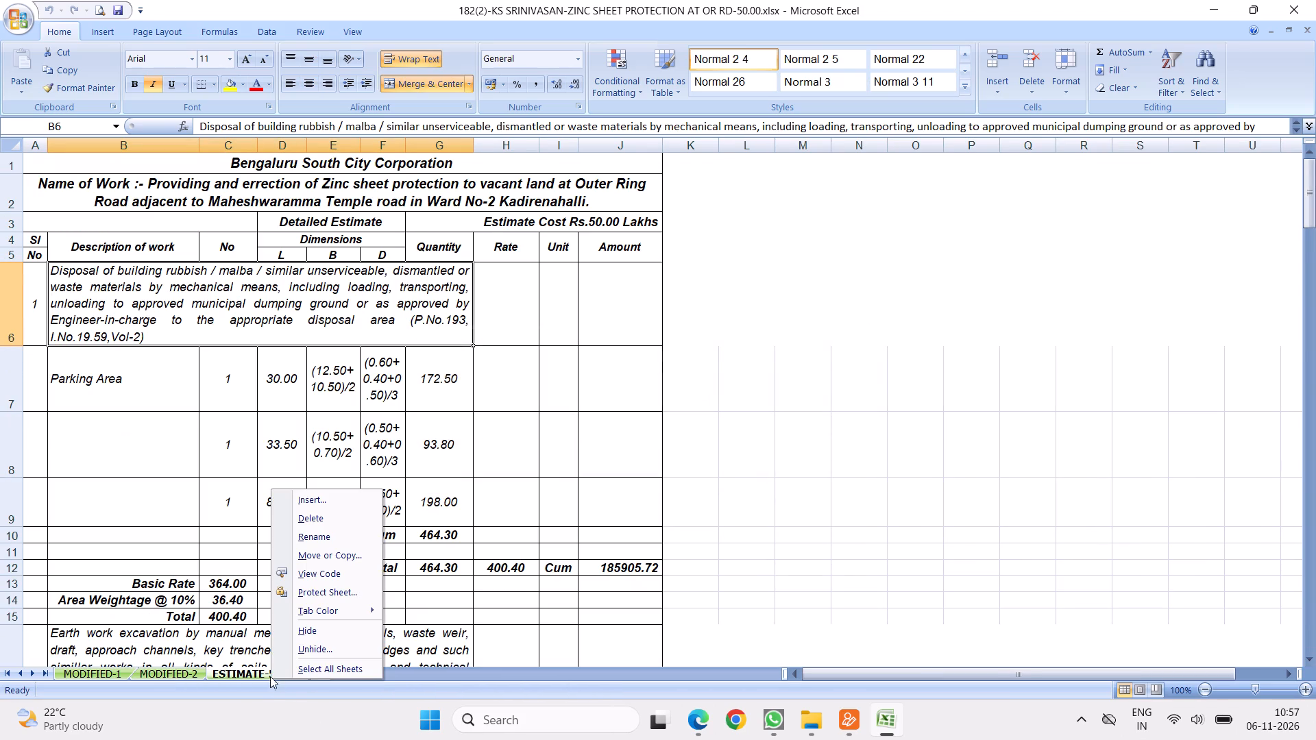
left_click(313, 648)
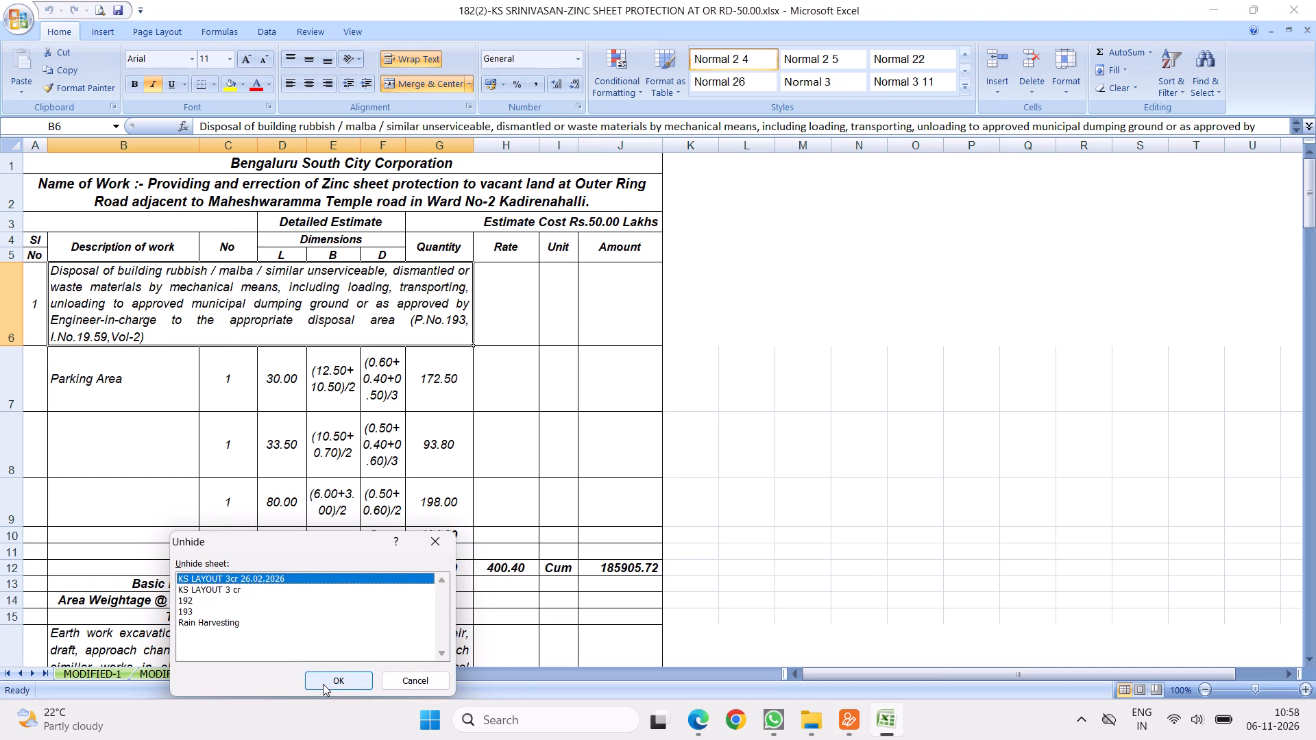
left_click(322, 684)
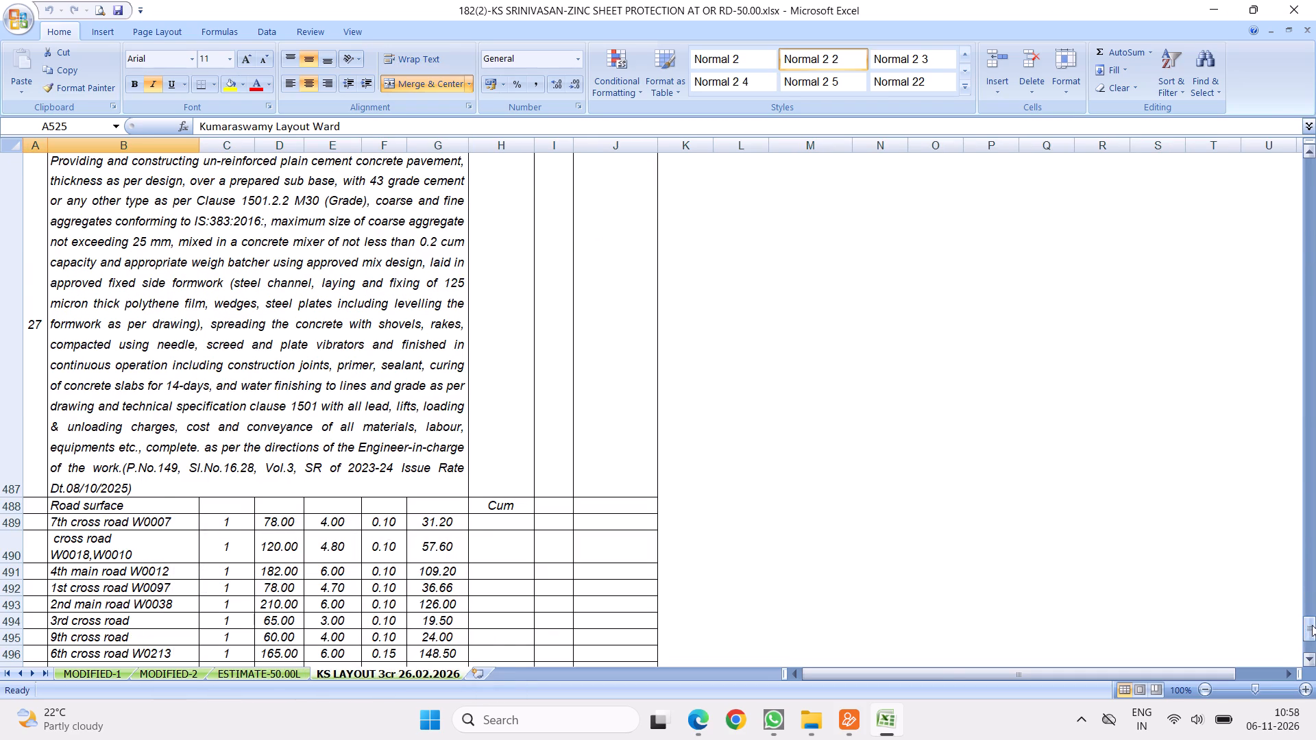
left_click_drag(1313, 625, 1315, 0)
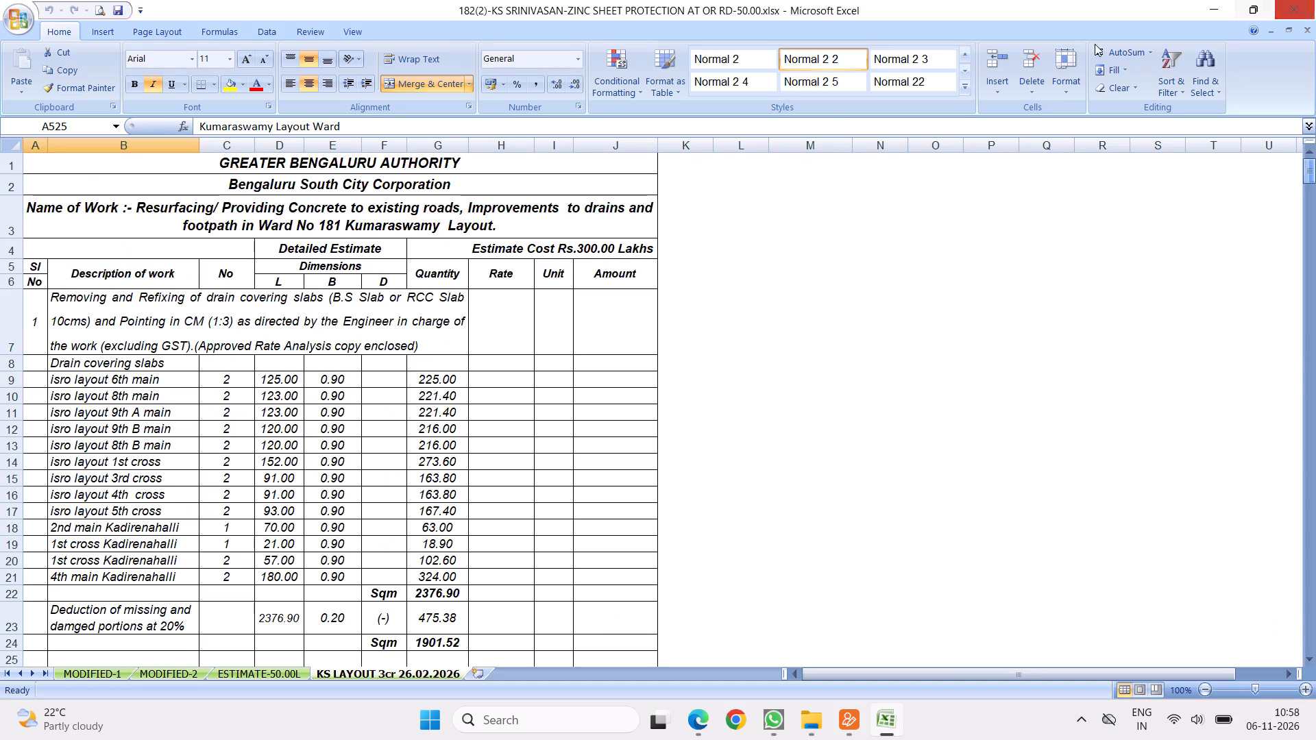
right_click(376, 674)
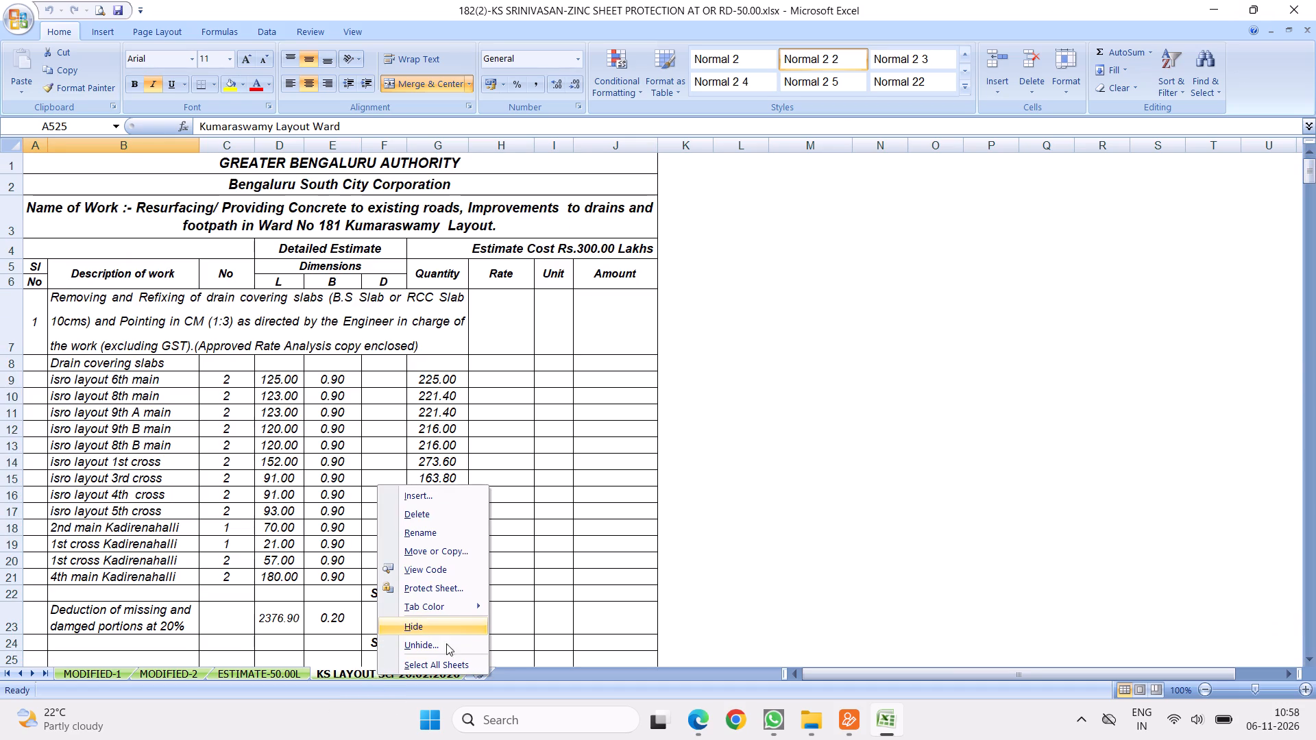
left_click(419, 516)
left_click(628, 401)
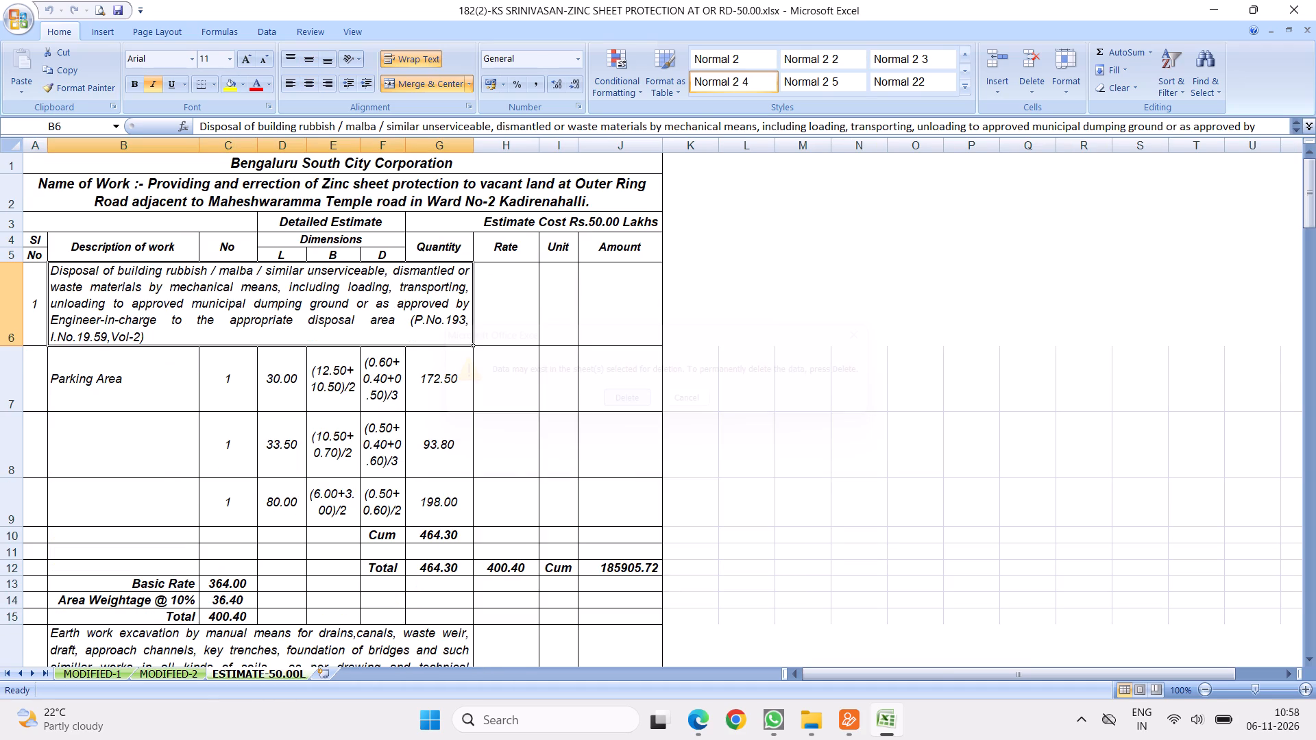
Unhide the KS LAYOUT 3 cr sheet and delete it permanently from the workbook.
right_click(241, 678)
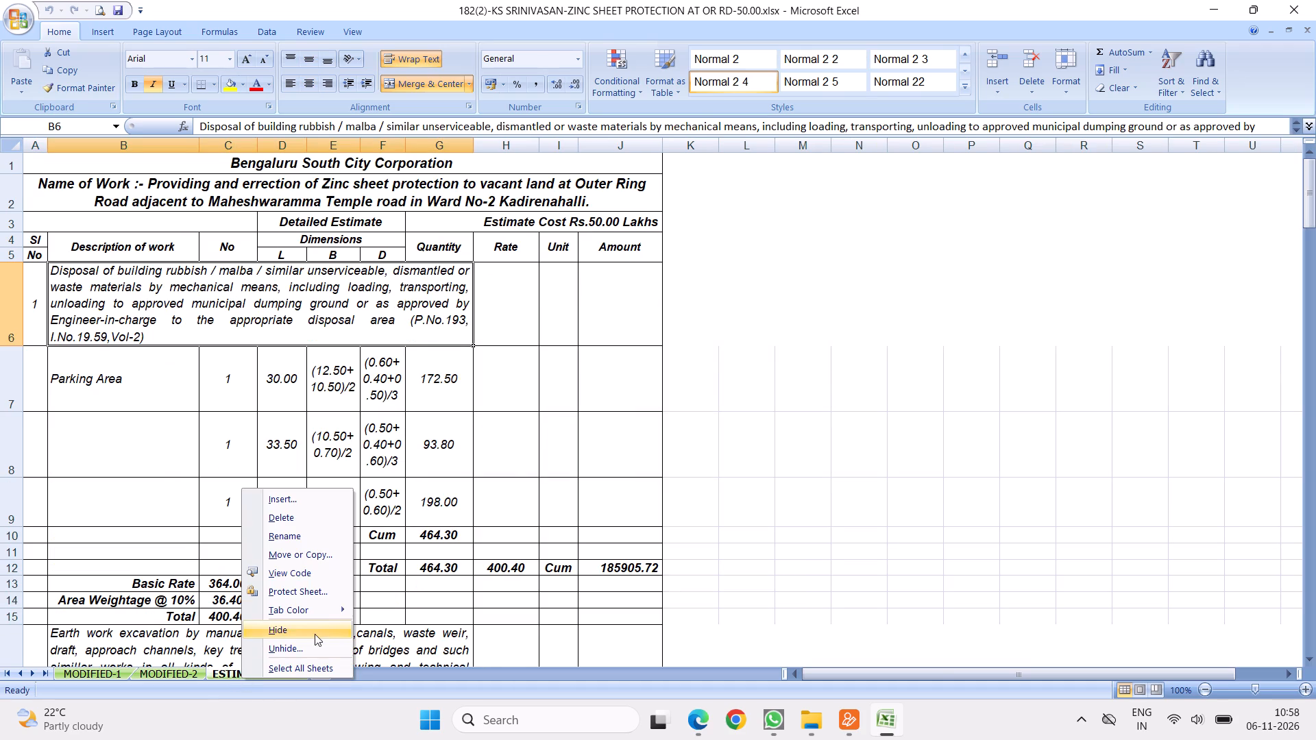
left_click(279, 650)
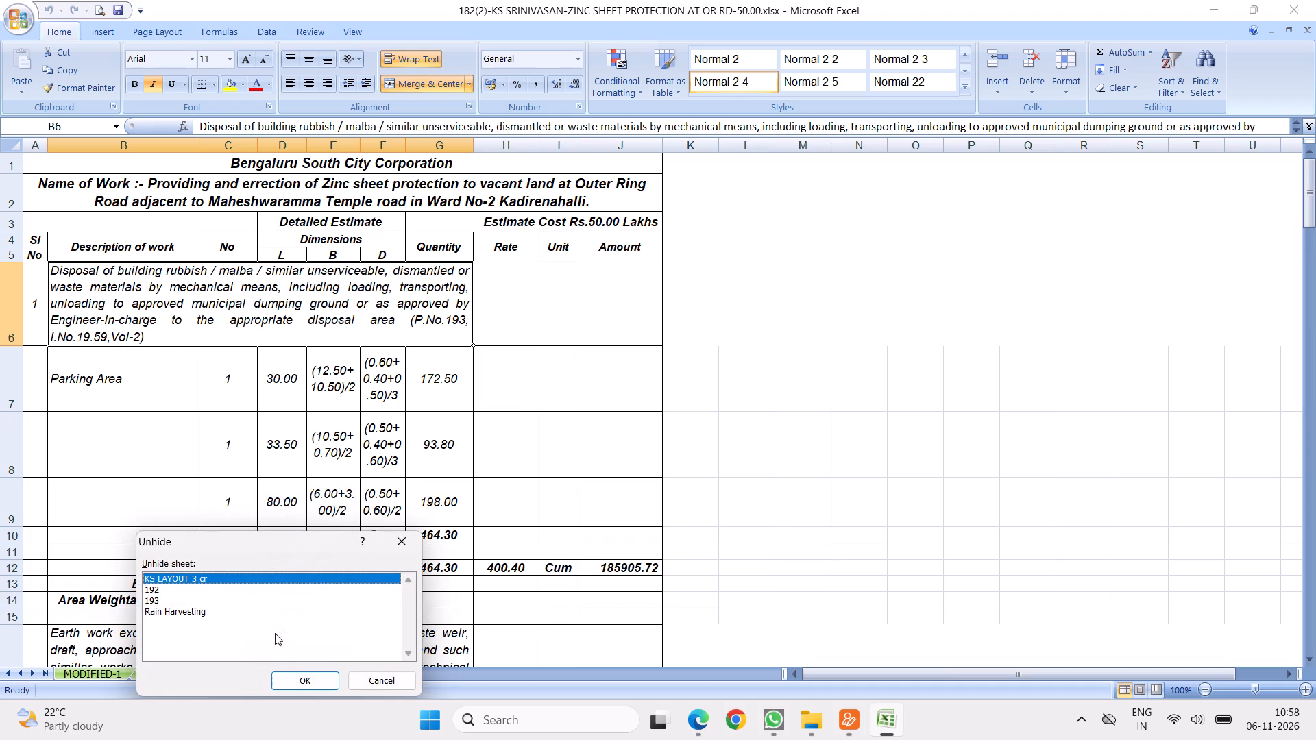
left_click(292, 678)
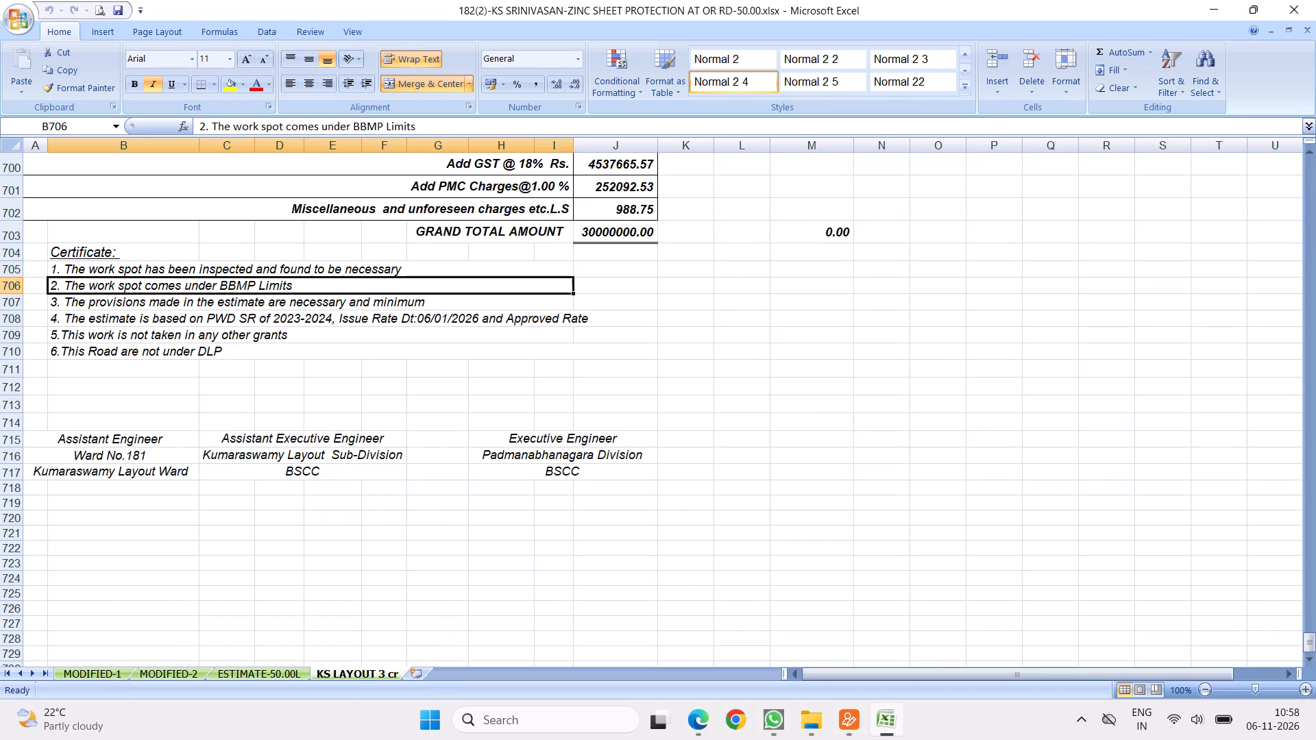
right_click(353, 674)
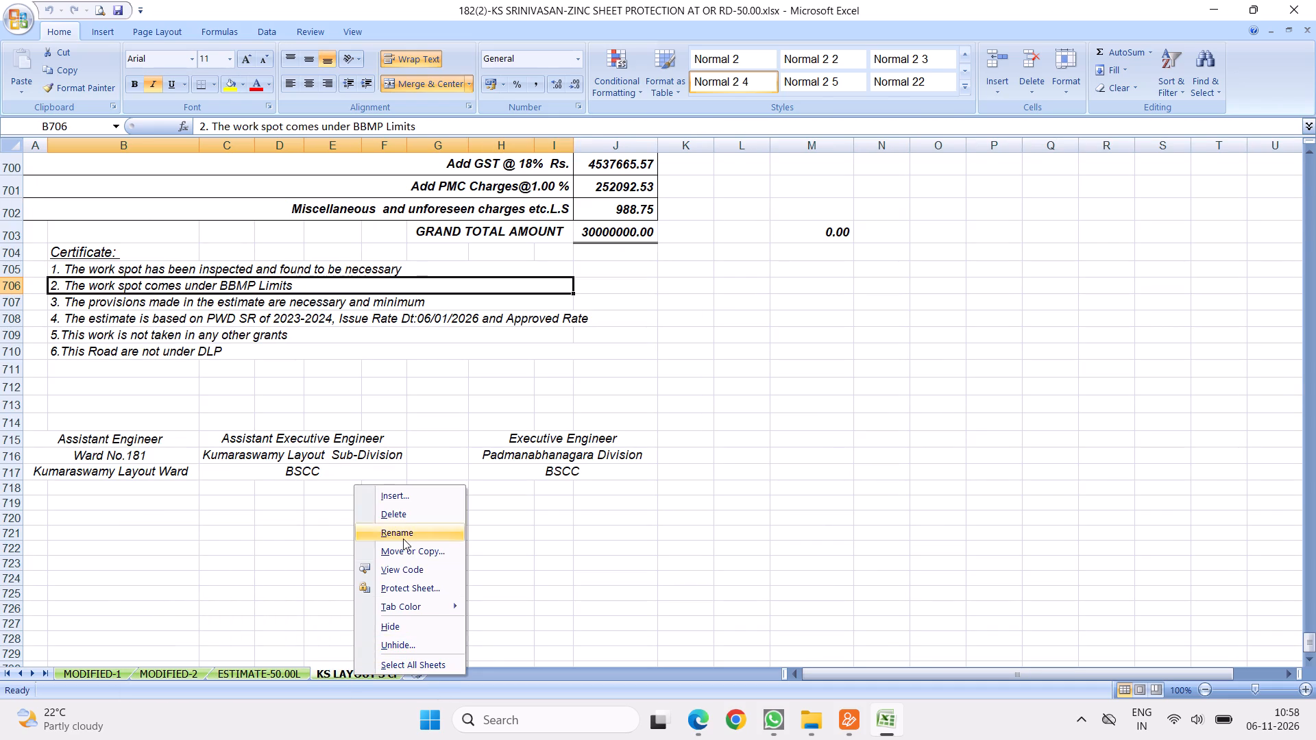
left_click(398, 512)
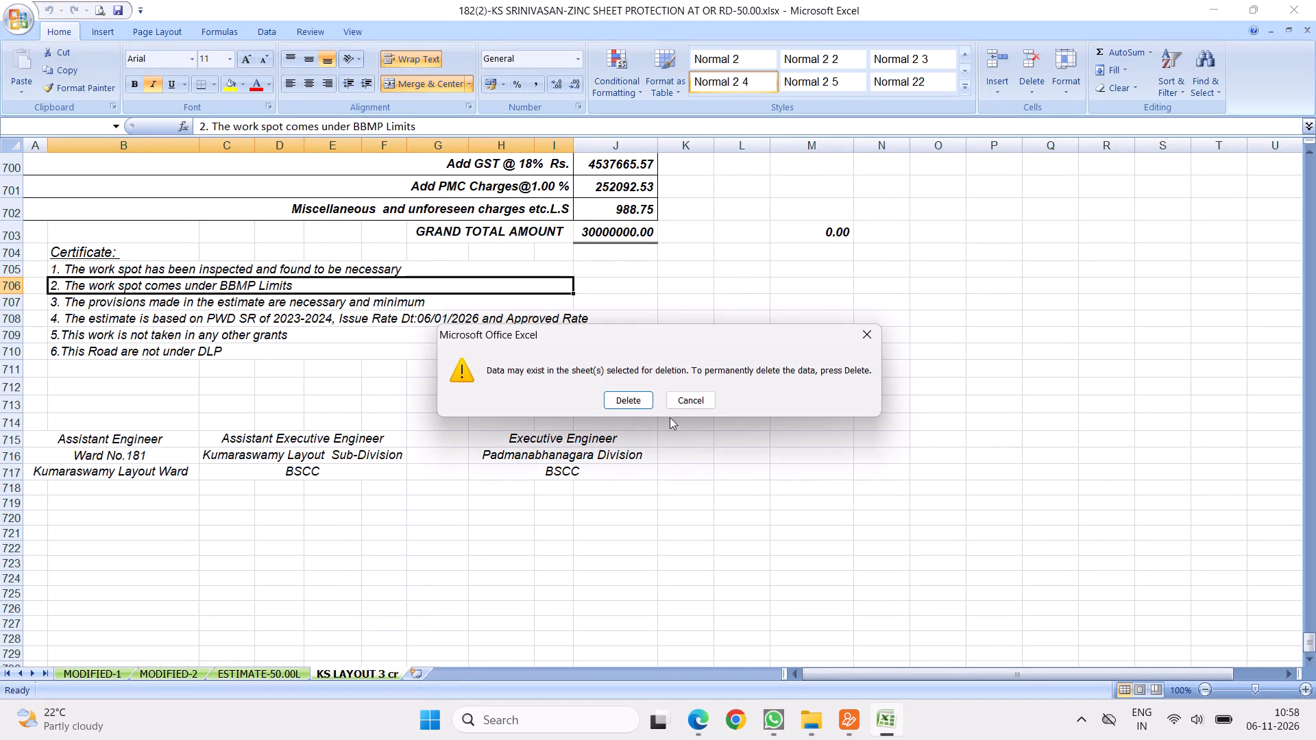
left_click(626, 397)
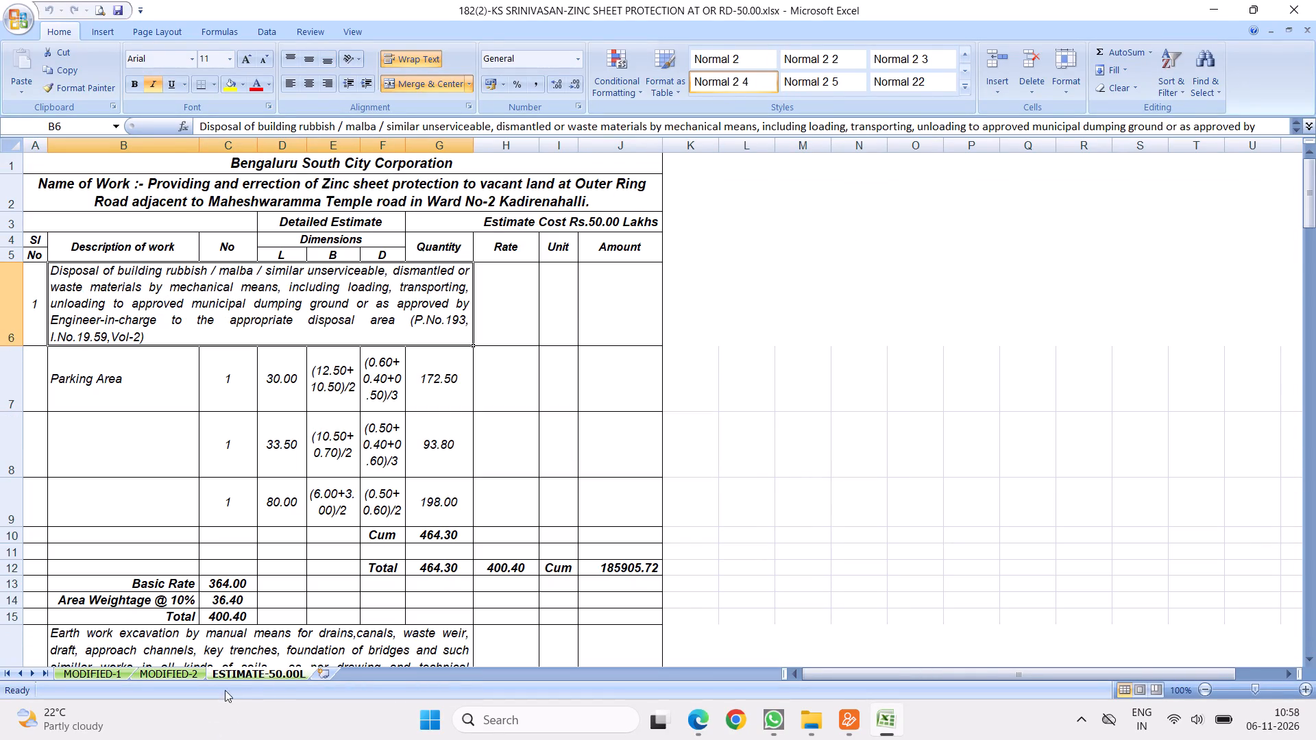
Unhide the 192 sheet and delete it permanently from the workbook.
right_click(252, 669)
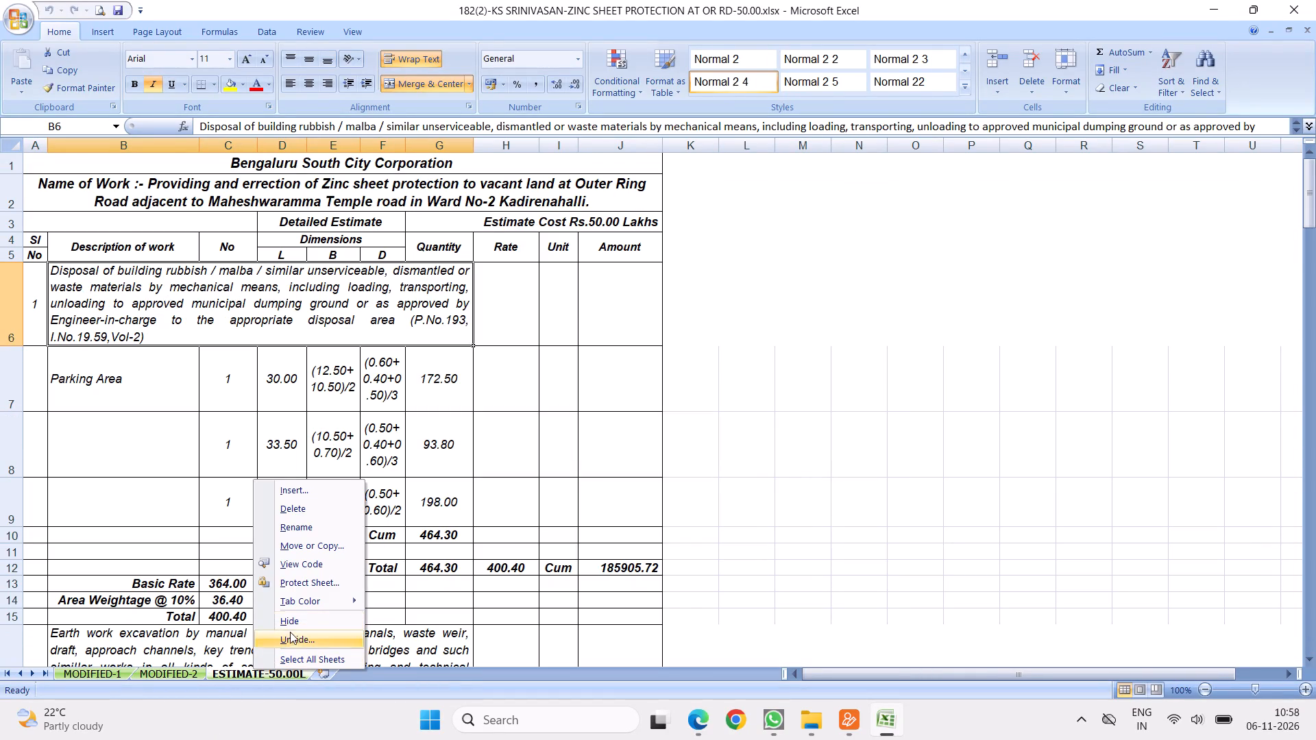
left_click(290, 633)
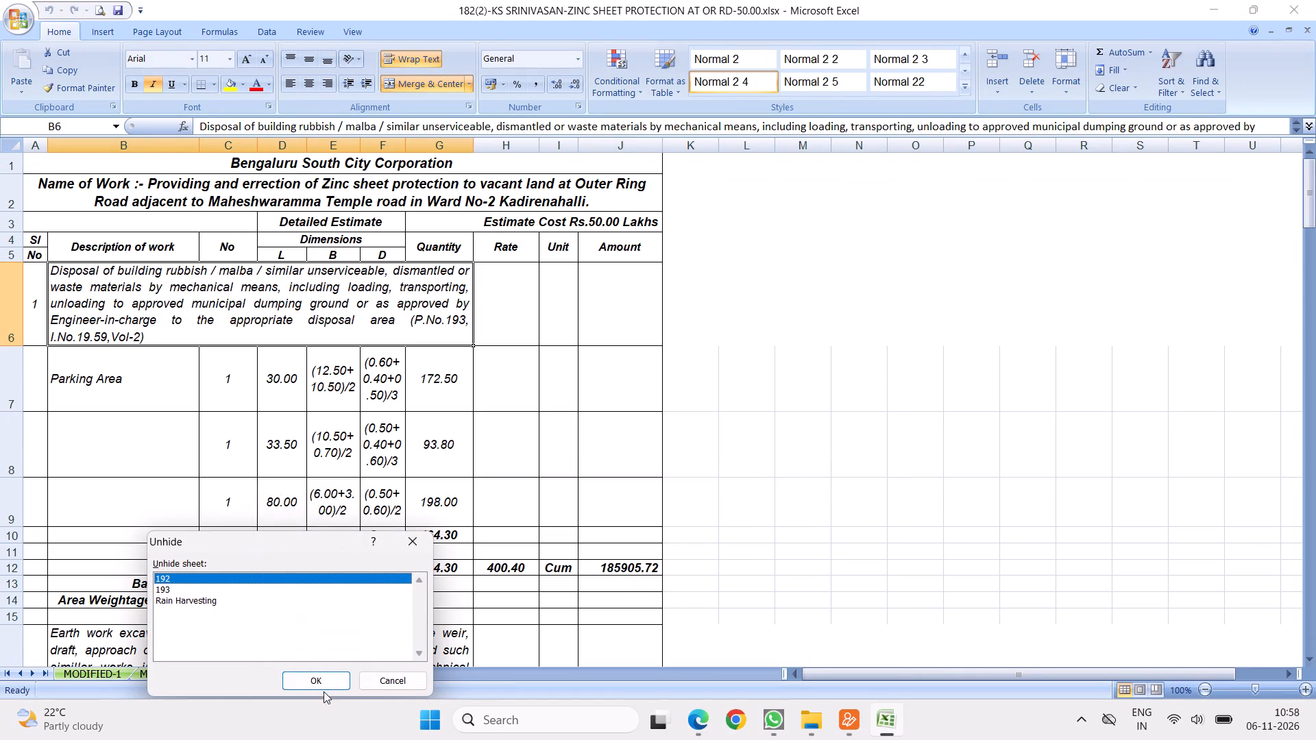
left_click(317, 677)
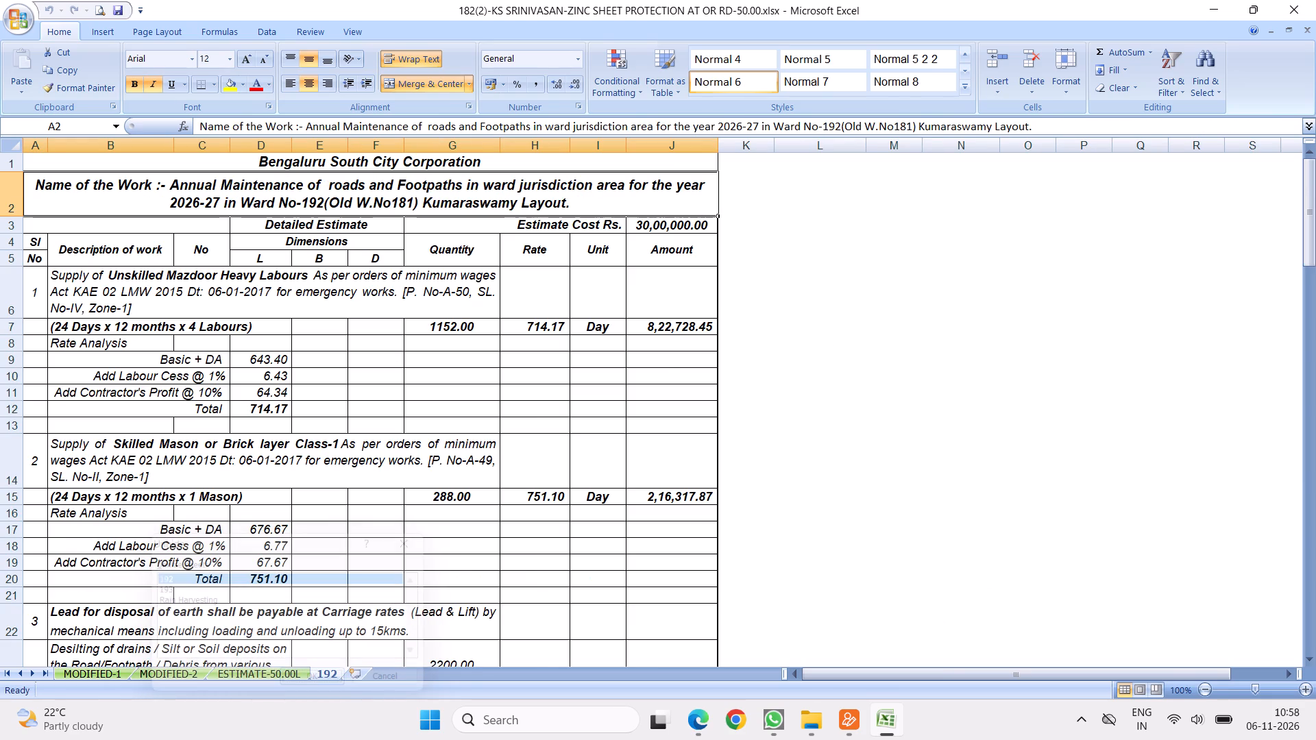
right_click(328, 671)
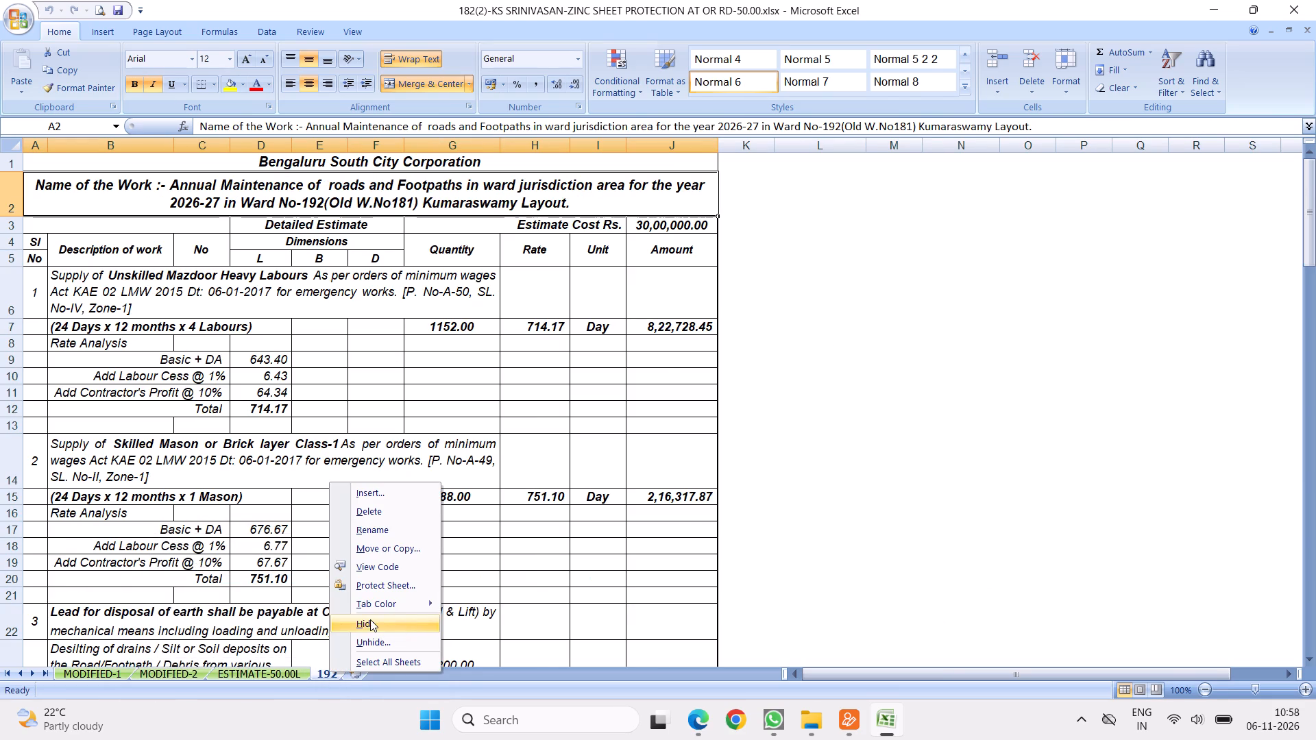
left_click(376, 507)
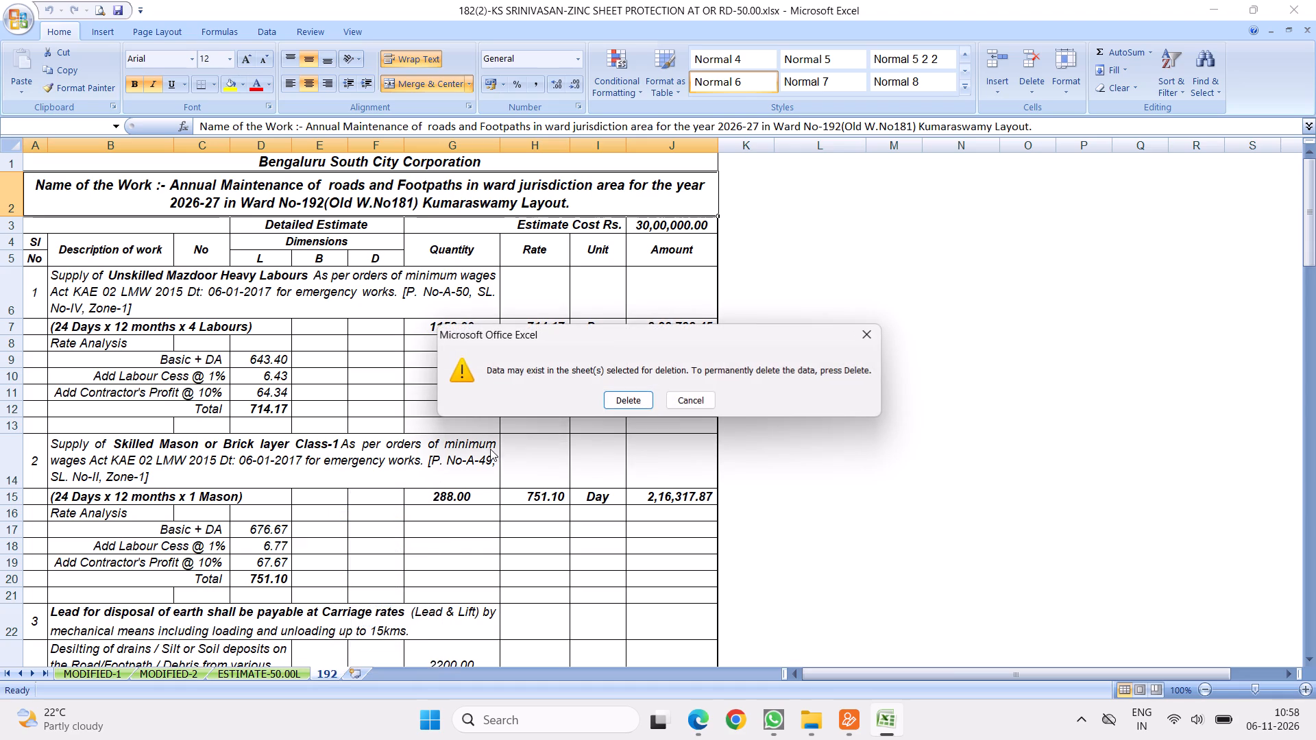
left_click(624, 399)
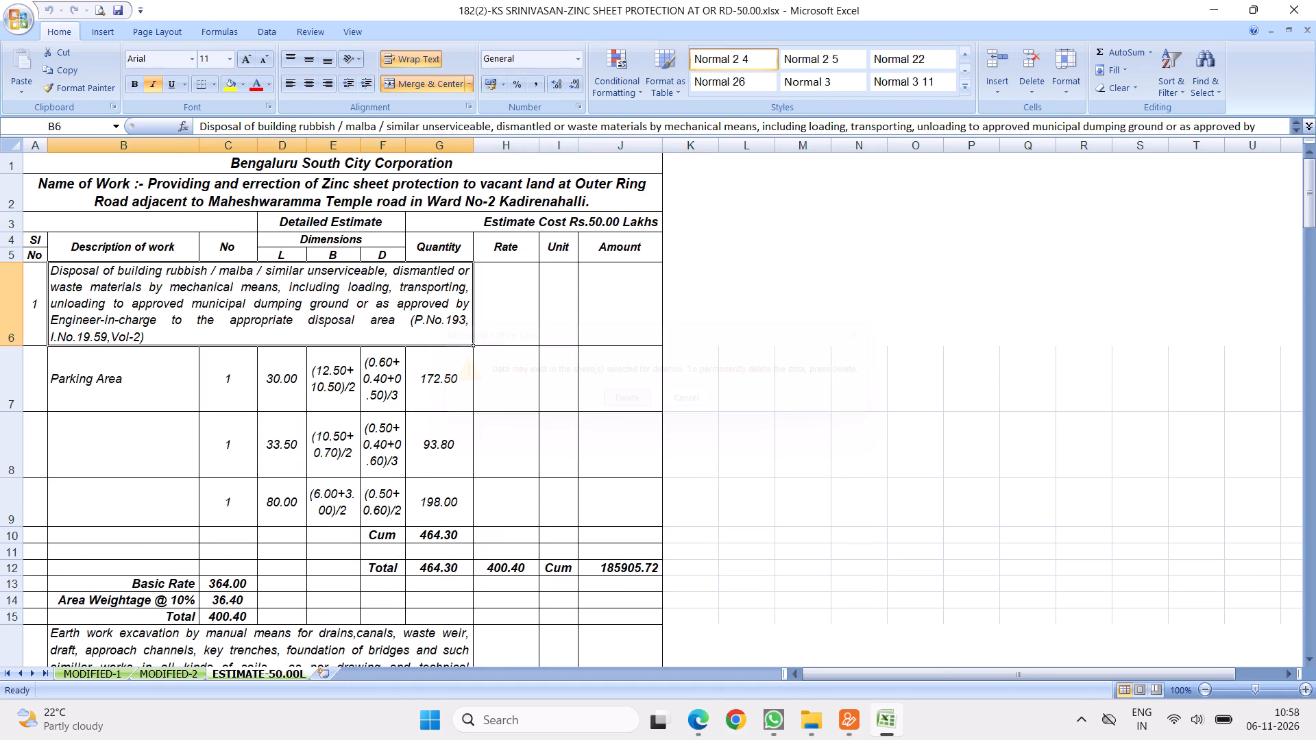
Unhide the 193 sheet and delete it permanently from the workbook.
right_click(259, 676)
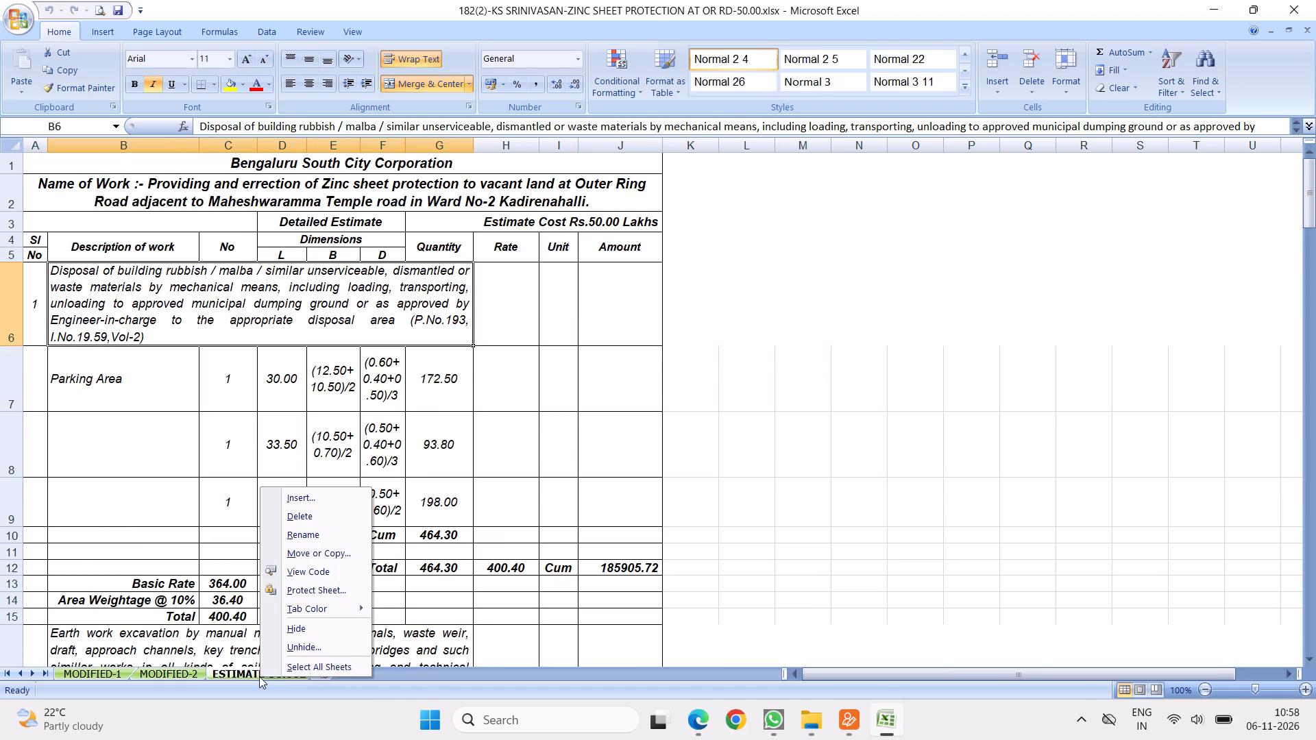
left_click(301, 643)
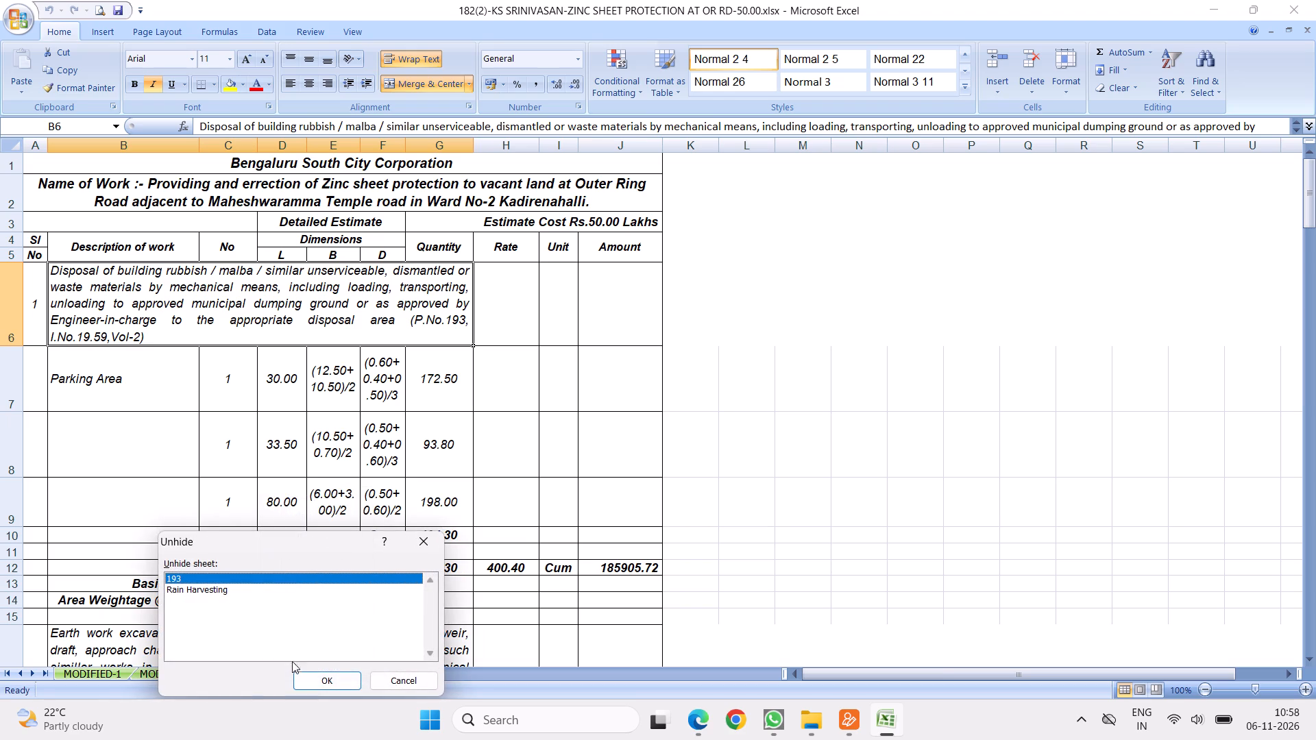
left_click(319, 678)
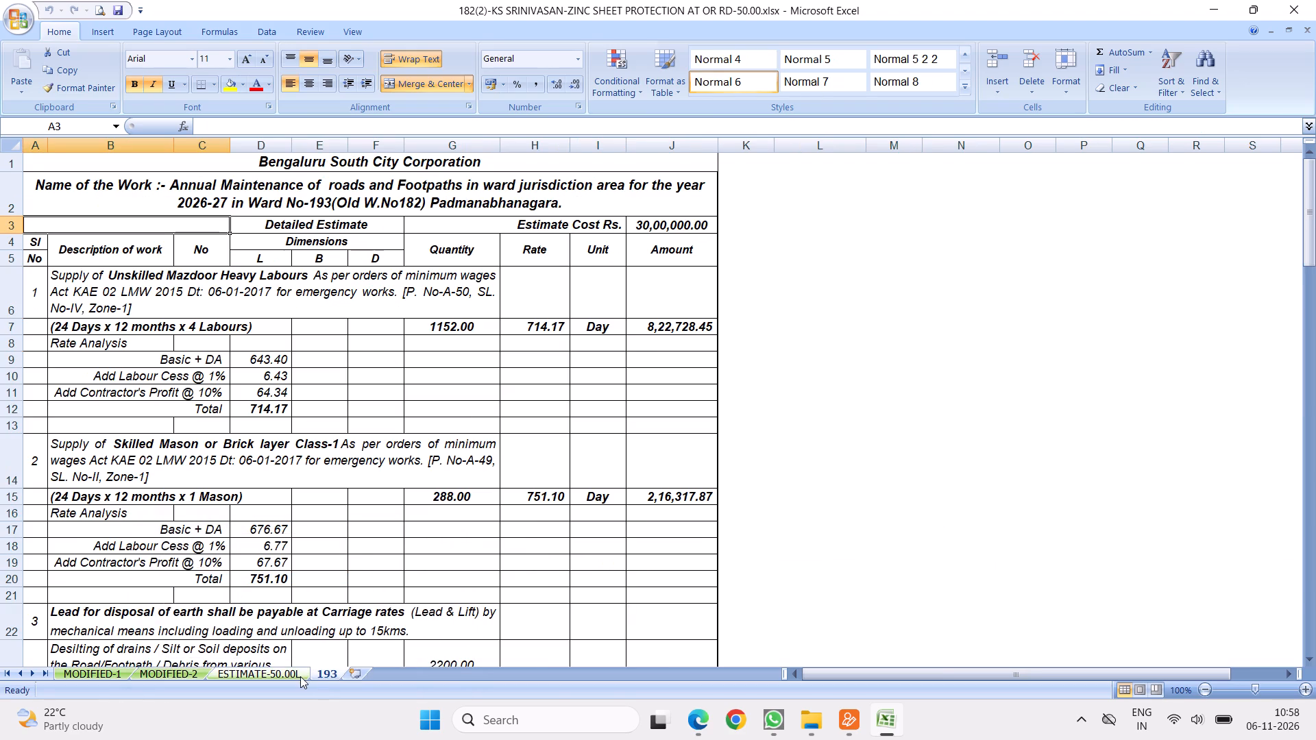
right_click(320, 671)
left_click(368, 515)
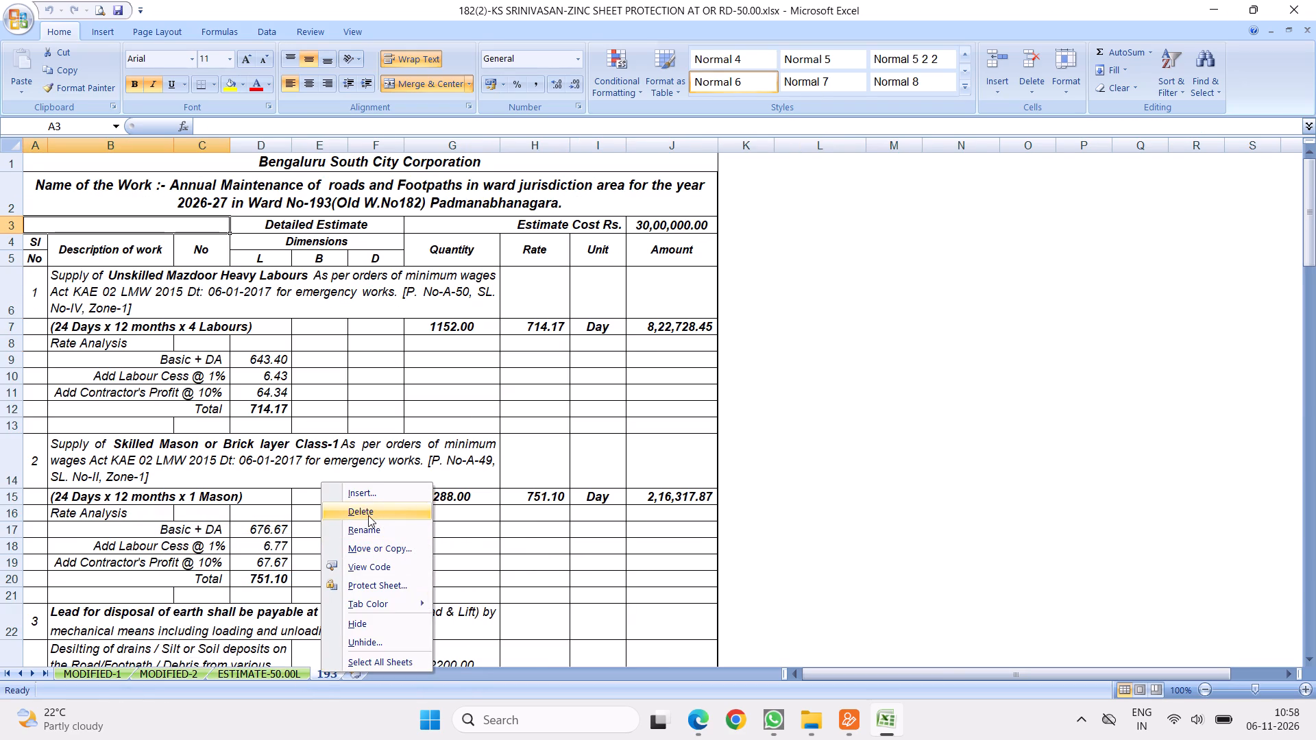
left_click(633, 396)
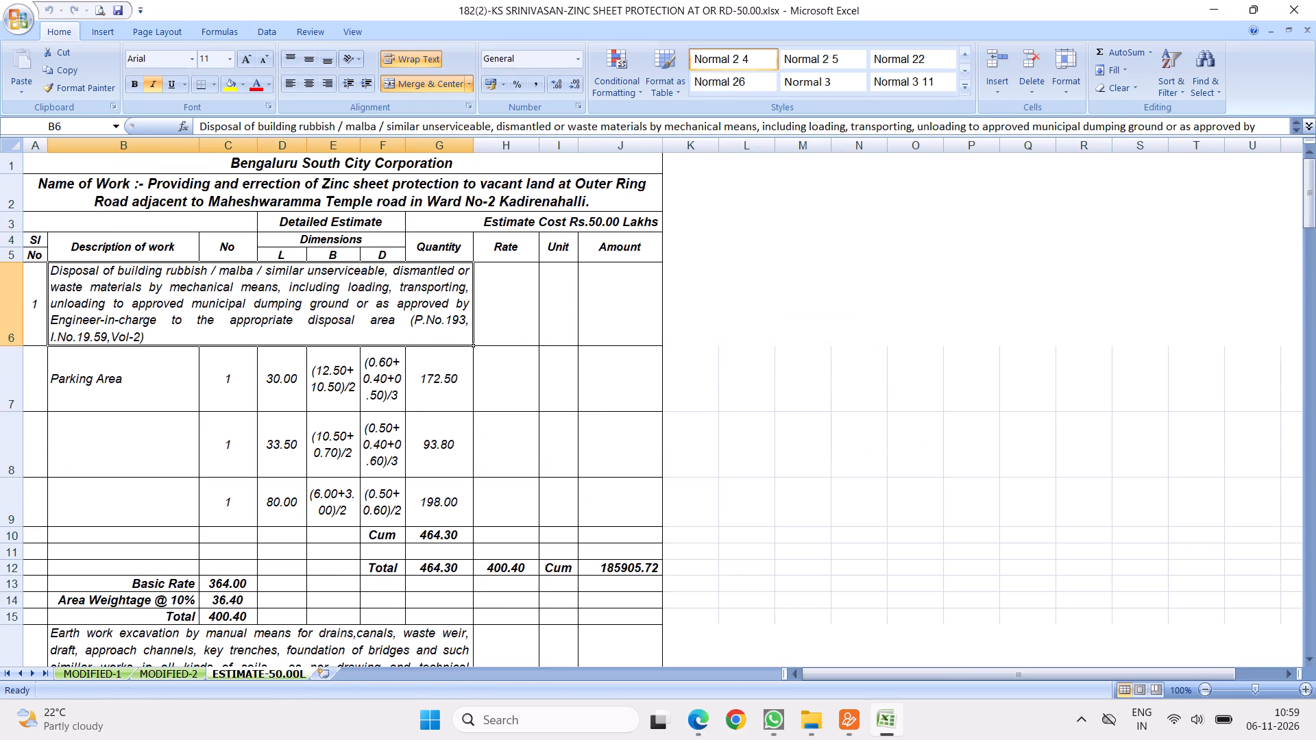
Unhide the Rain Harvesting sheet and delete it permanently from the workbook.
right_click(296, 678)
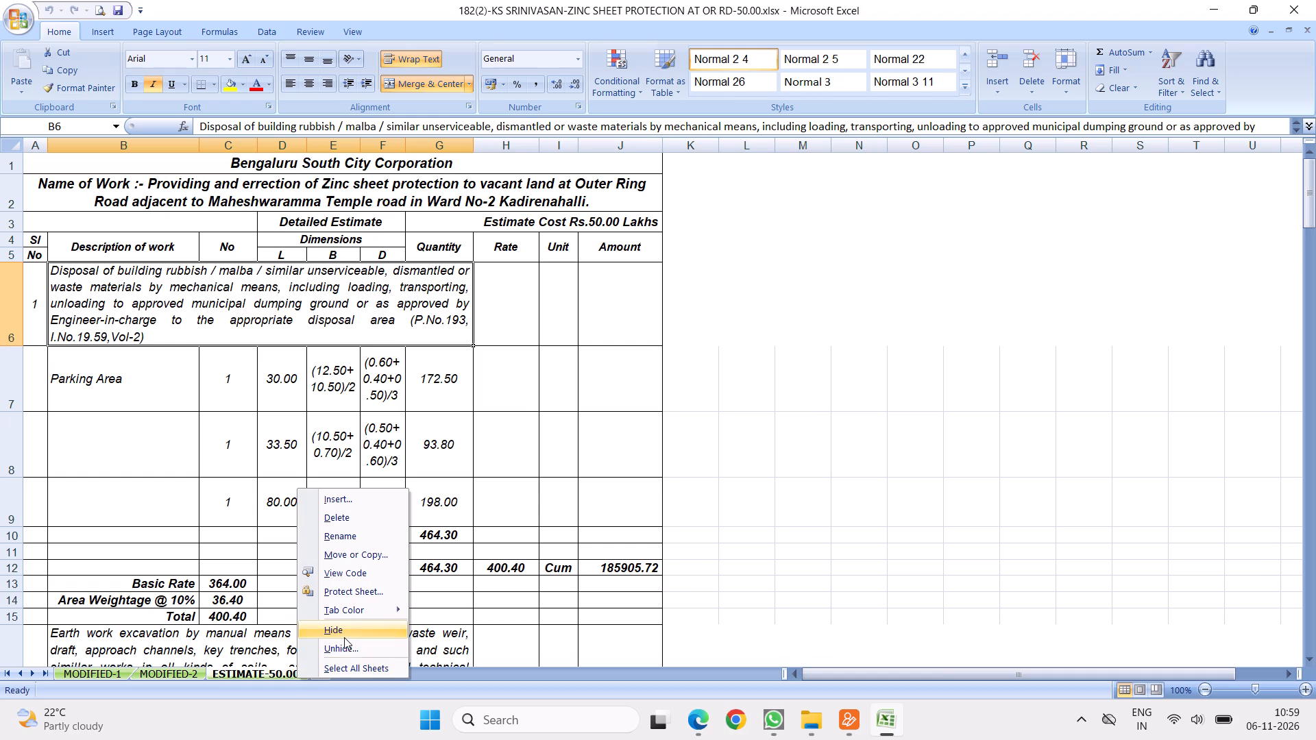
left_click(333, 647)
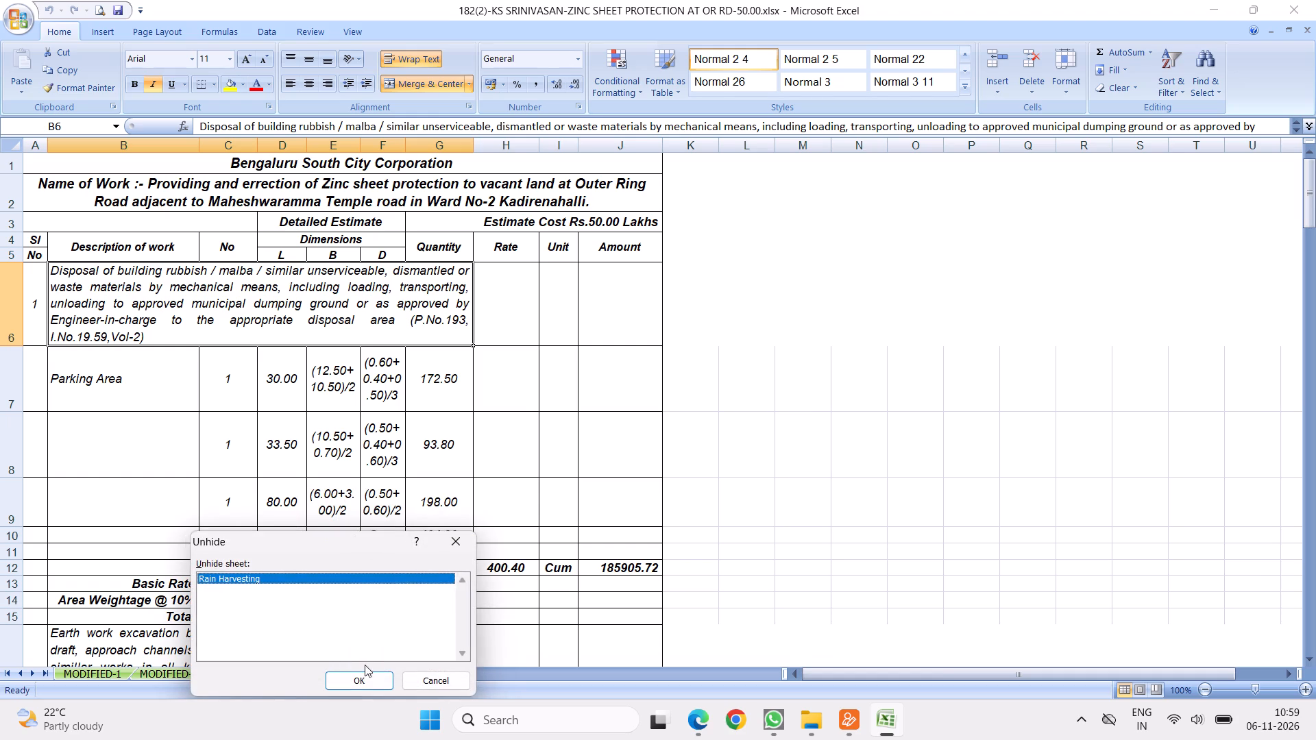
left_click(348, 682)
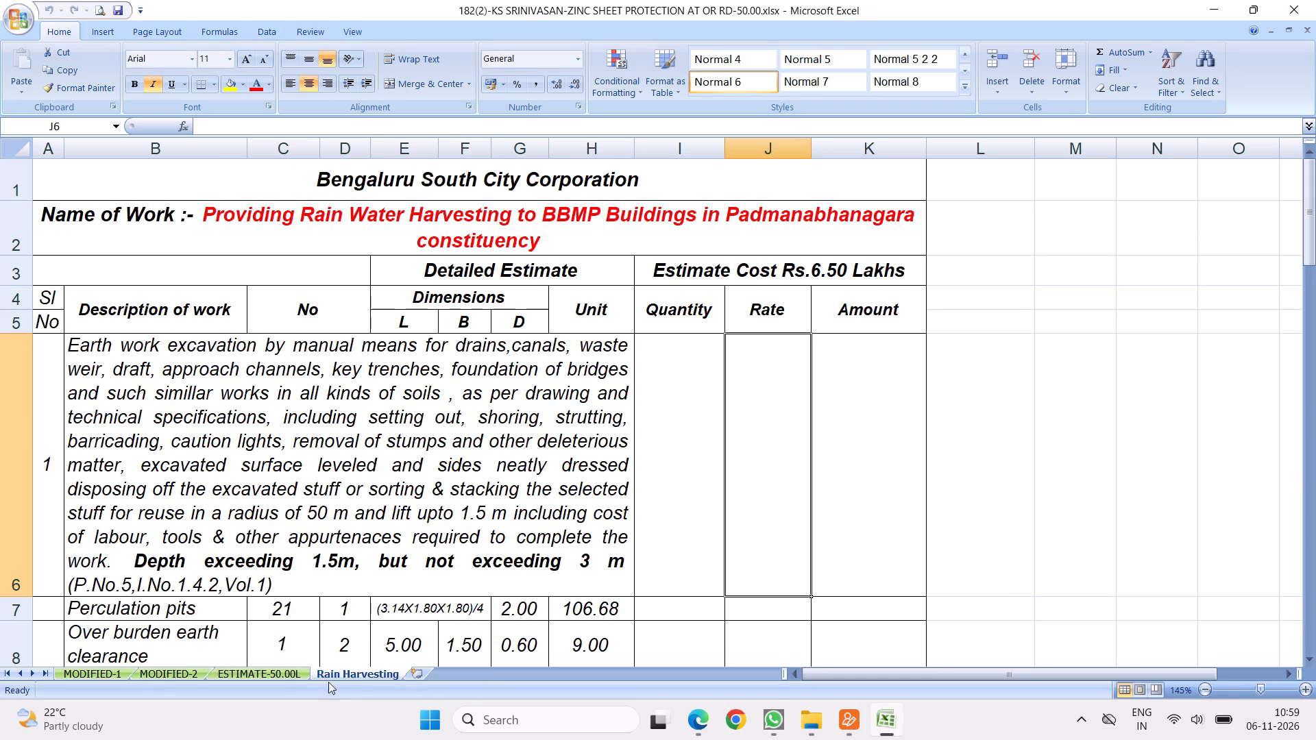
right_click(343, 673)
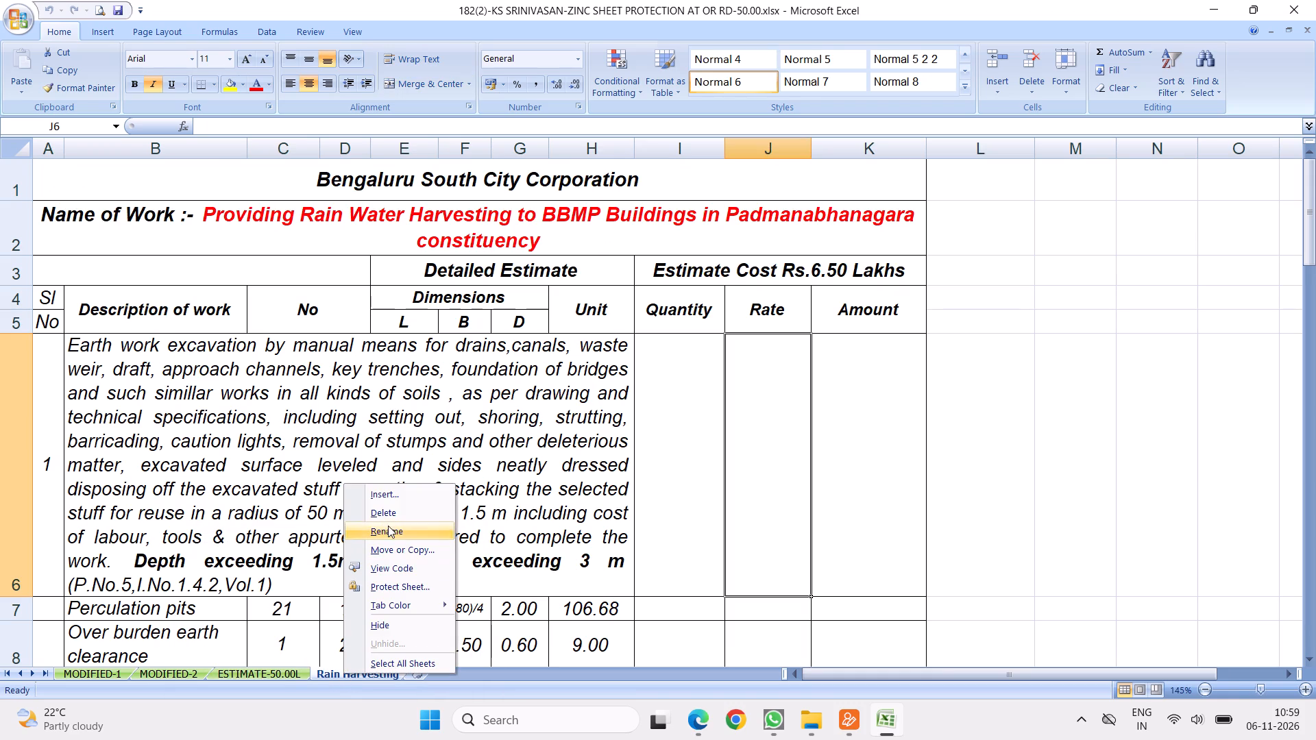
left_click(381, 508)
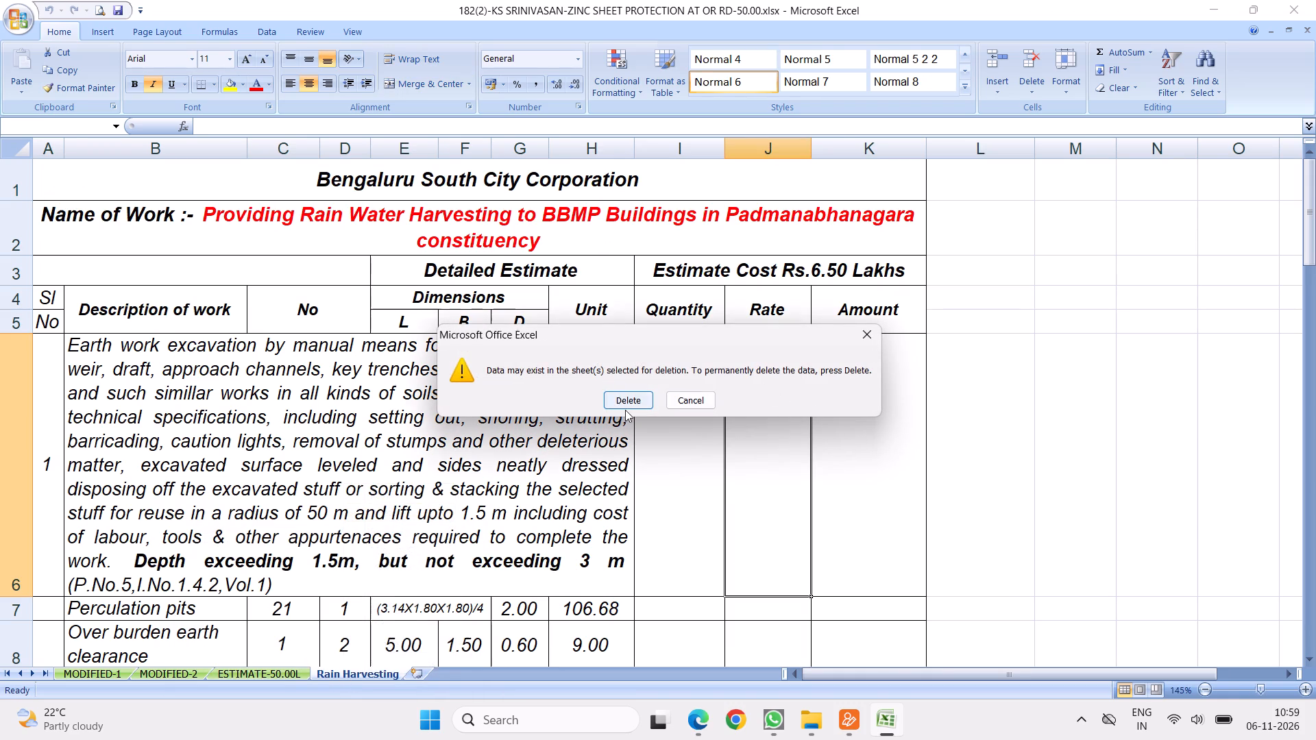
left_click(628, 401)
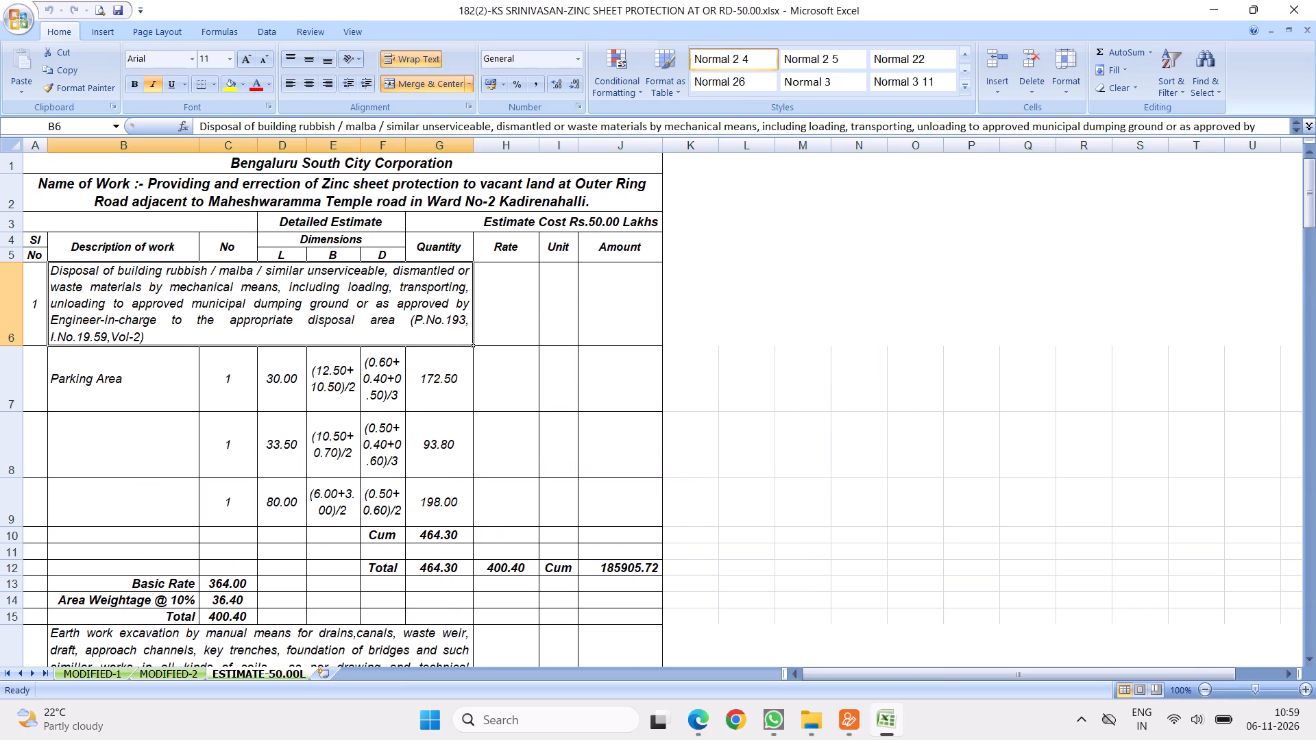
Check the ESTIMATE-50.00L sheet from its closing totals back to its heading, and save the workbook.
left_click_drag(1313, 203, 1306, 739)
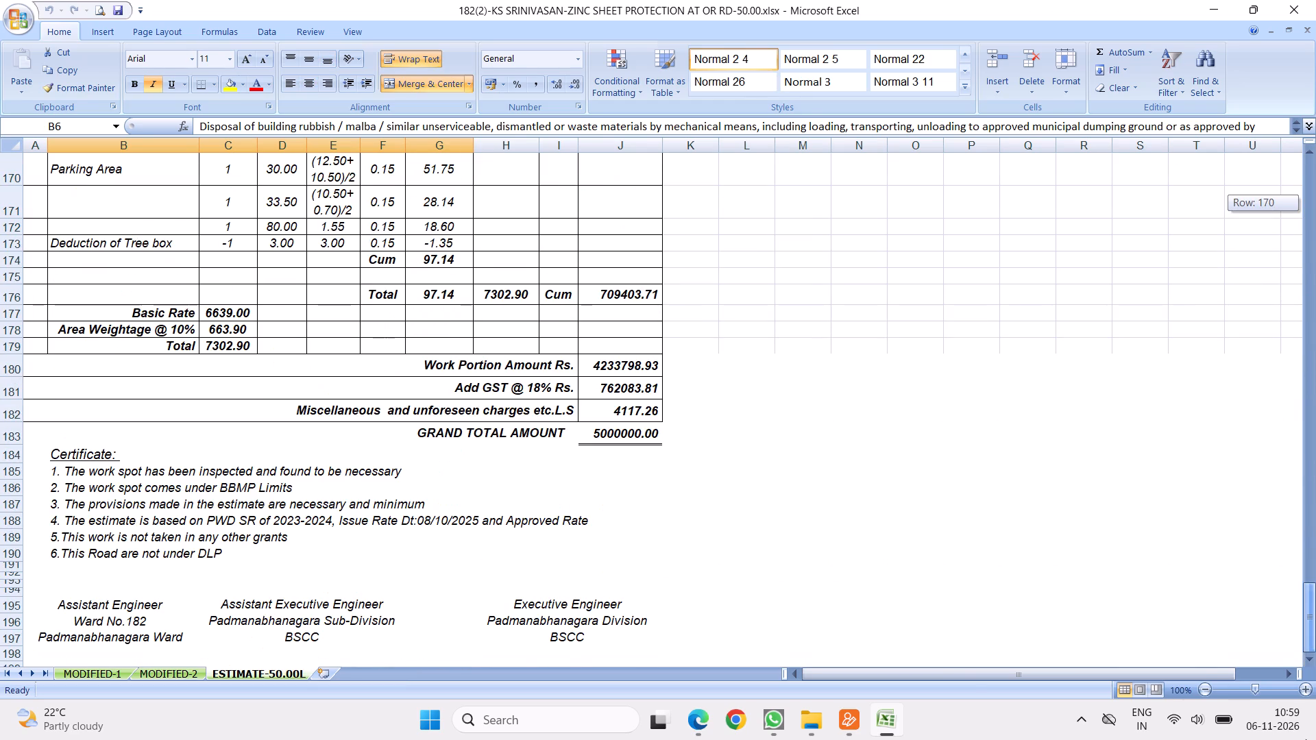
left_click_drag(1306, 739, 1315, 107)
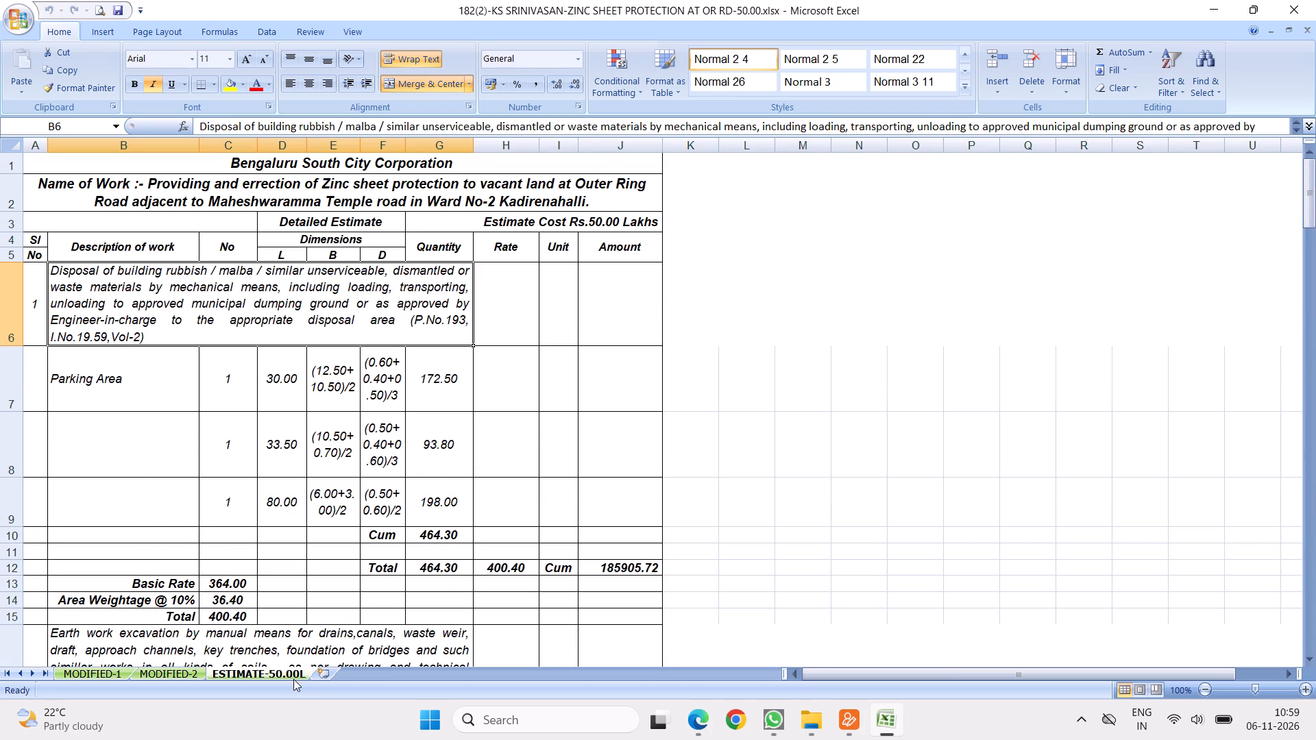
left_click(345, 523)
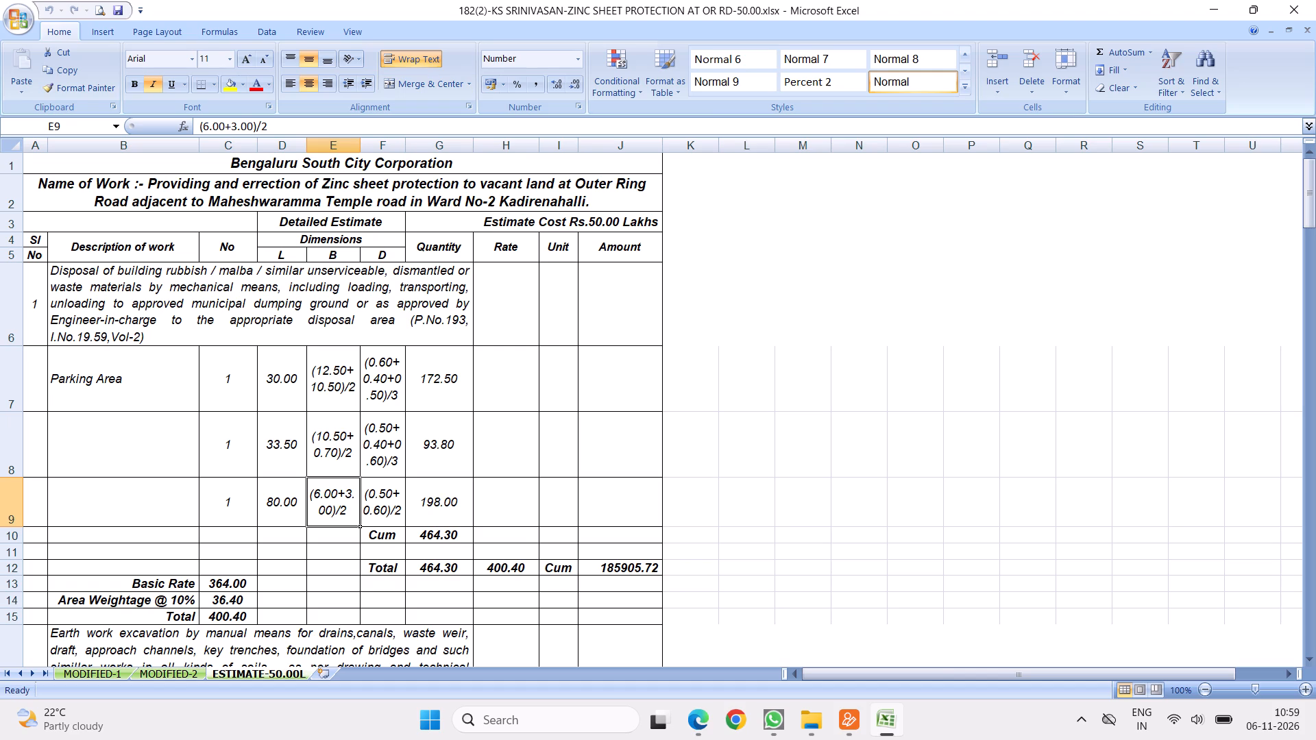
left_click(195, 314)
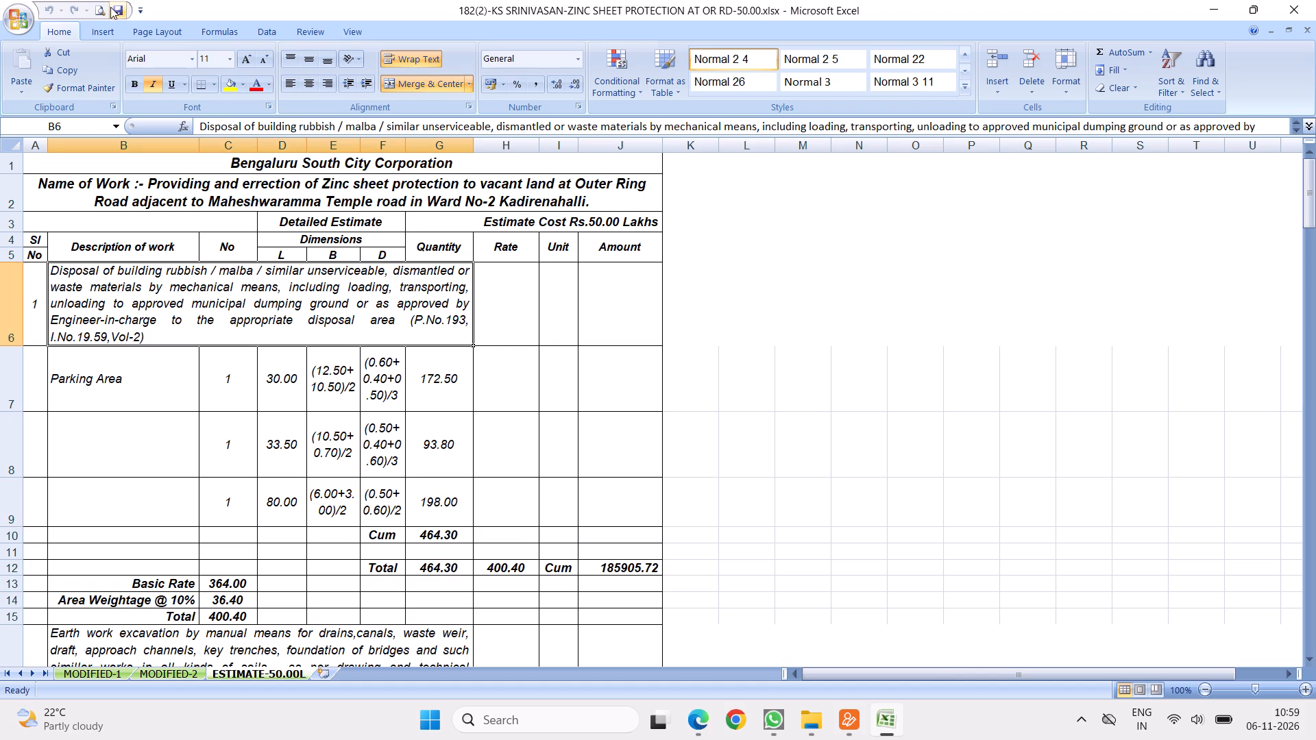
left_click(118, 3)
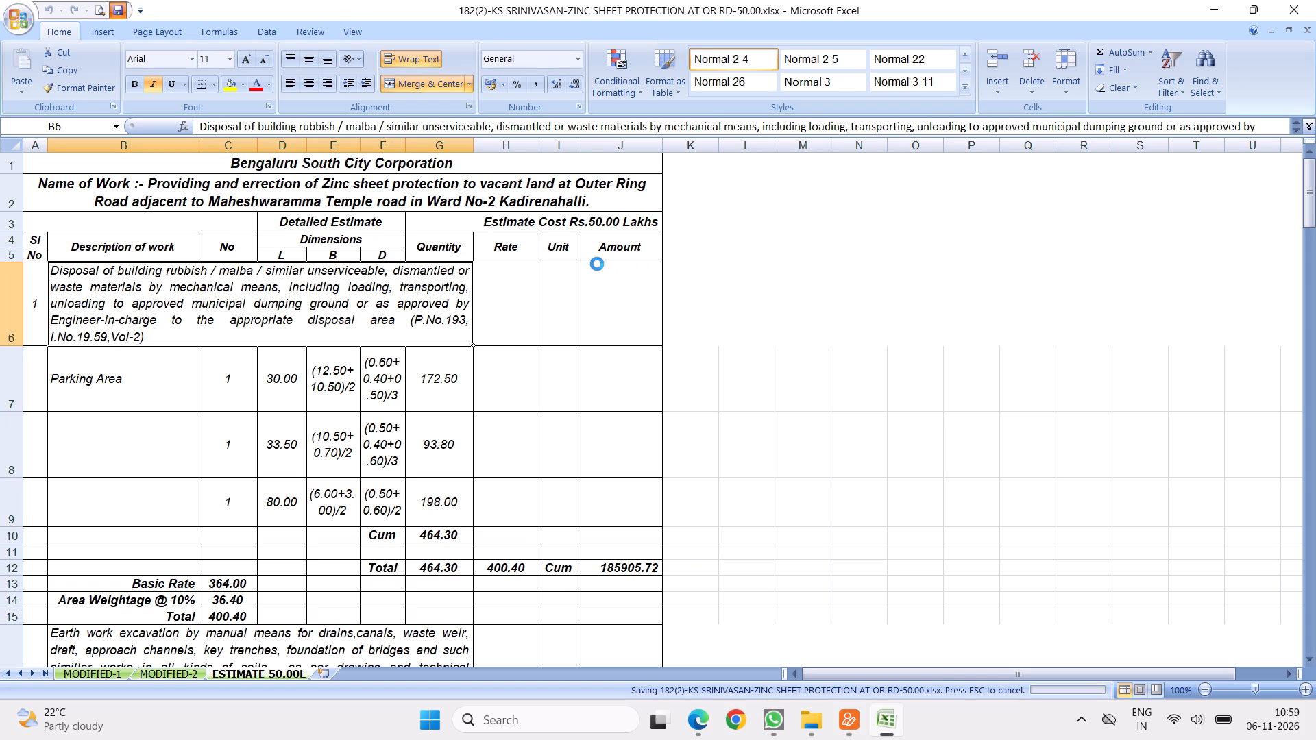
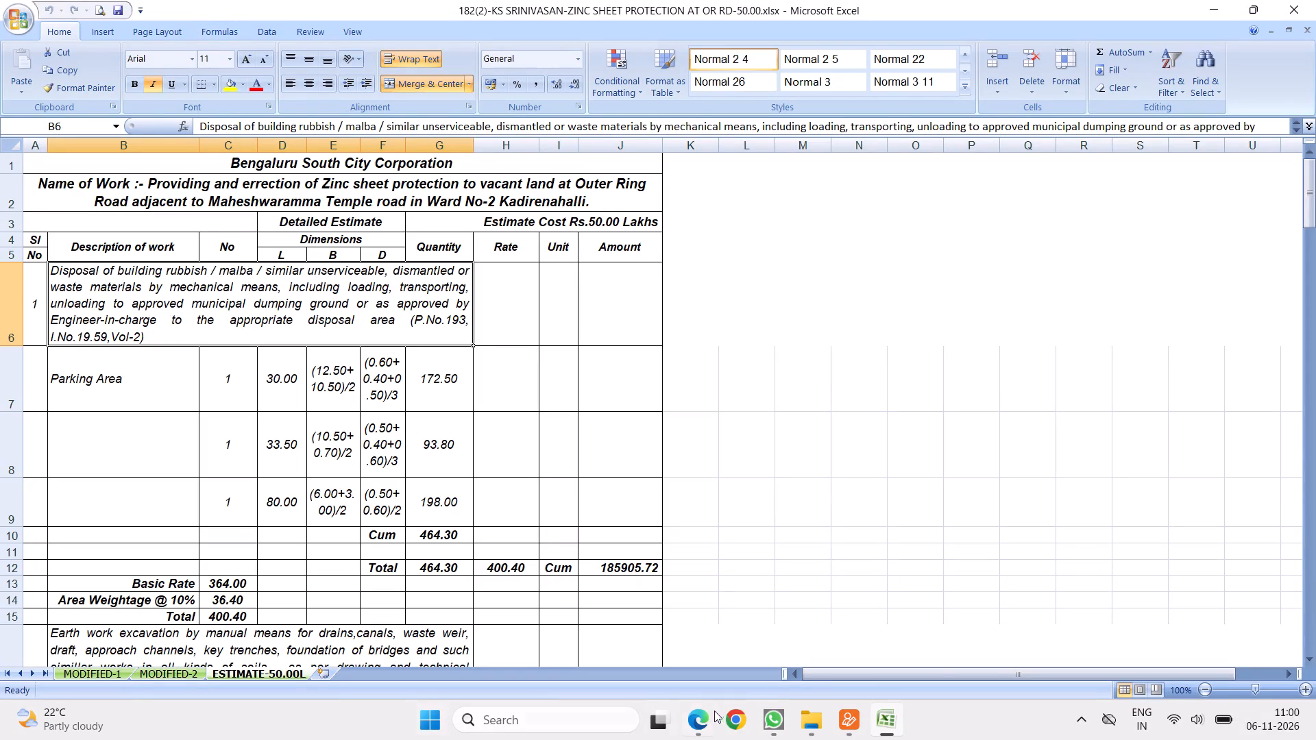
Switch to File Explorer, return to the 1.MODIFIED ESTIMATES-26 folder and pick the 167 modified work Obalappa Garden-25.00L folder.
left_click(806, 719)
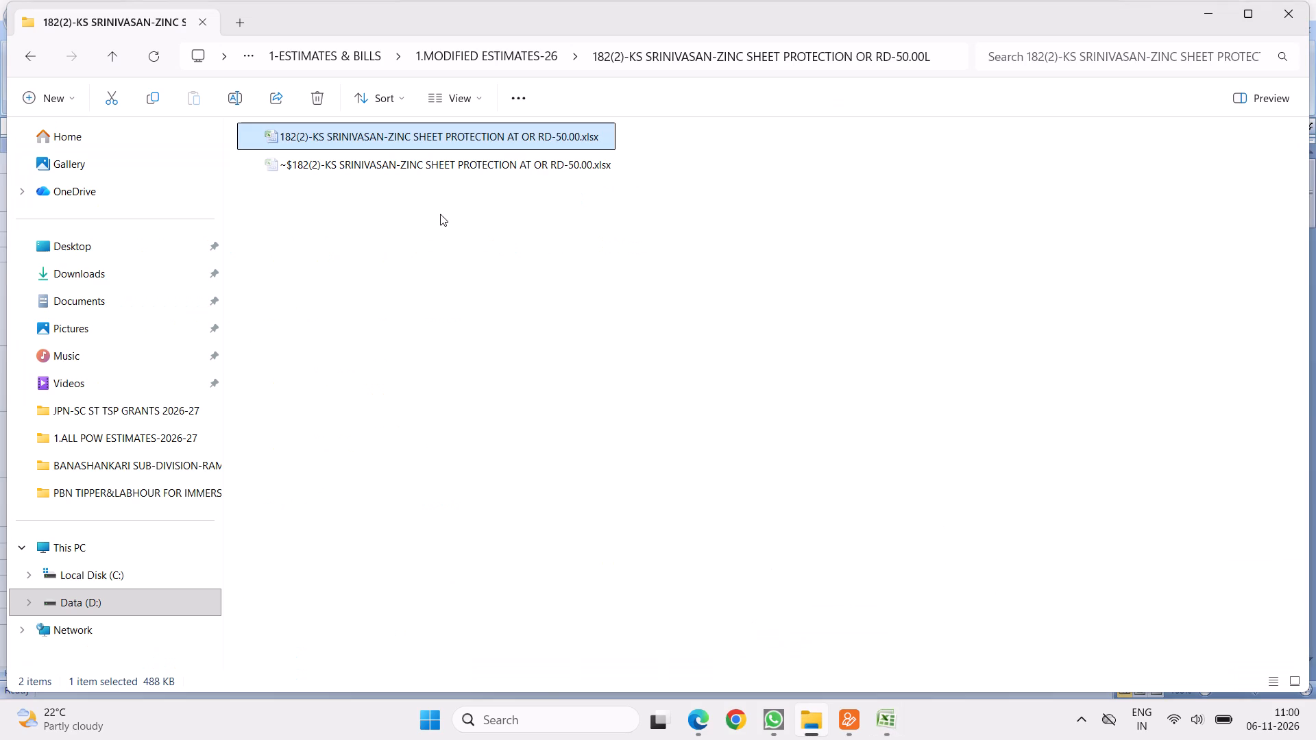
left_click(29, 56)
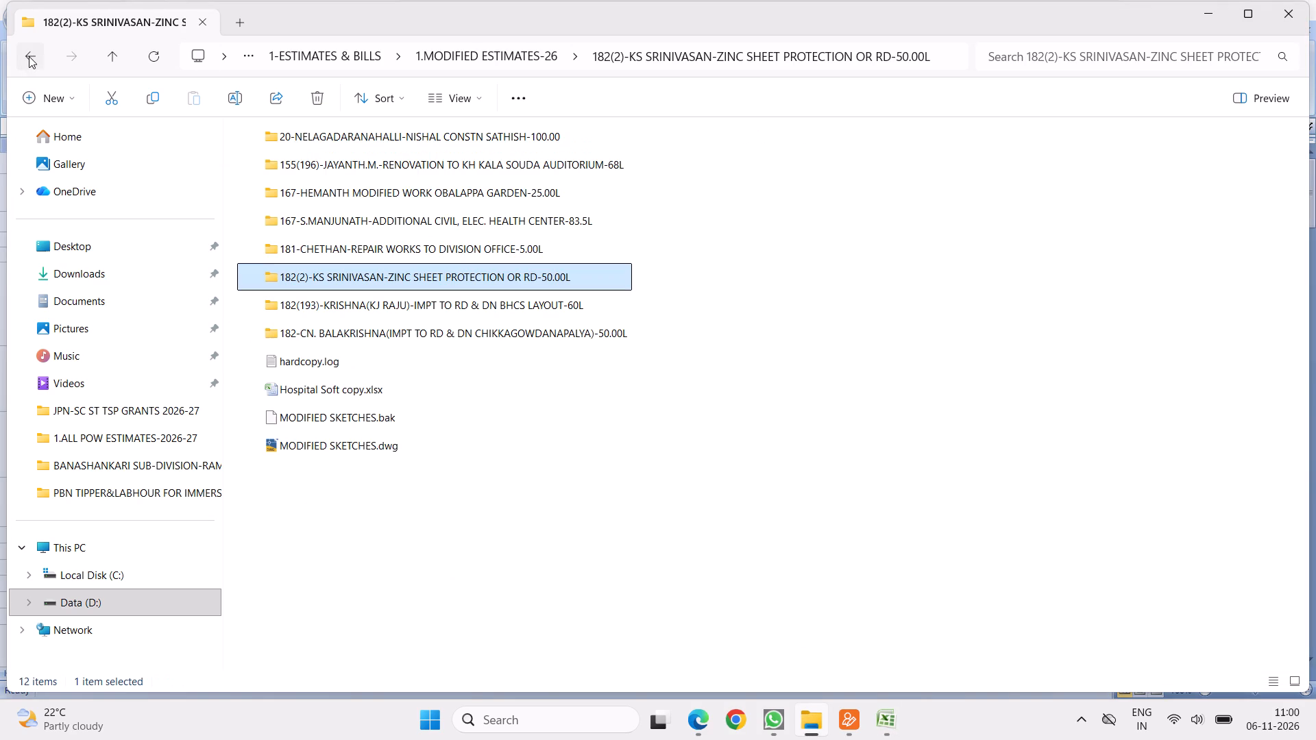
left_click(434, 192)
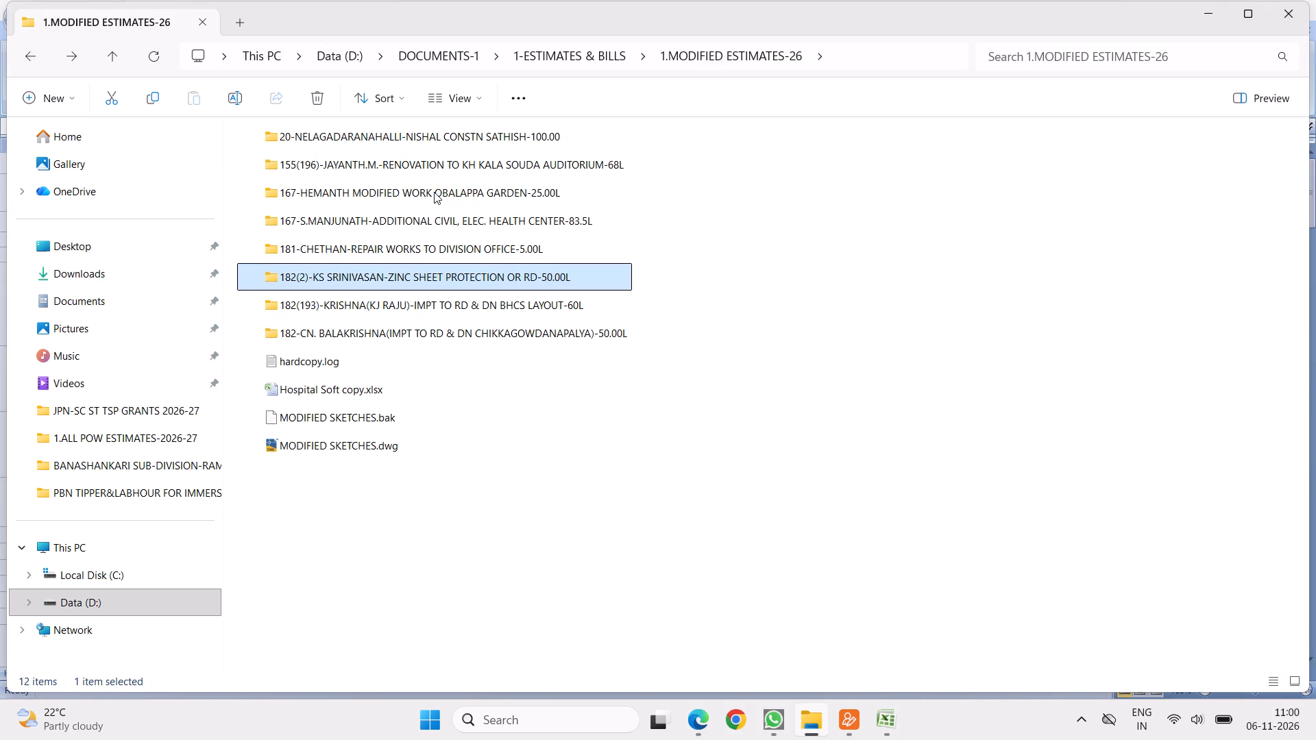
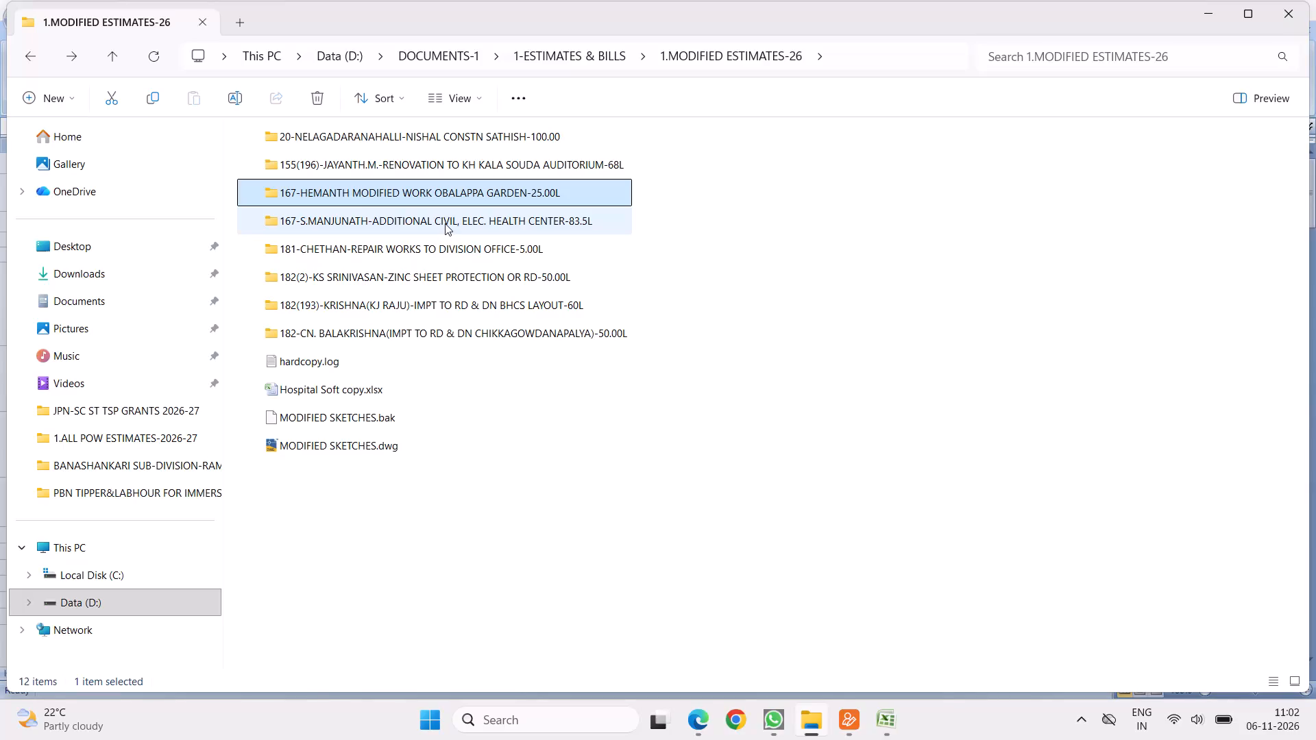
Open the 20-NISHA CONSTN-IMPT TO RD GRUHALAKSHMI LAT-100.00.xls workbook from the 20-NELAGADARANAHALLI folder.
double_click(452, 136)
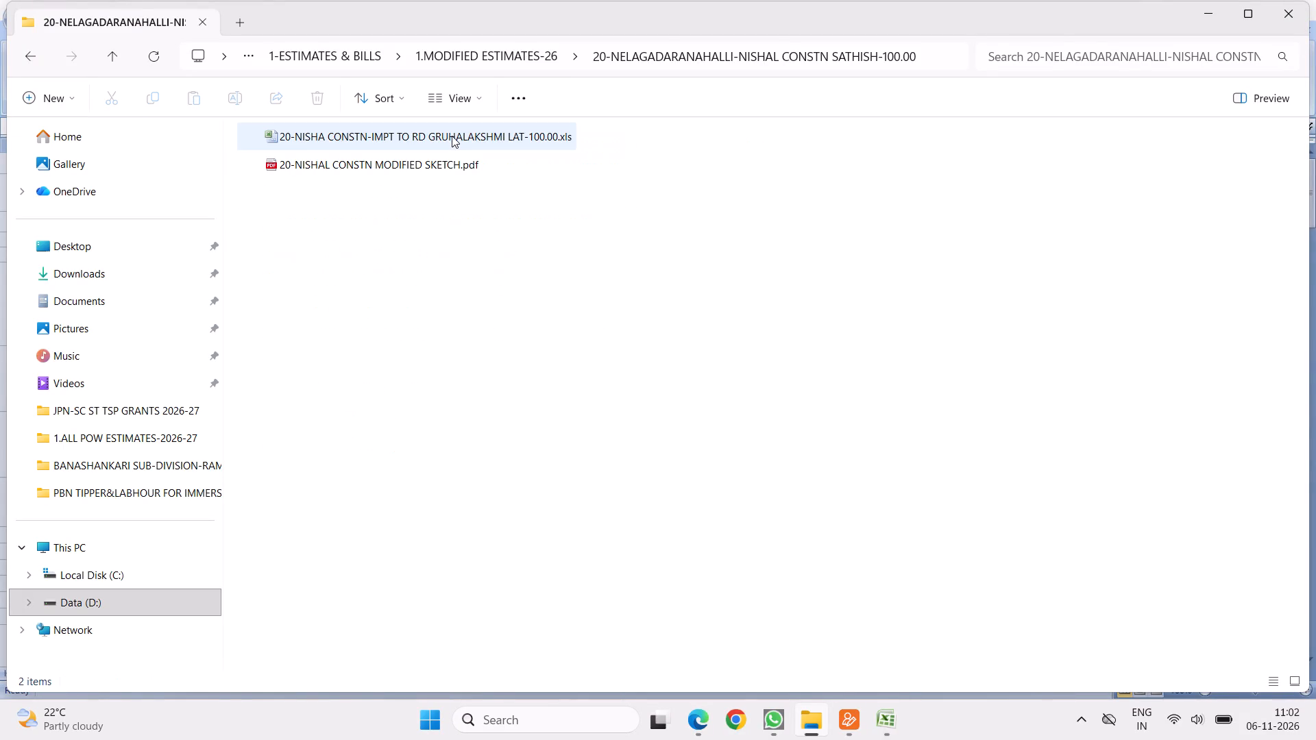
double_click(435, 134)
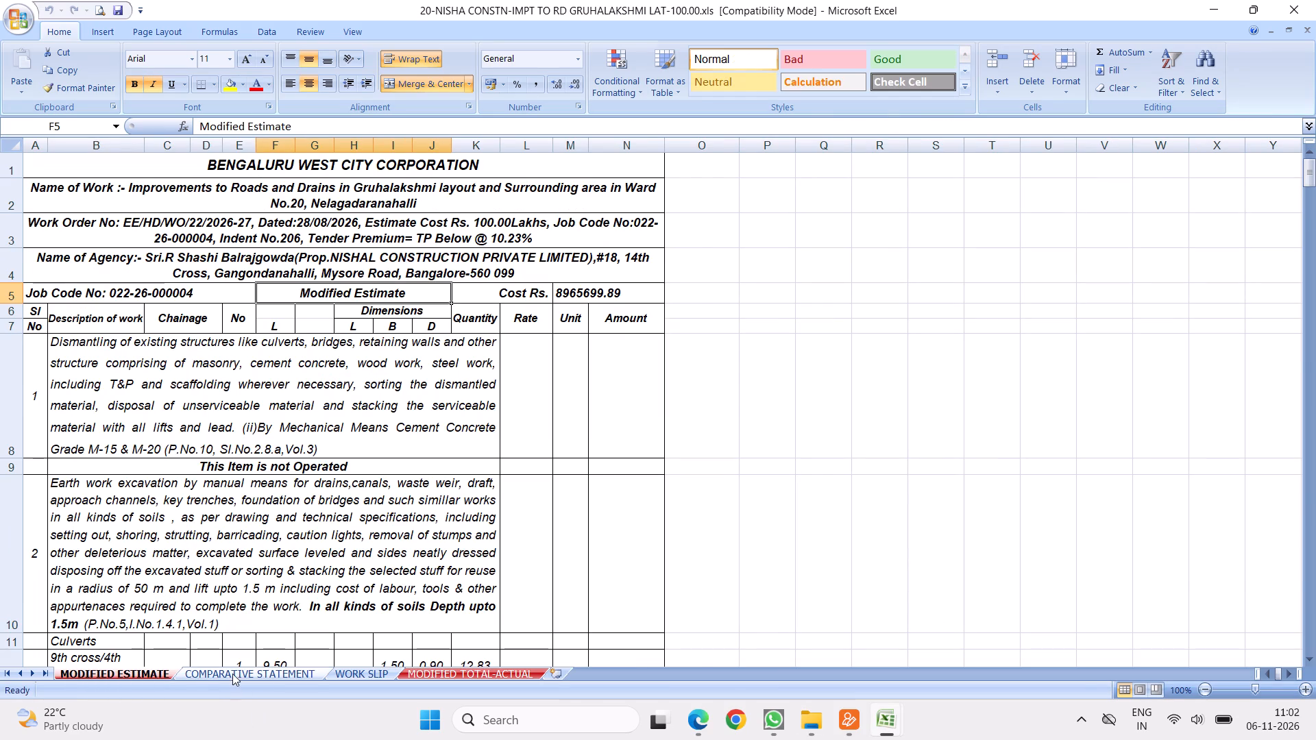
Copy the entire COMPARATIVE STATEMENT sheet of the Gruhalakshmi layout workbook.
left_click(231, 669)
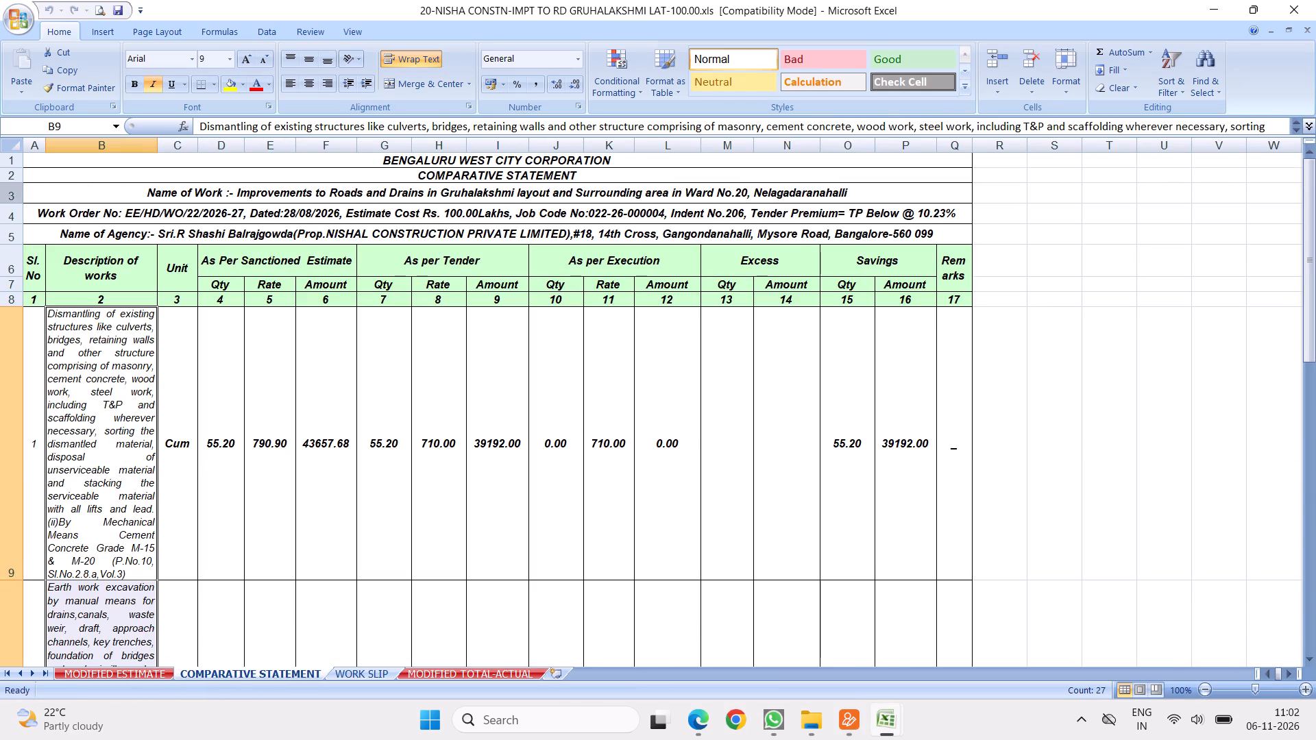
left_click(13, 147)
right_click(13, 147)
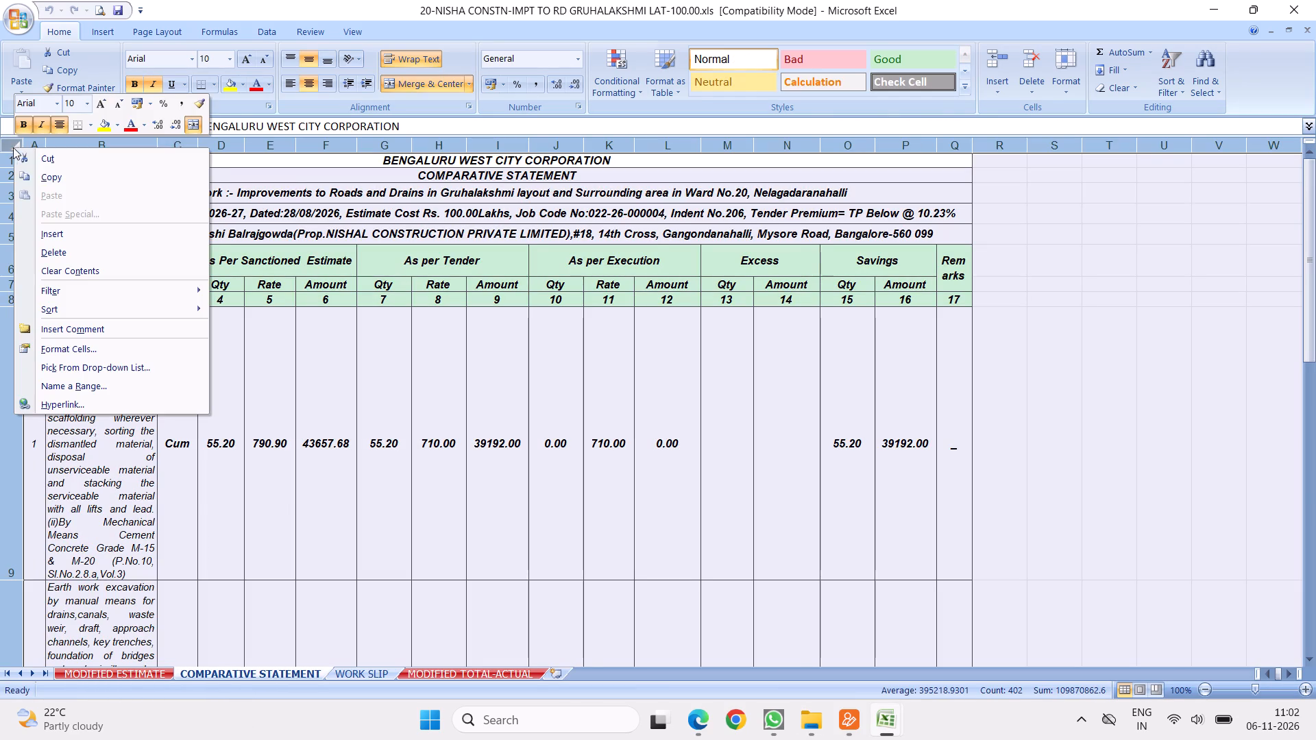
left_click(47, 175)
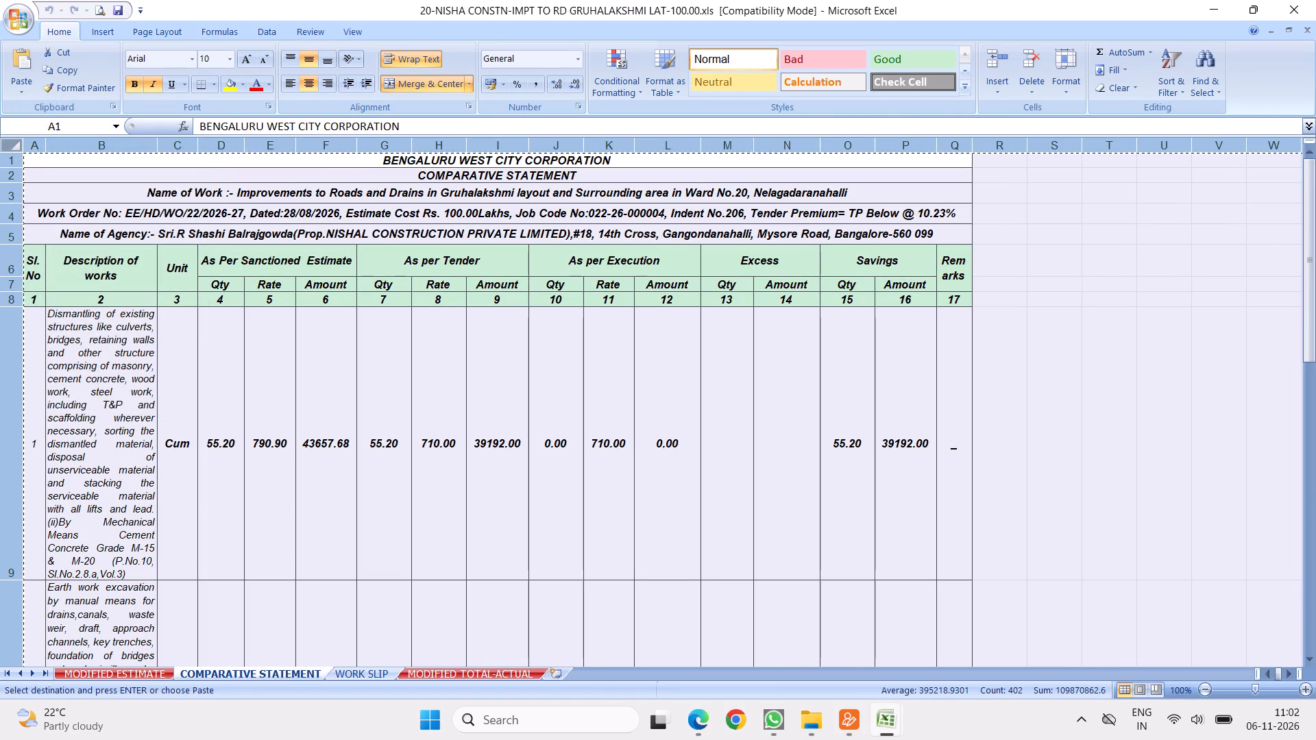
Switch to the 182(2) zinc sheet protection workbook and paste the copied comparative statement into a new sheet after ESTIMATE-50.00L.
left_click(812, 634)
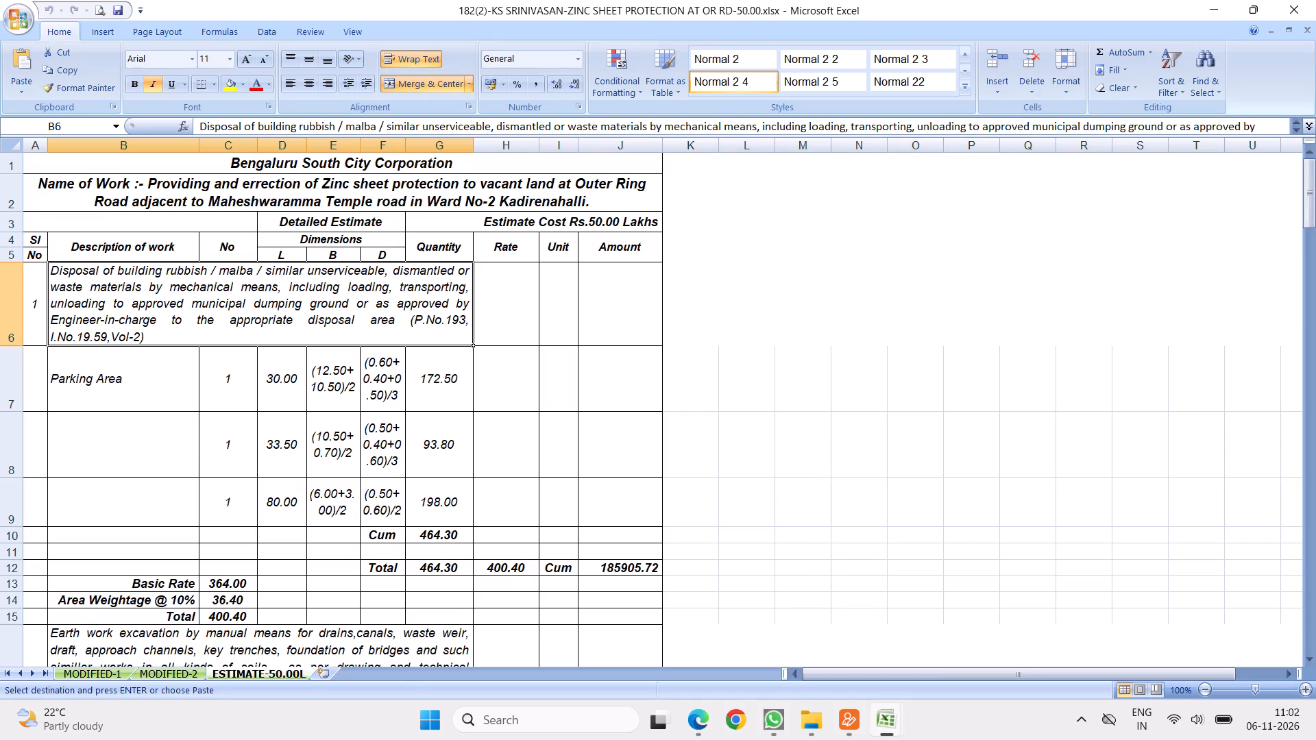
left_click(324, 674)
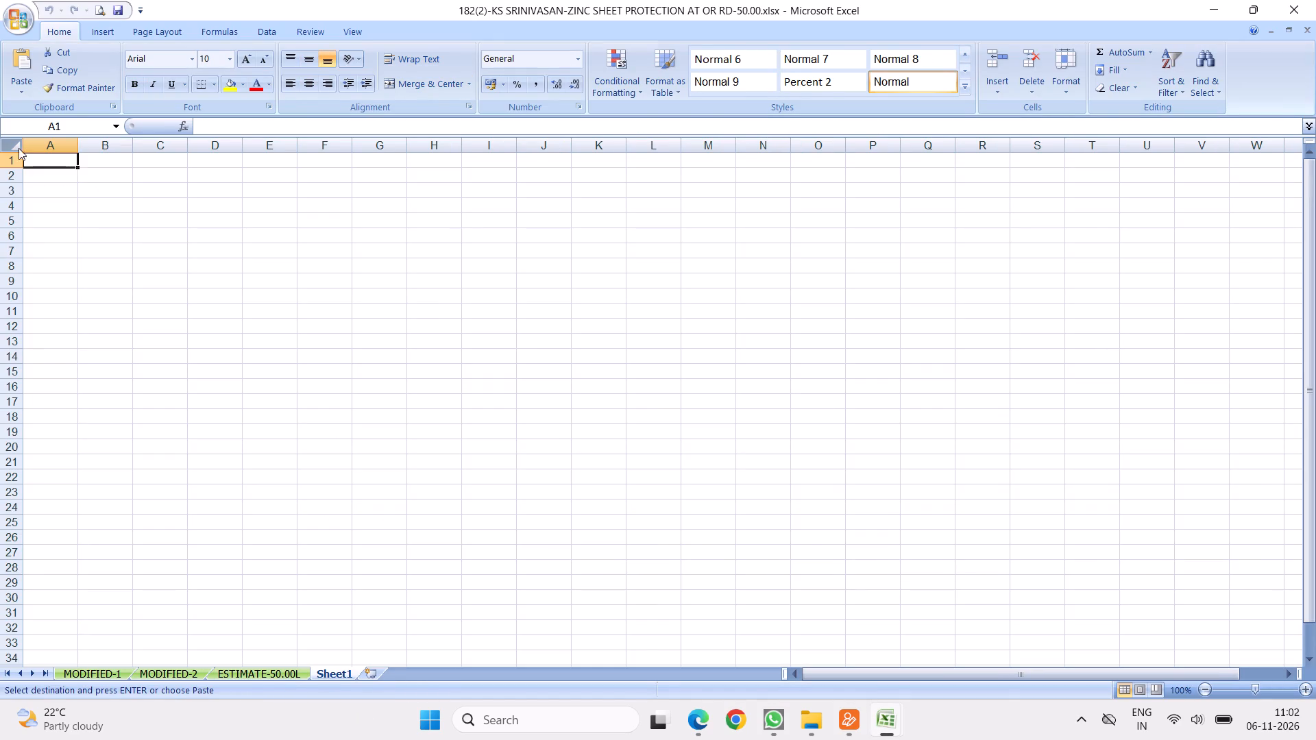
left_click(16, 147)
right_click(16, 147)
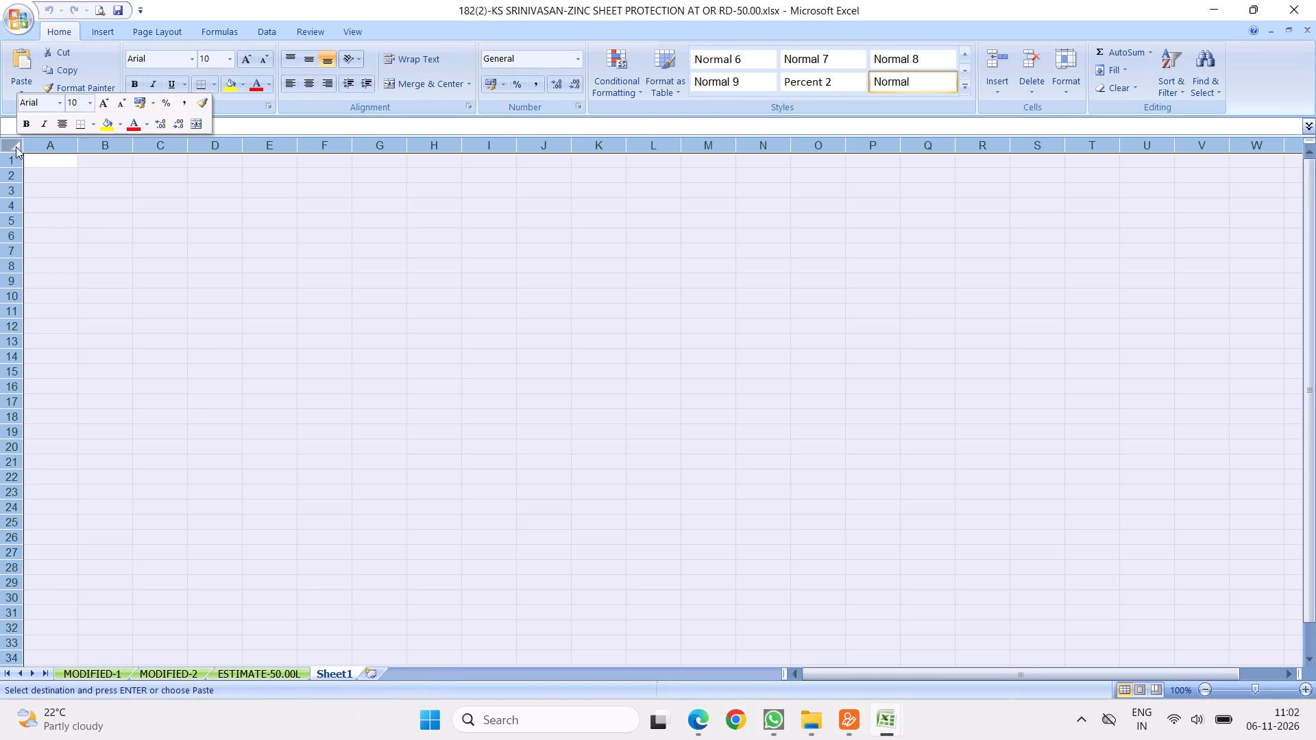
left_click(56, 195)
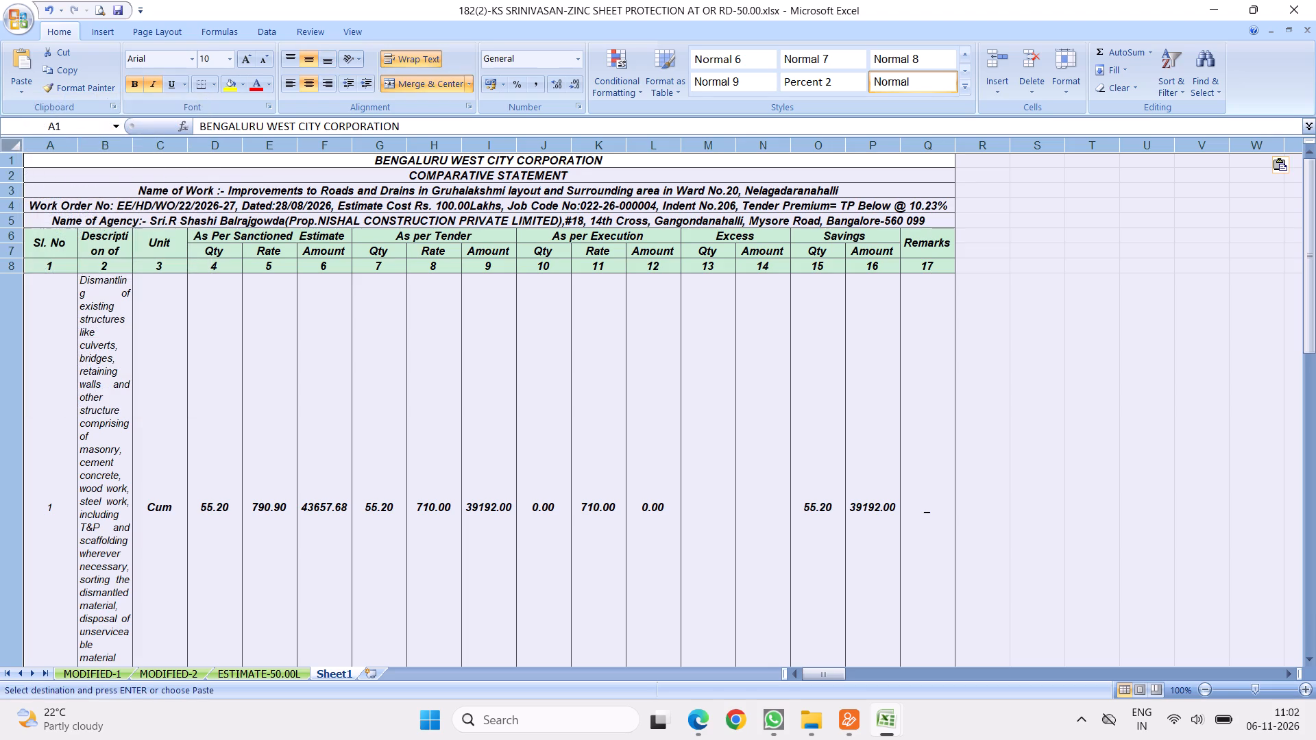
left_click(338, 278)
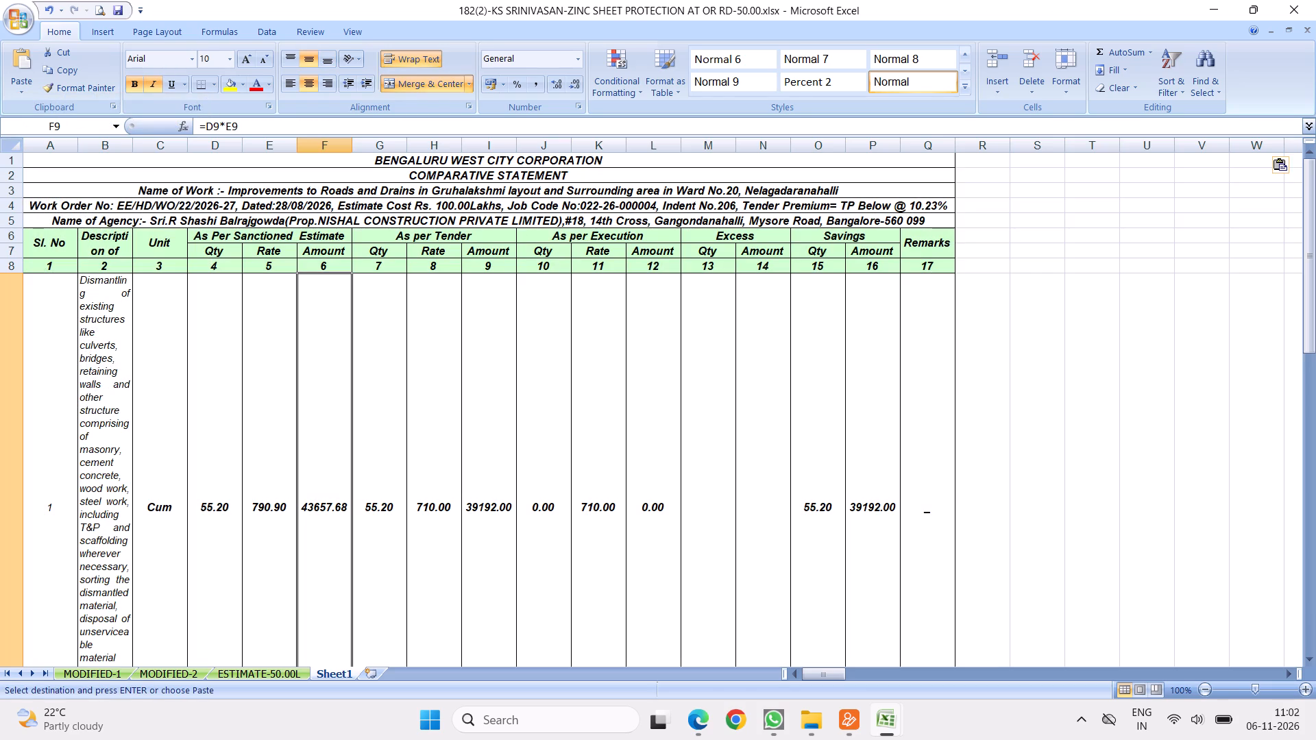
Narrow the Sl. No and Unit columns and widen the Description of works column in the pasted statement.
left_click_drag(77, 149, 62, 150)
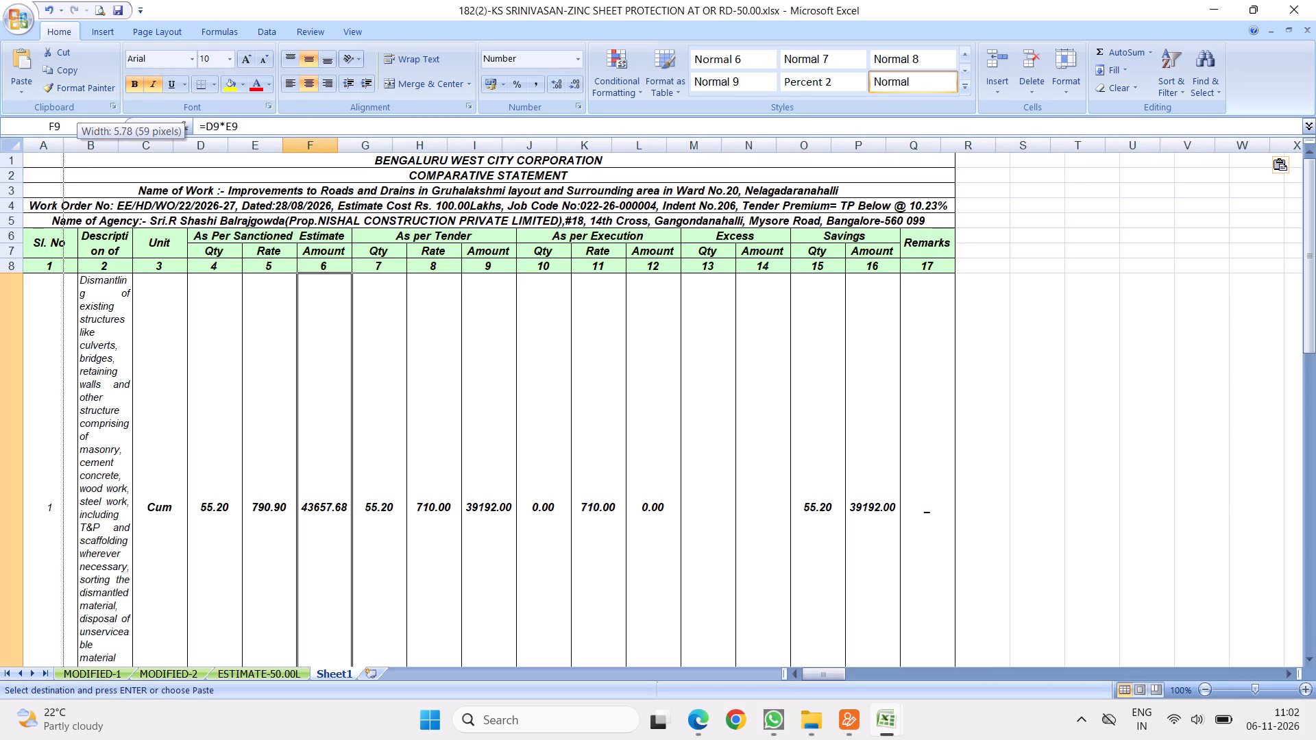
left_click_drag(62, 150, 46, 152)
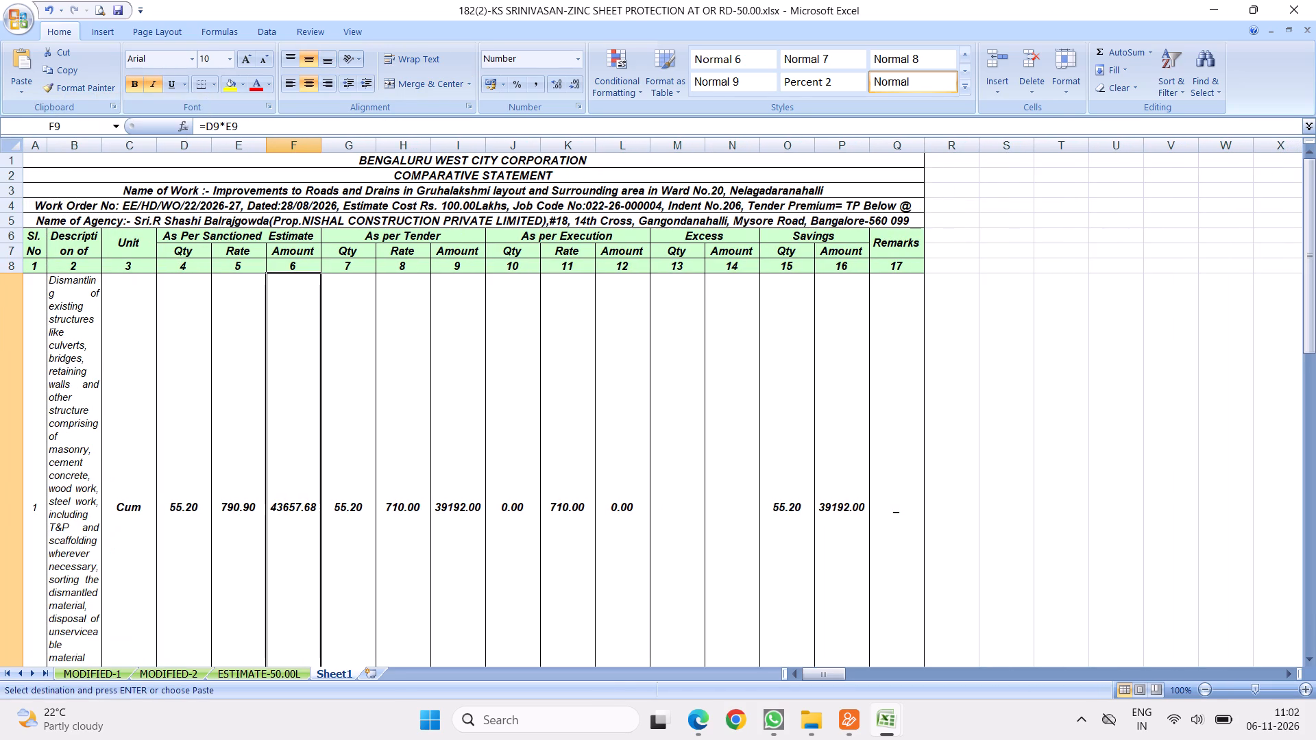
left_click_drag(105, 144, 107, 144)
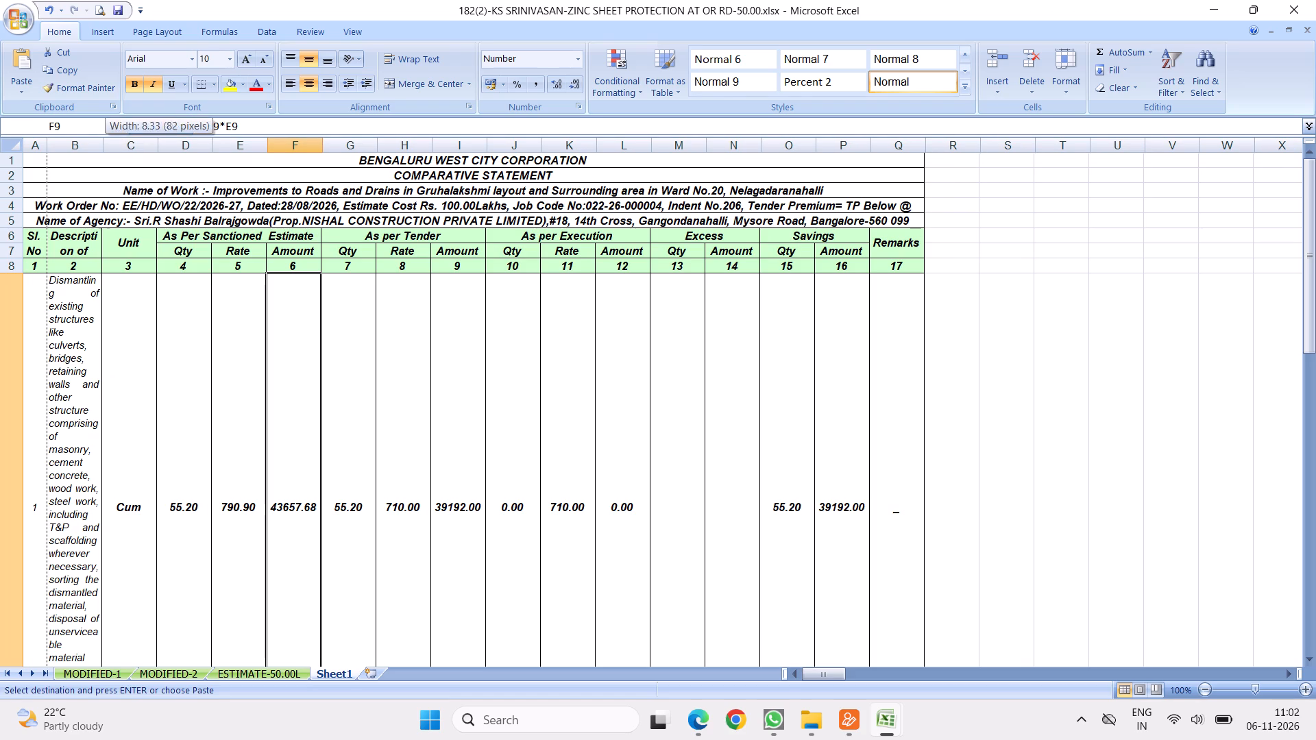
left_click_drag(107, 144, 158, 173)
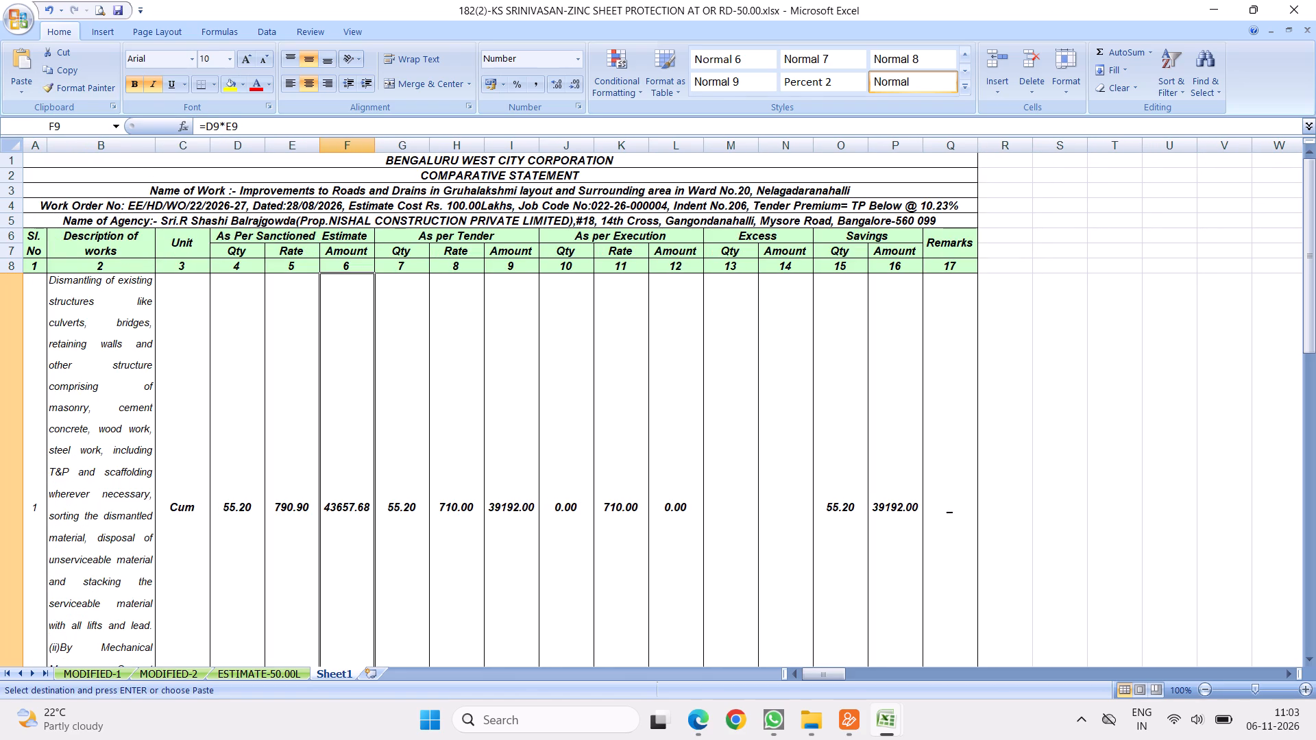
left_click_drag(206, 145, 185, 149)
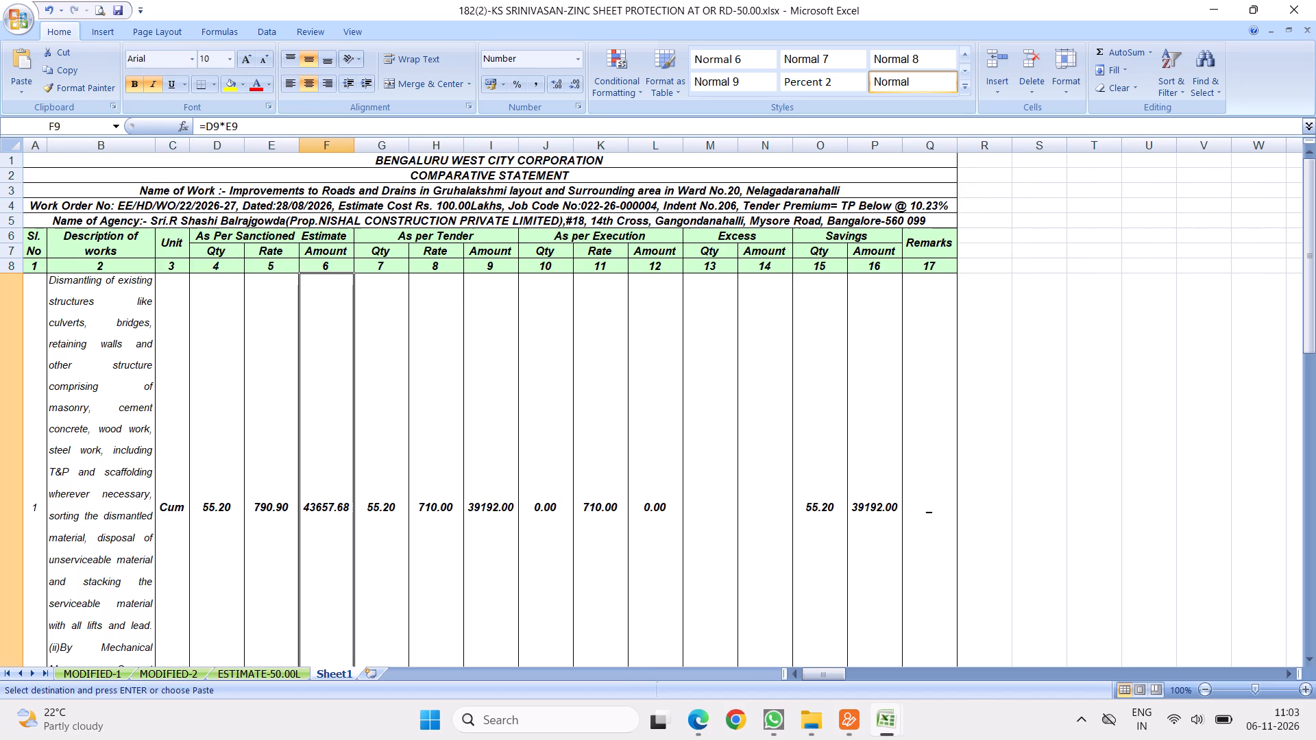
Review the pasted comparative statement's rows, totals, abstract of the work and signature block.
scroll(401, 409, "down", 14)
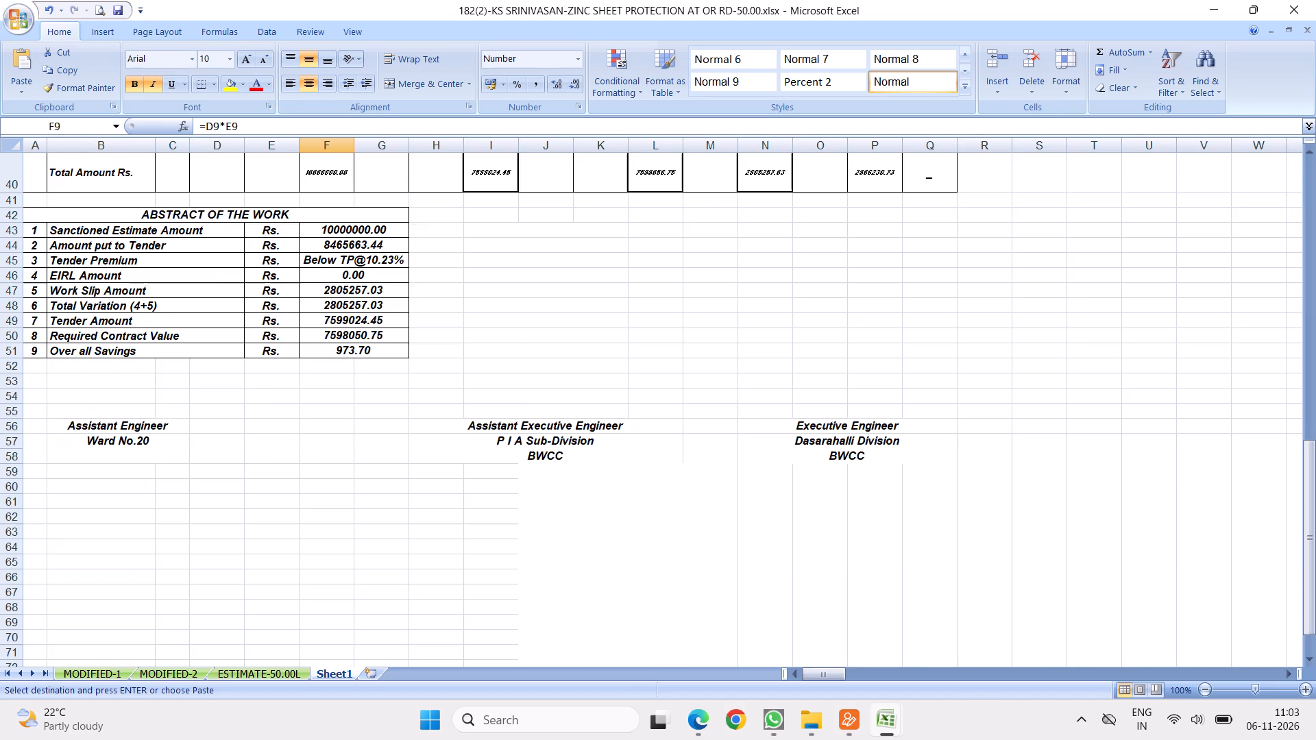
scroll(383, 351, "up", 3)
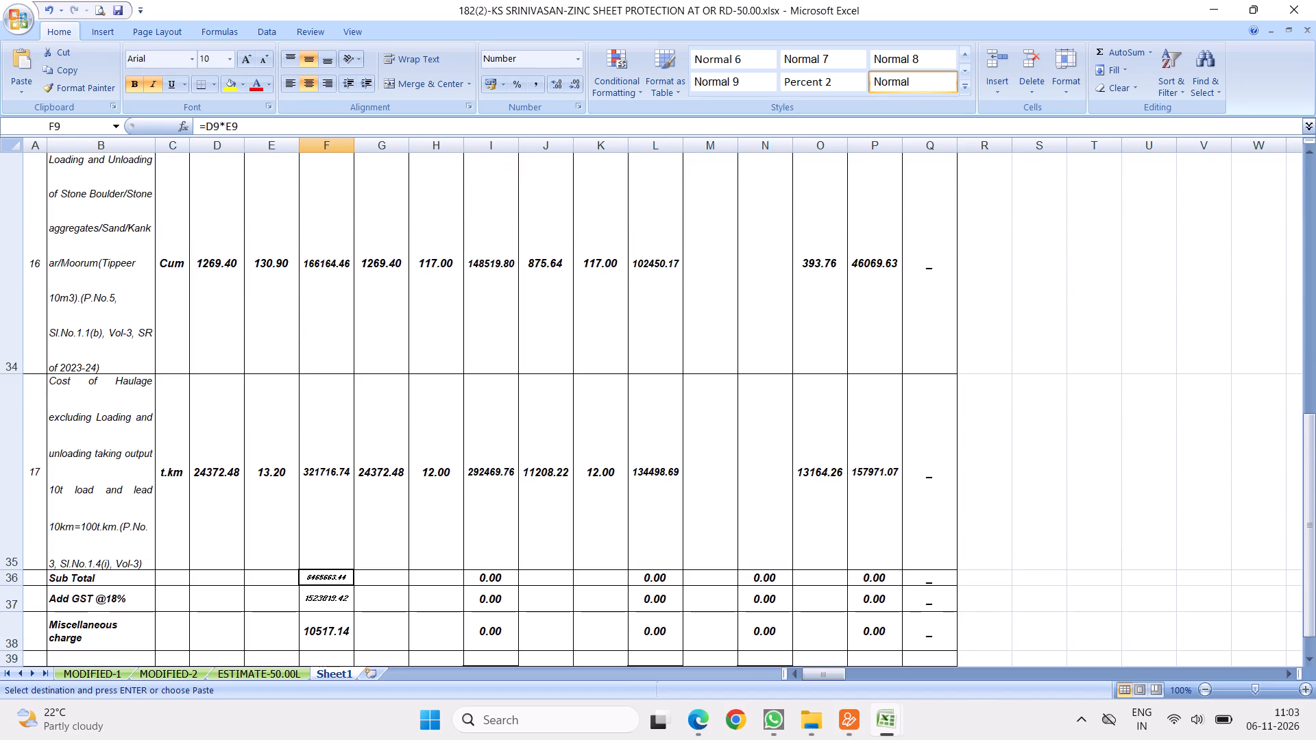
scroll(534, 353, "down", 2)
scroll(537, 334, "up", 1)
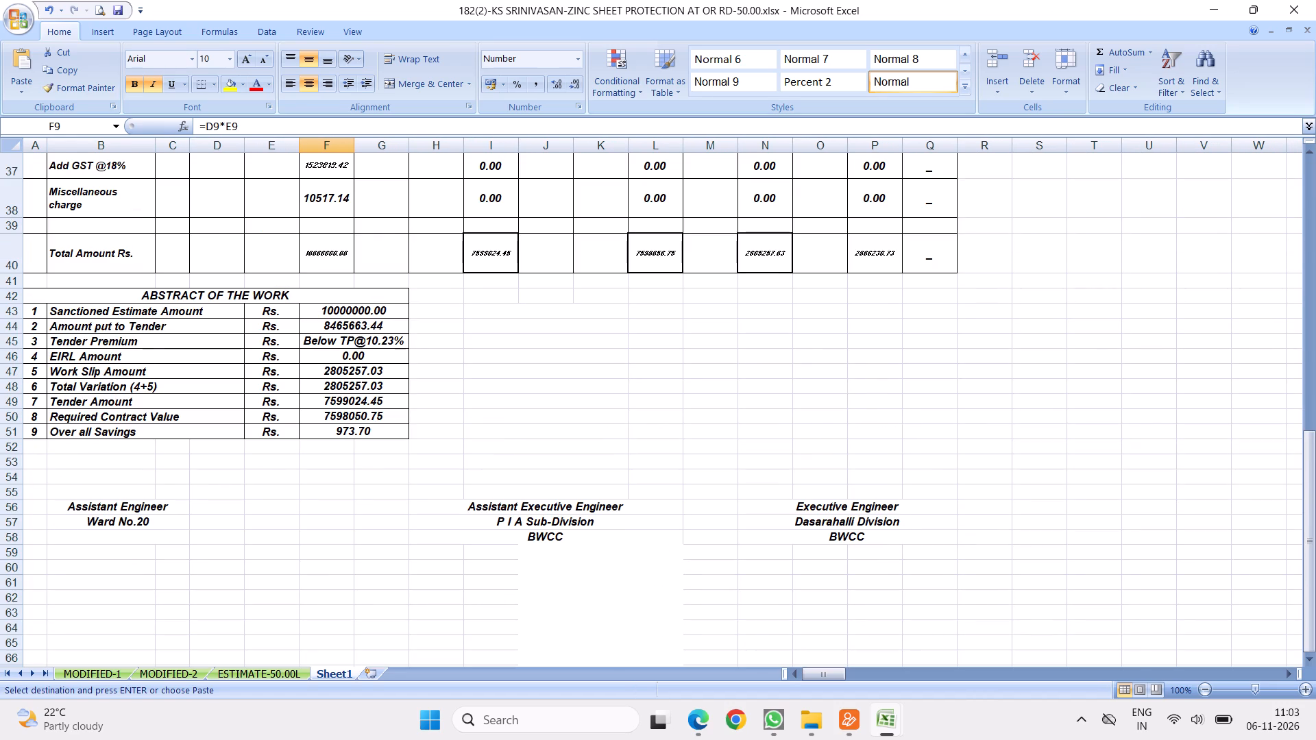
scroll(297, 284, "up", 14)
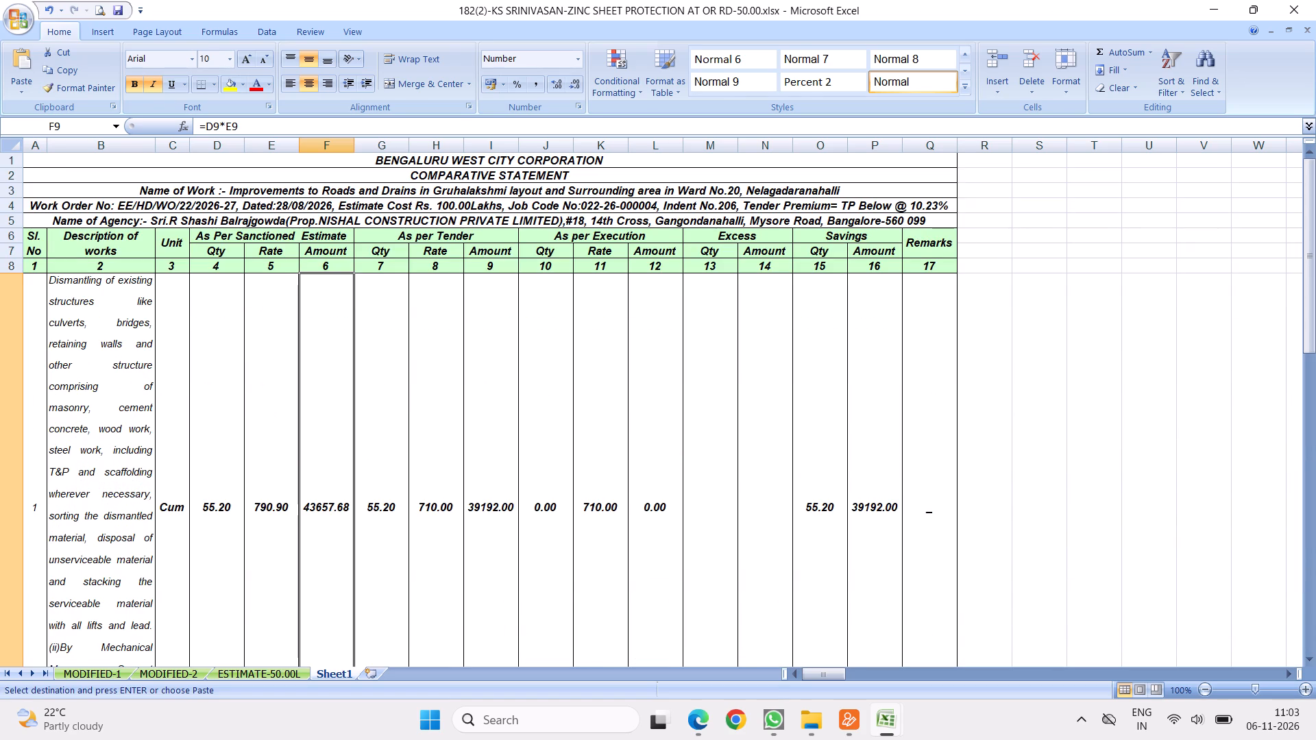
AutoFit the row heights of the whole pasted comparative statement sheet.
left_click(16, 143)
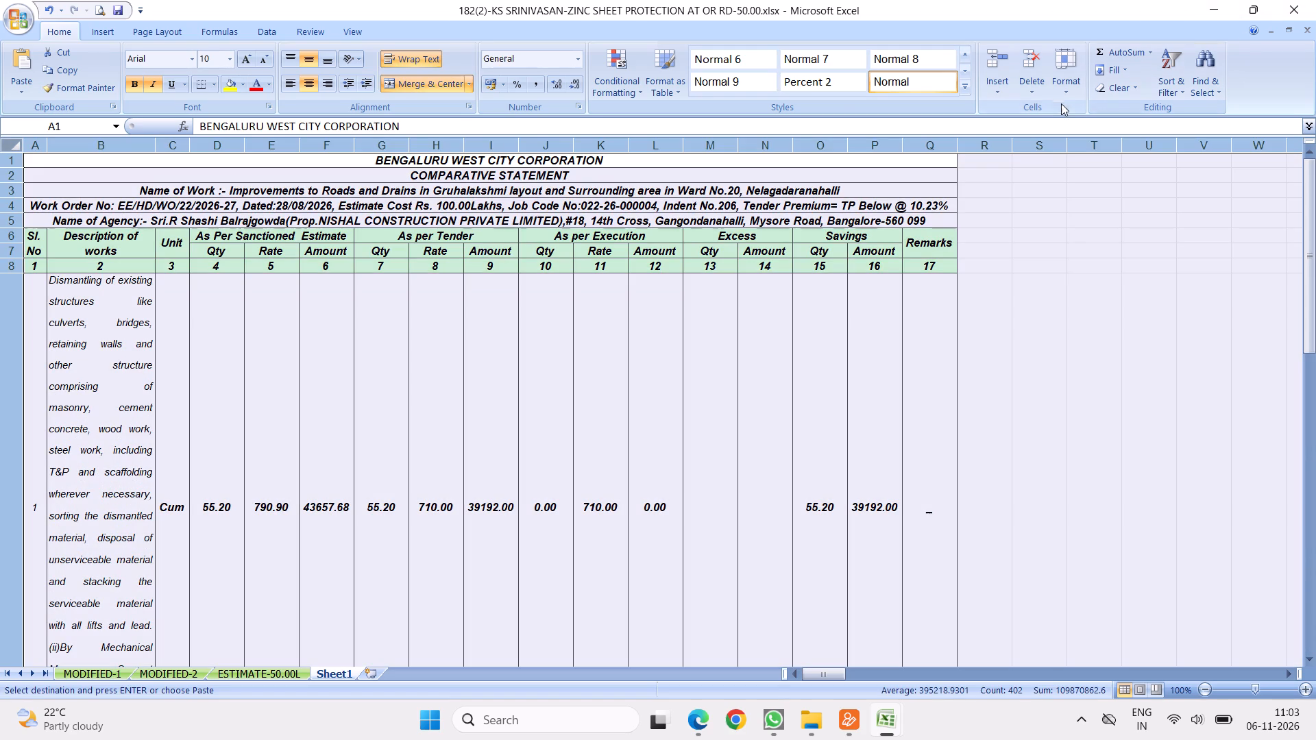
left_click(1060, 96)
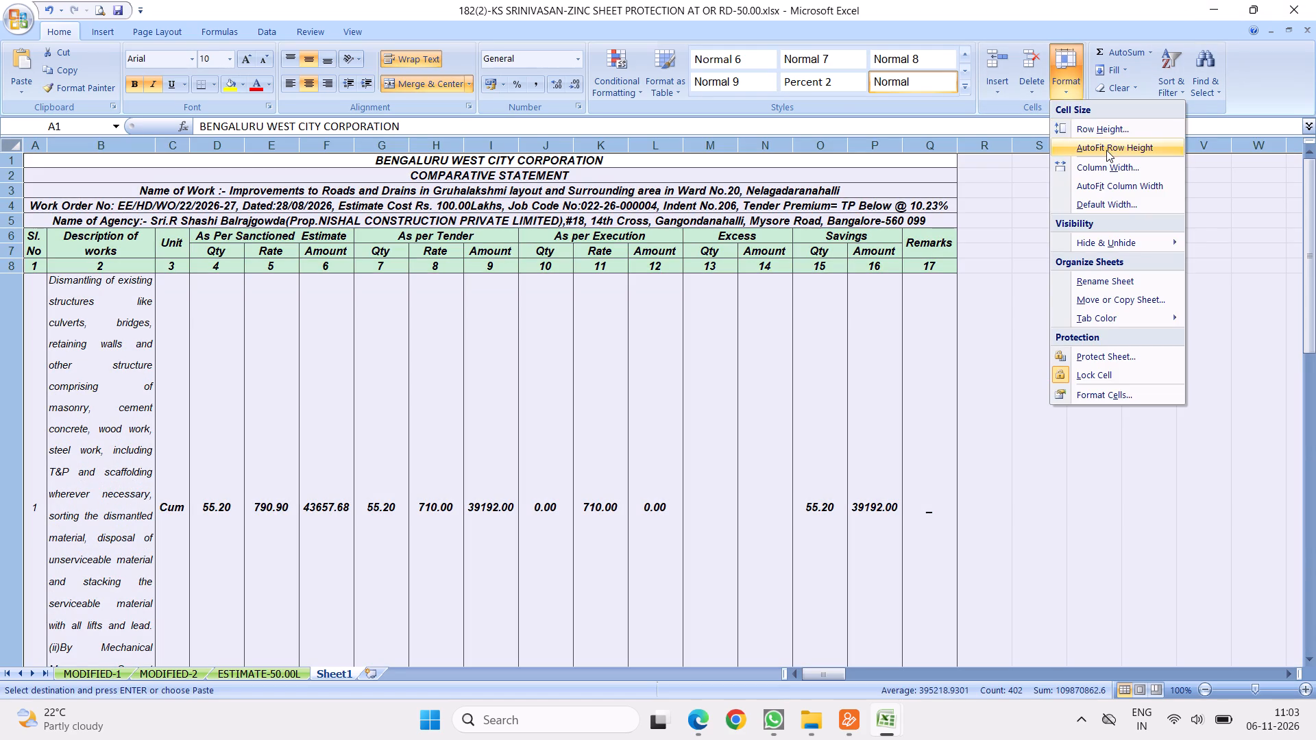
left_click(1106, 150)
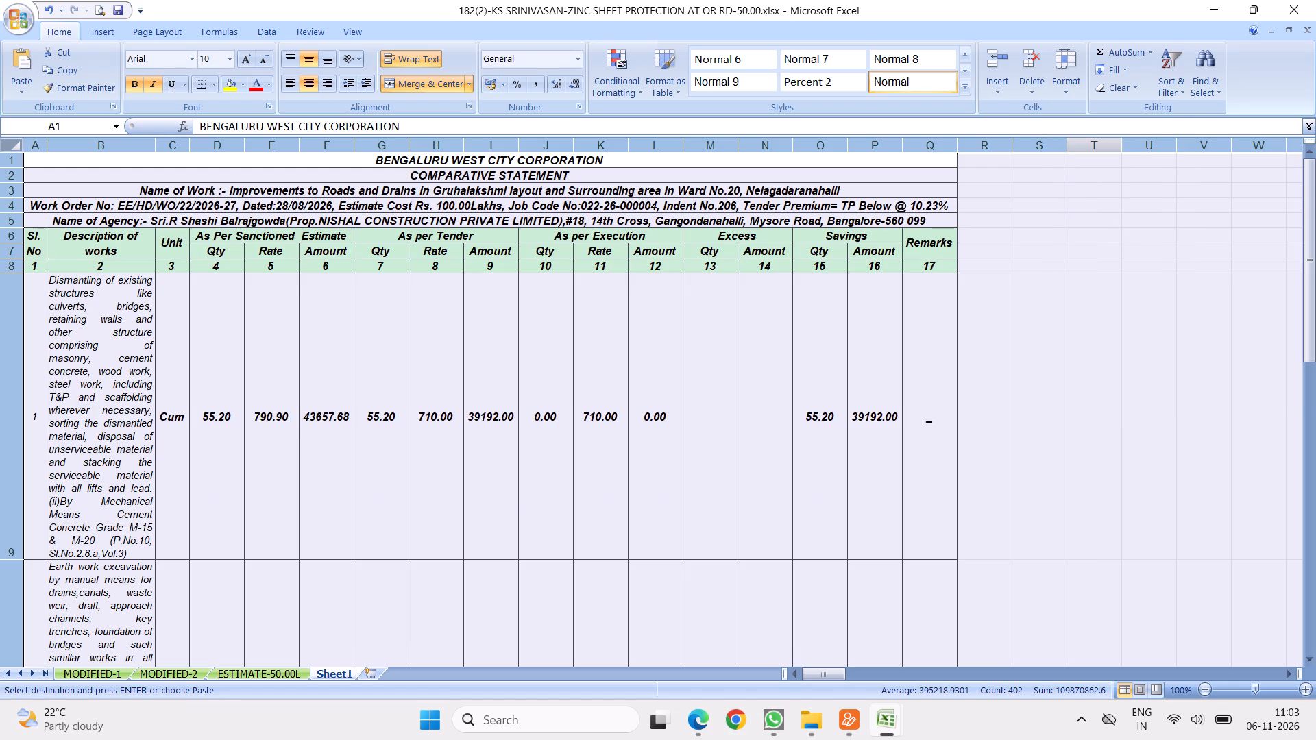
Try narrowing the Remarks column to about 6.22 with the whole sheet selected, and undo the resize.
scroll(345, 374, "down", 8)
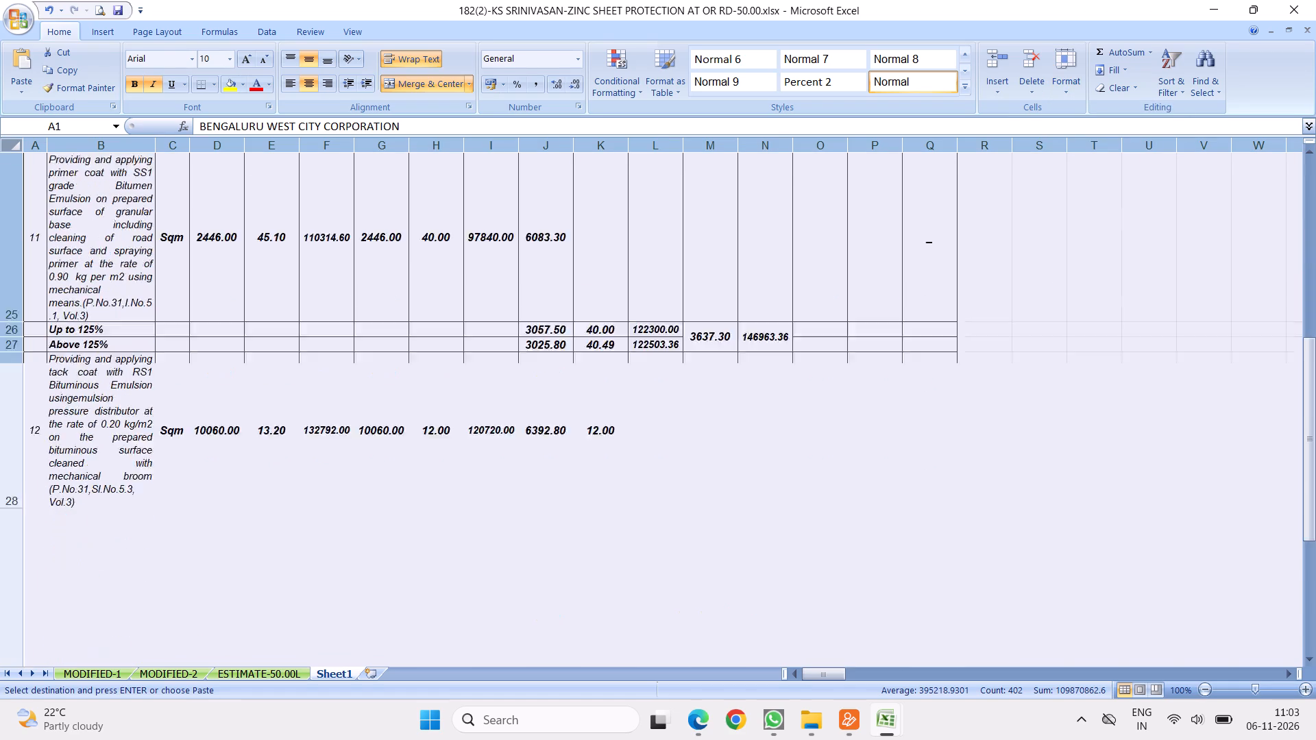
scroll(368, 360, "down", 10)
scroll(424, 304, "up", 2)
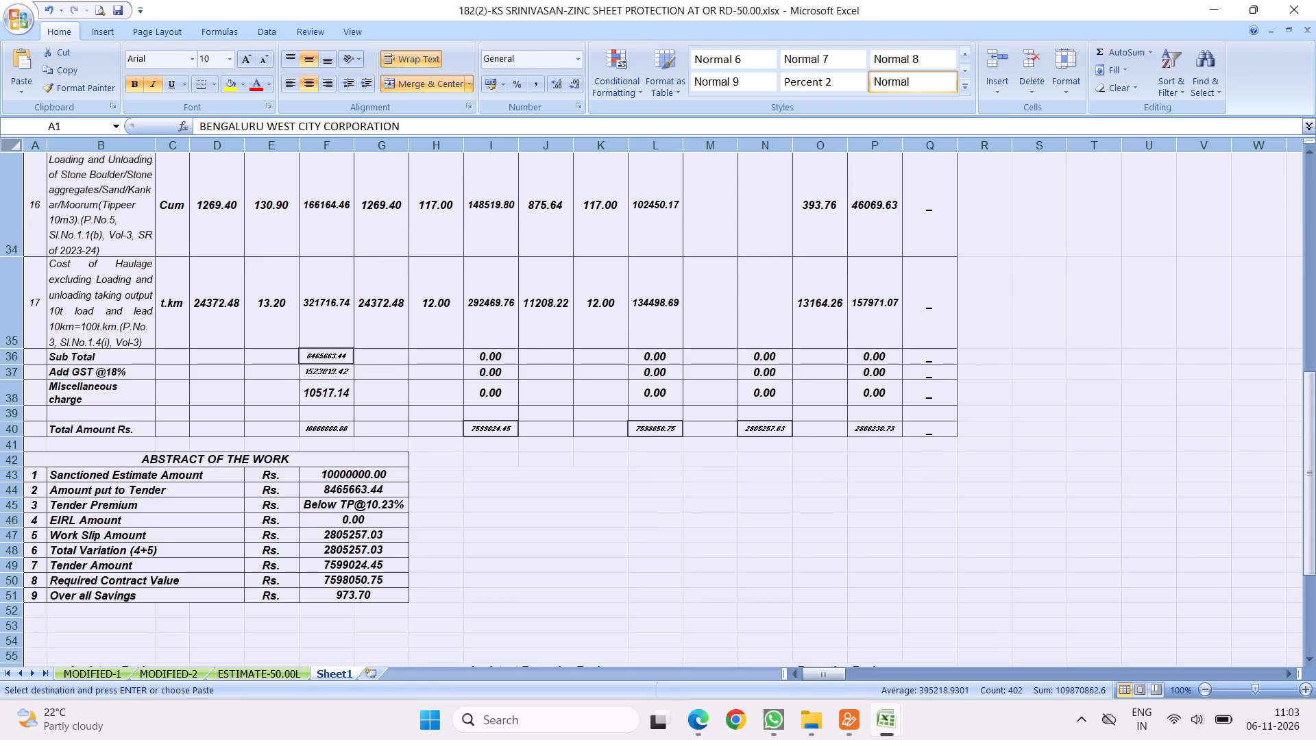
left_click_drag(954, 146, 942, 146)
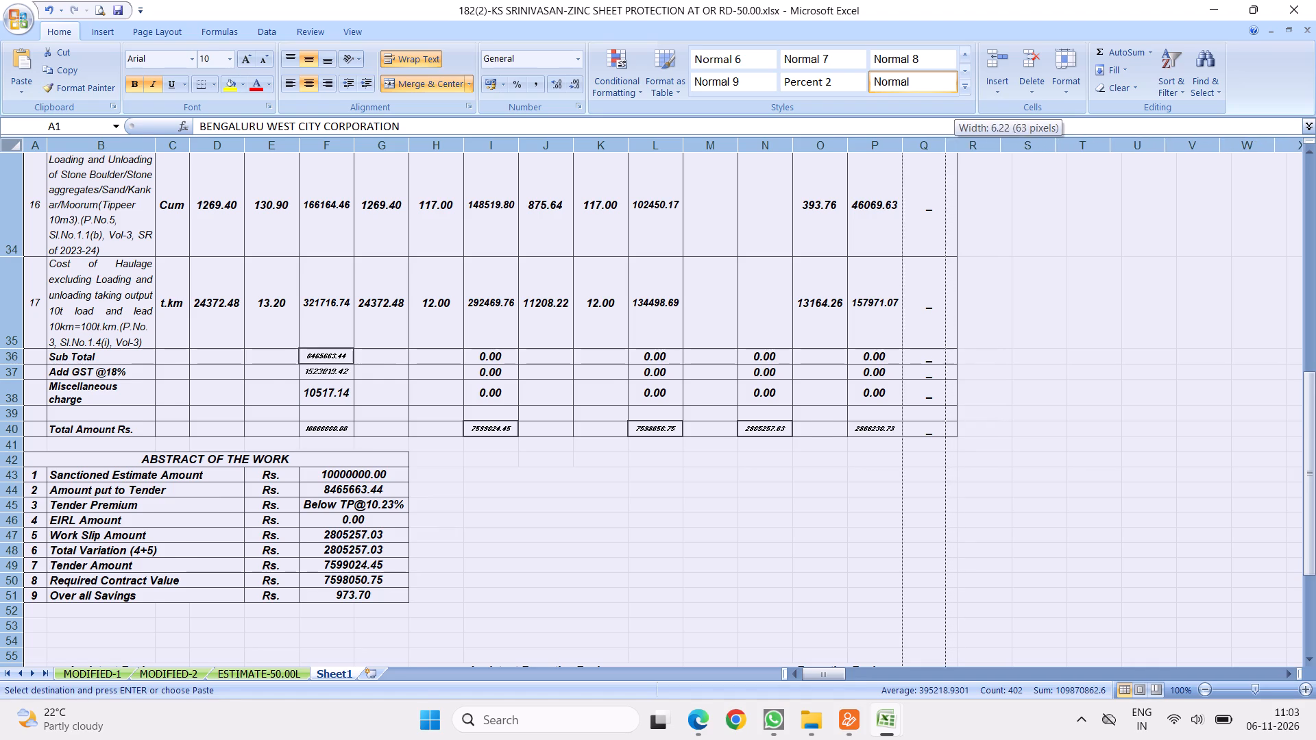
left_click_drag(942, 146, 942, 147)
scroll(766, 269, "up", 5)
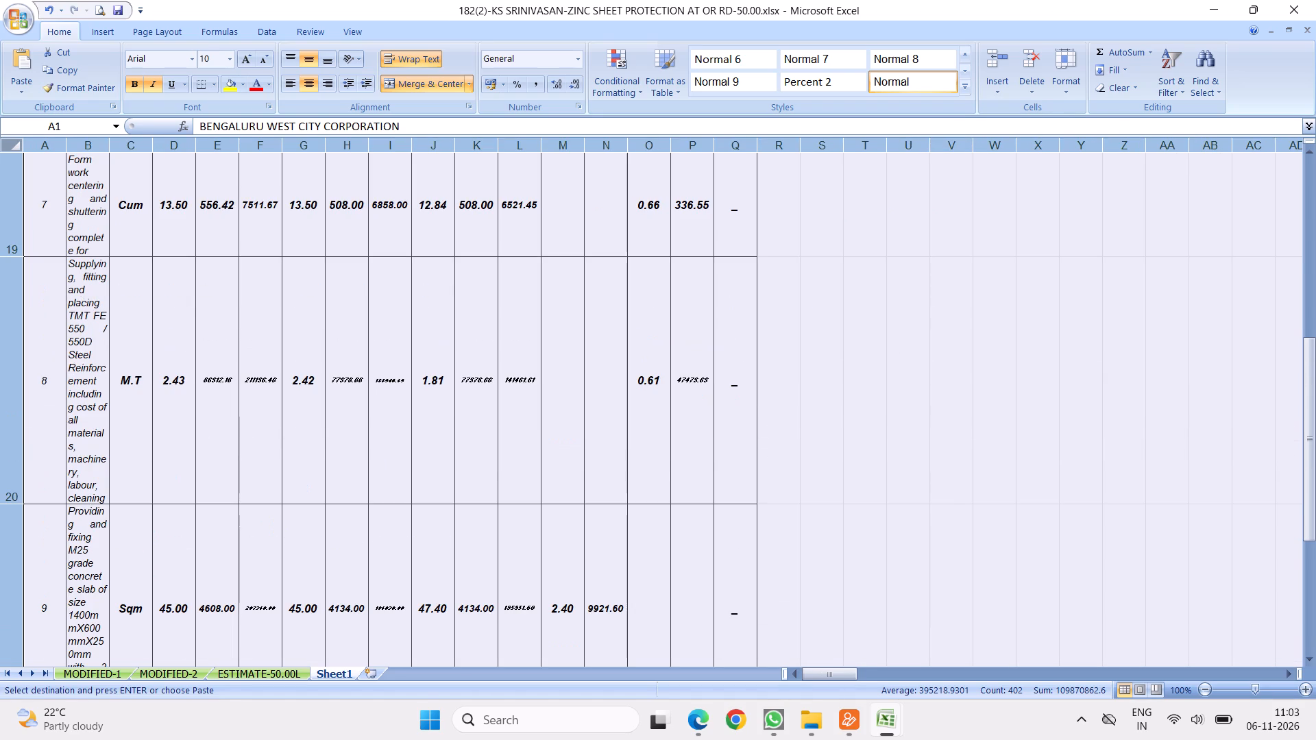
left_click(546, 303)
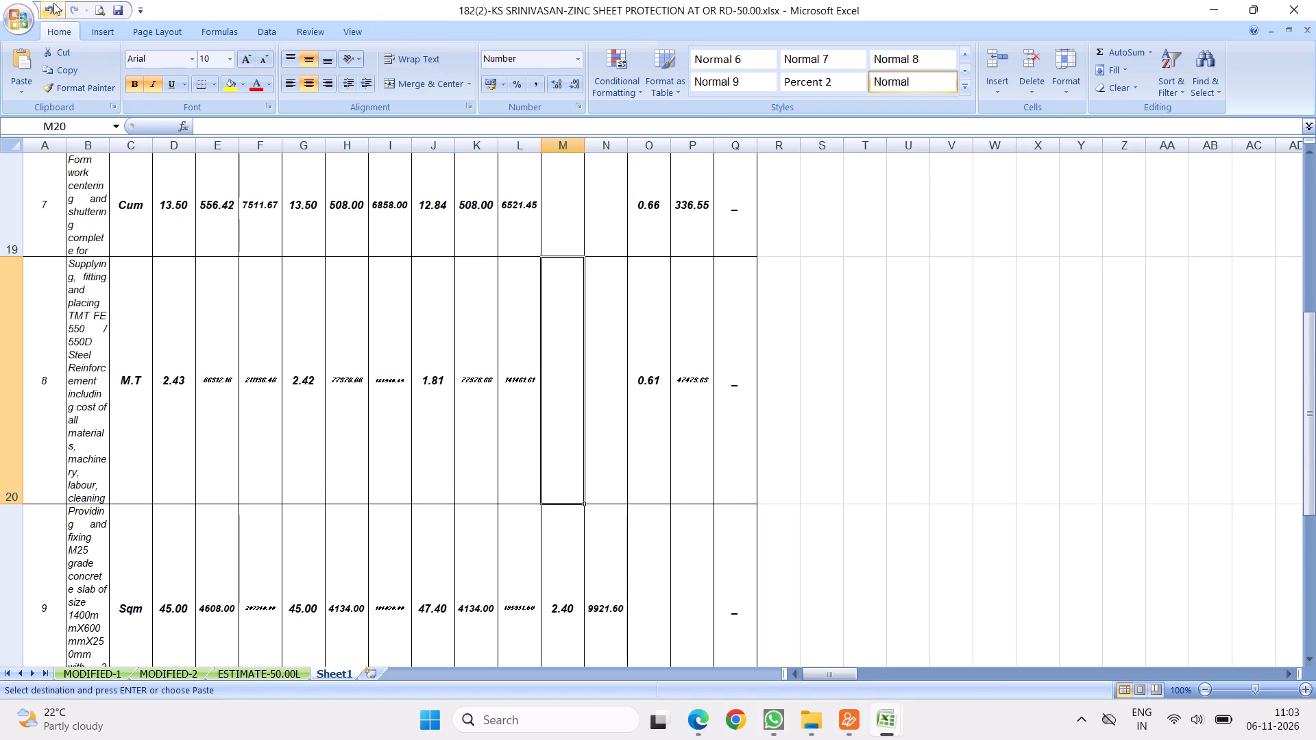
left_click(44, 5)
Narrow only the Remarks column to a width of about 7.22.
left_click(915, 267)
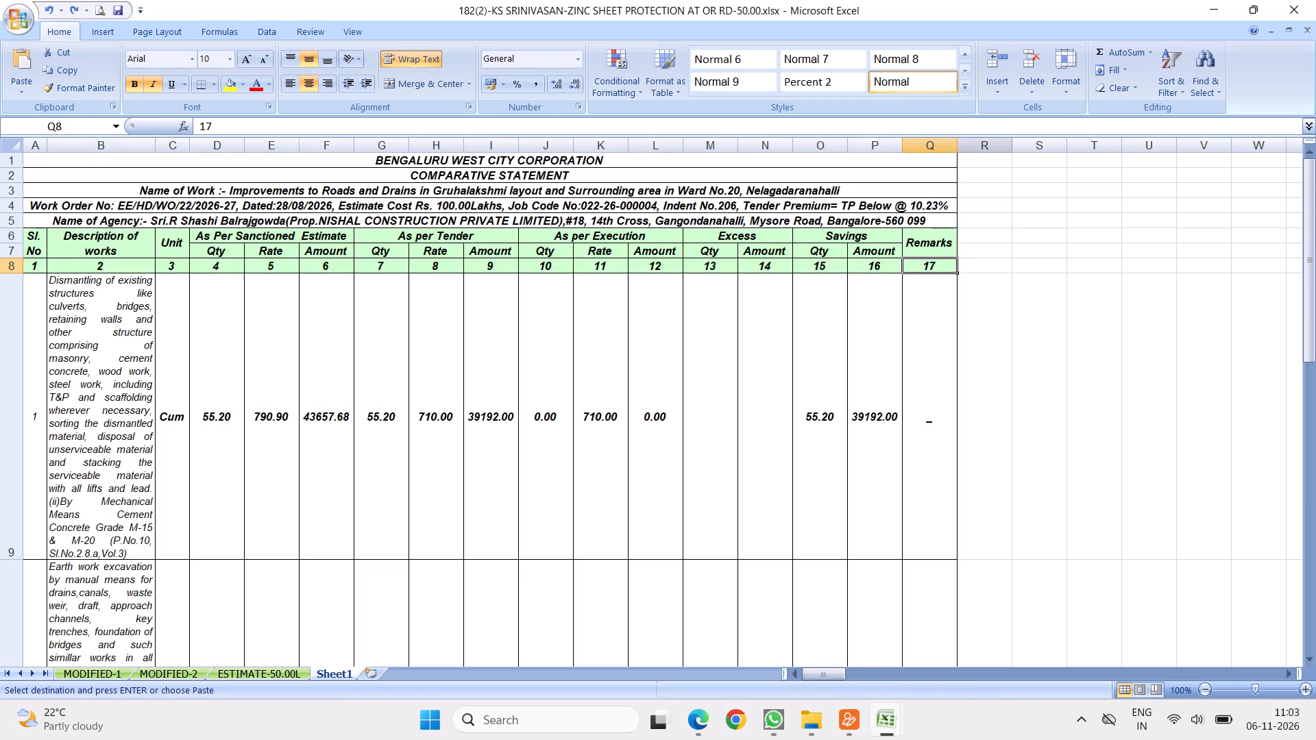
left_click(954, 146)
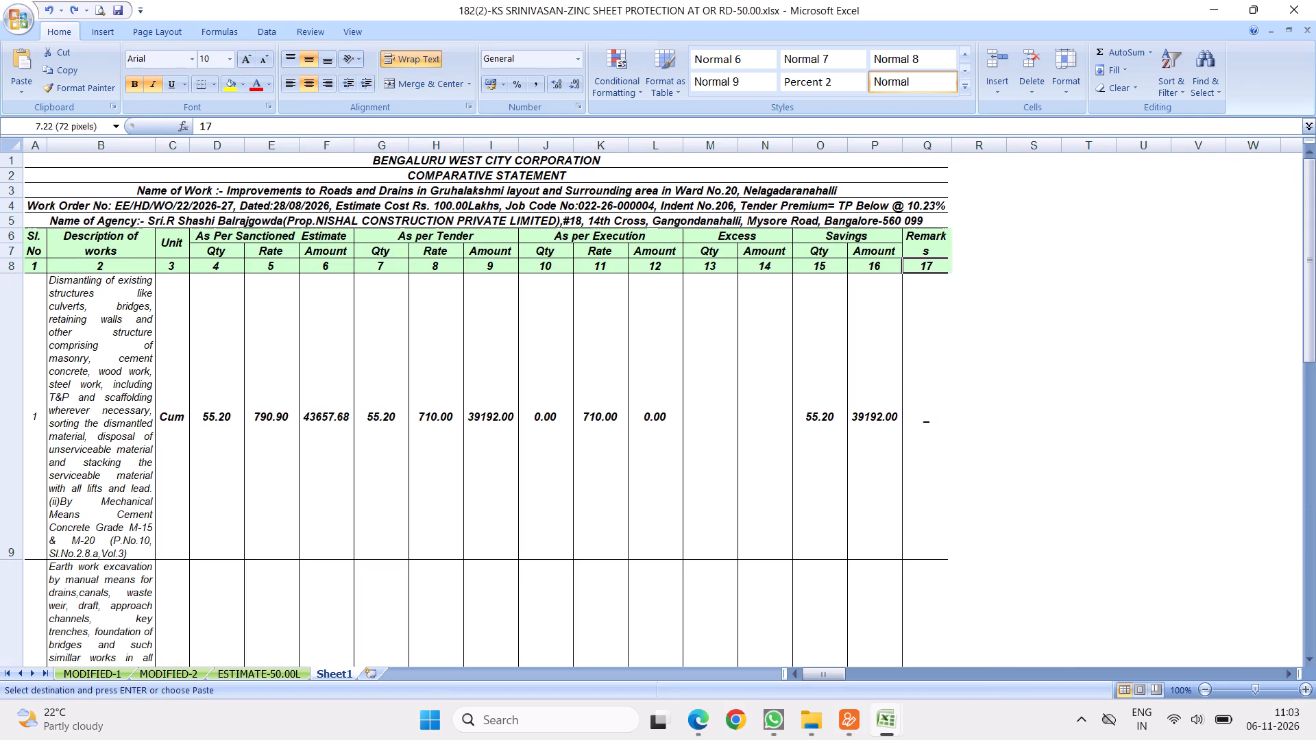
Set the Remarks header to shrink to fit without text wrapping, unmerging it and merging and centring it again across rows 6 and 7.
left_click(921, 243)
right_click(921, 243)
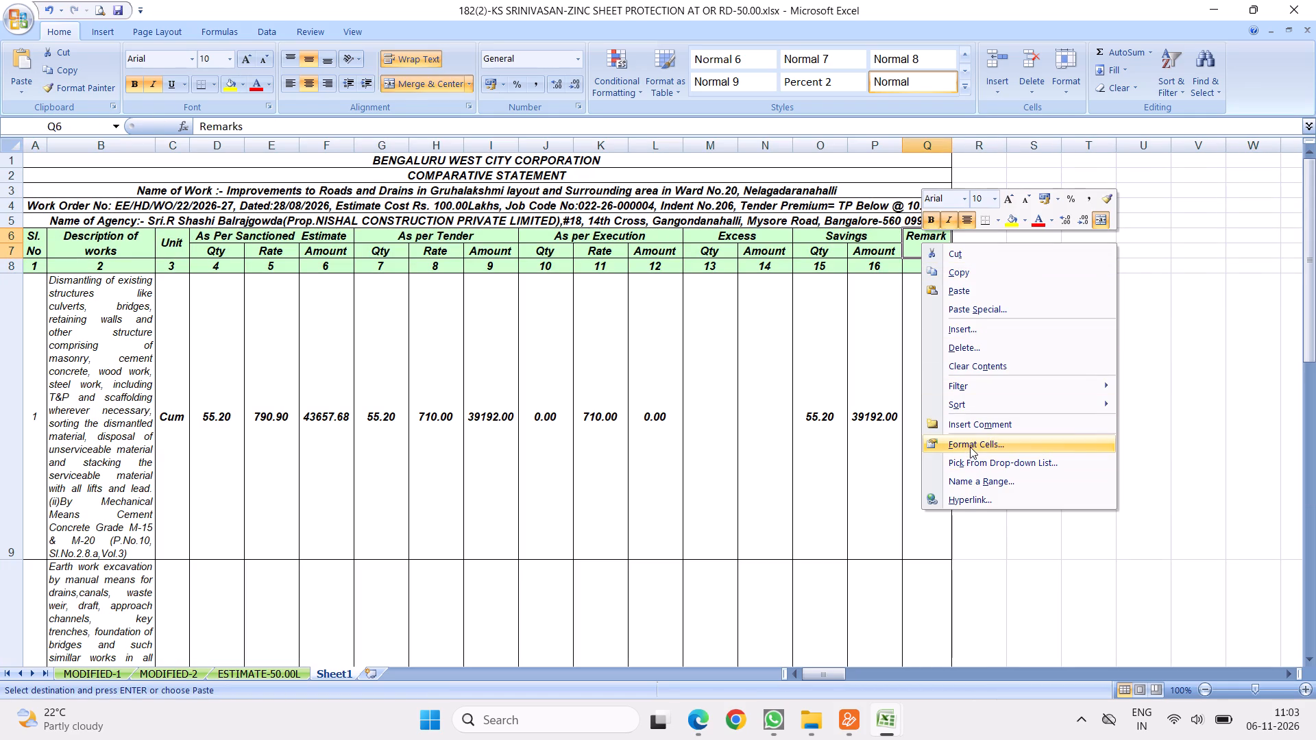
left_click(968, 443)
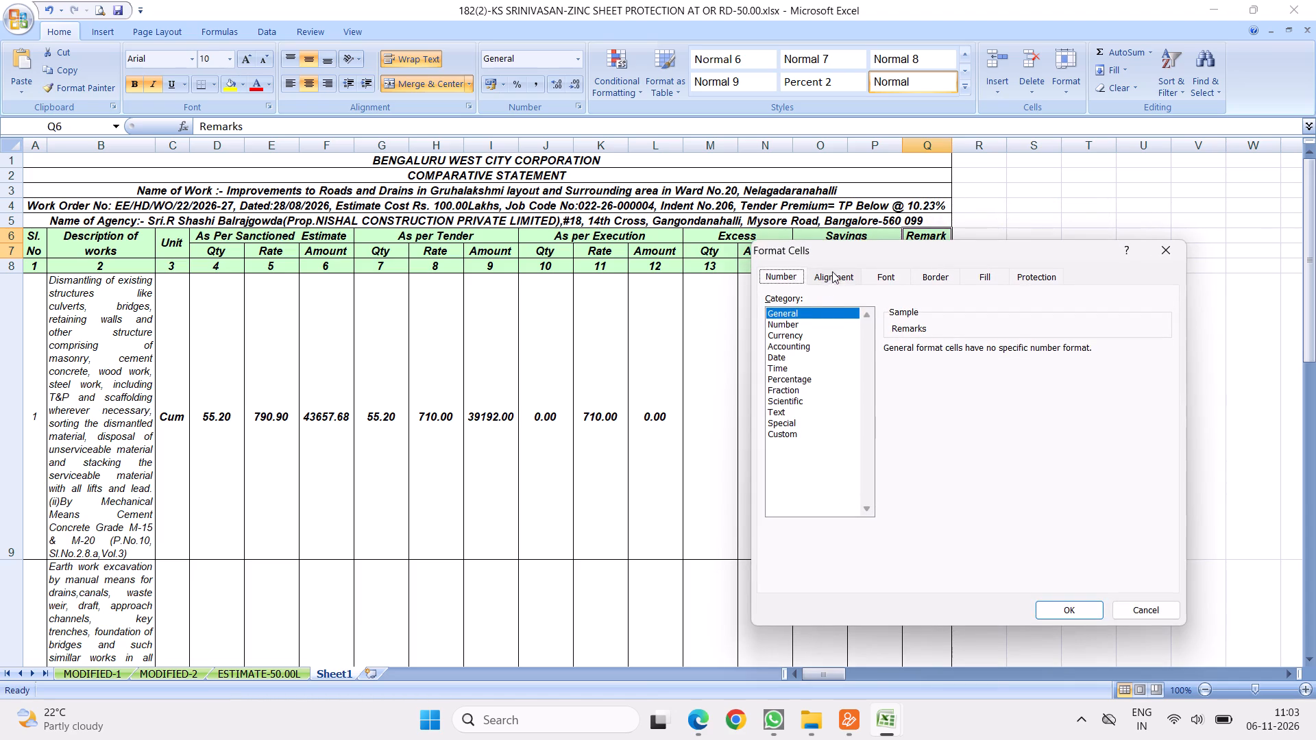
left_click(819, 277)
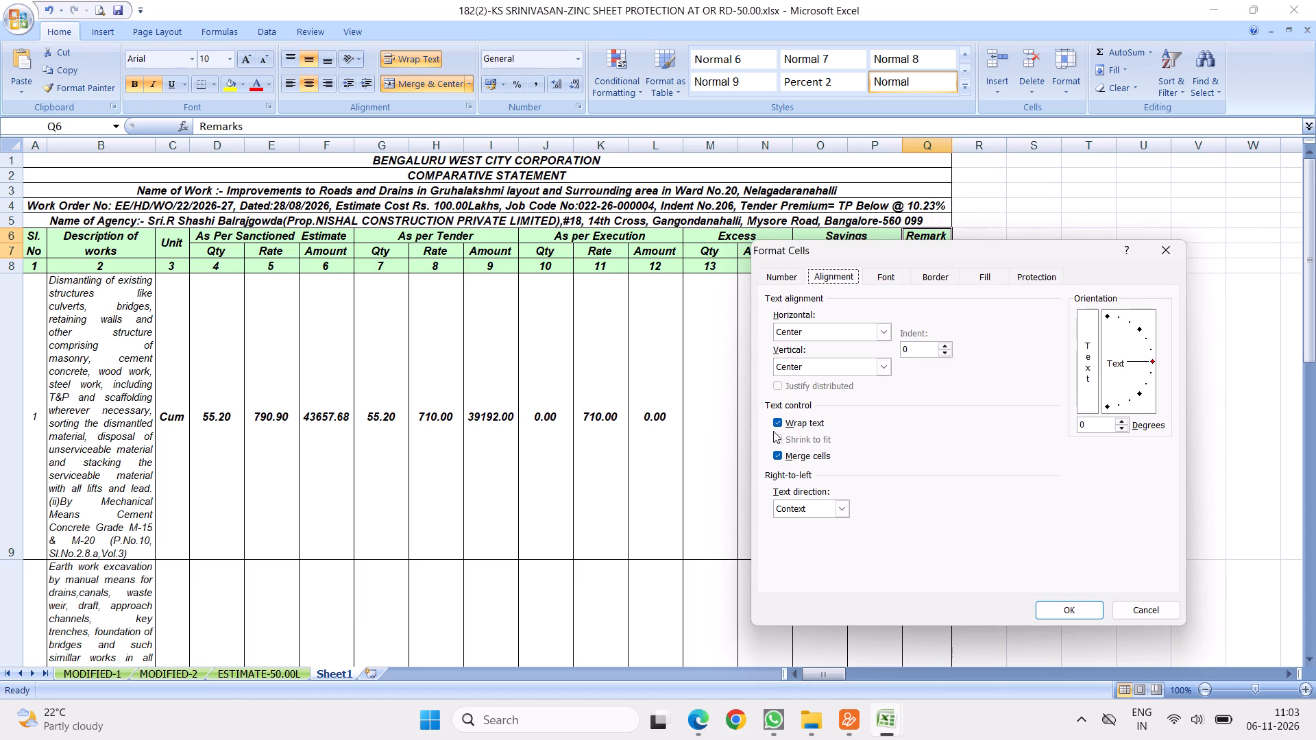
left_click(772, 423)
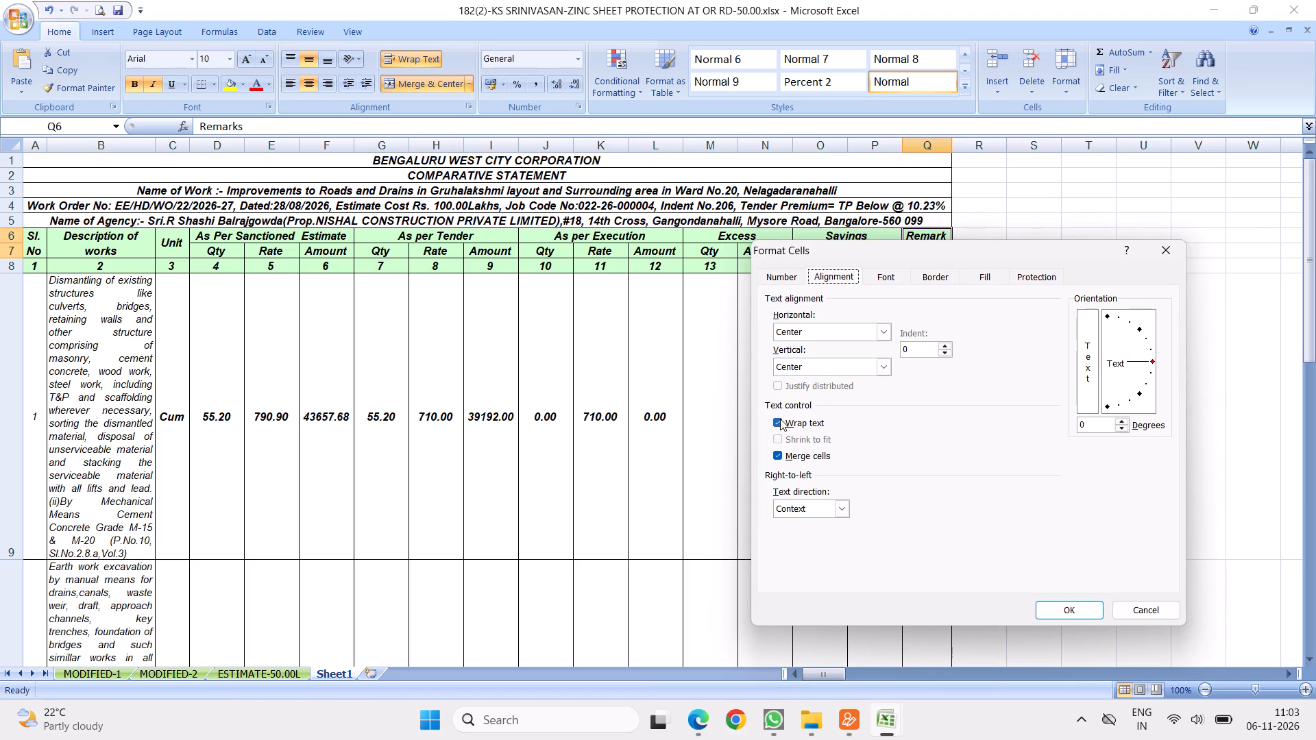
left_click(780, 419)
left_click(772, 454)
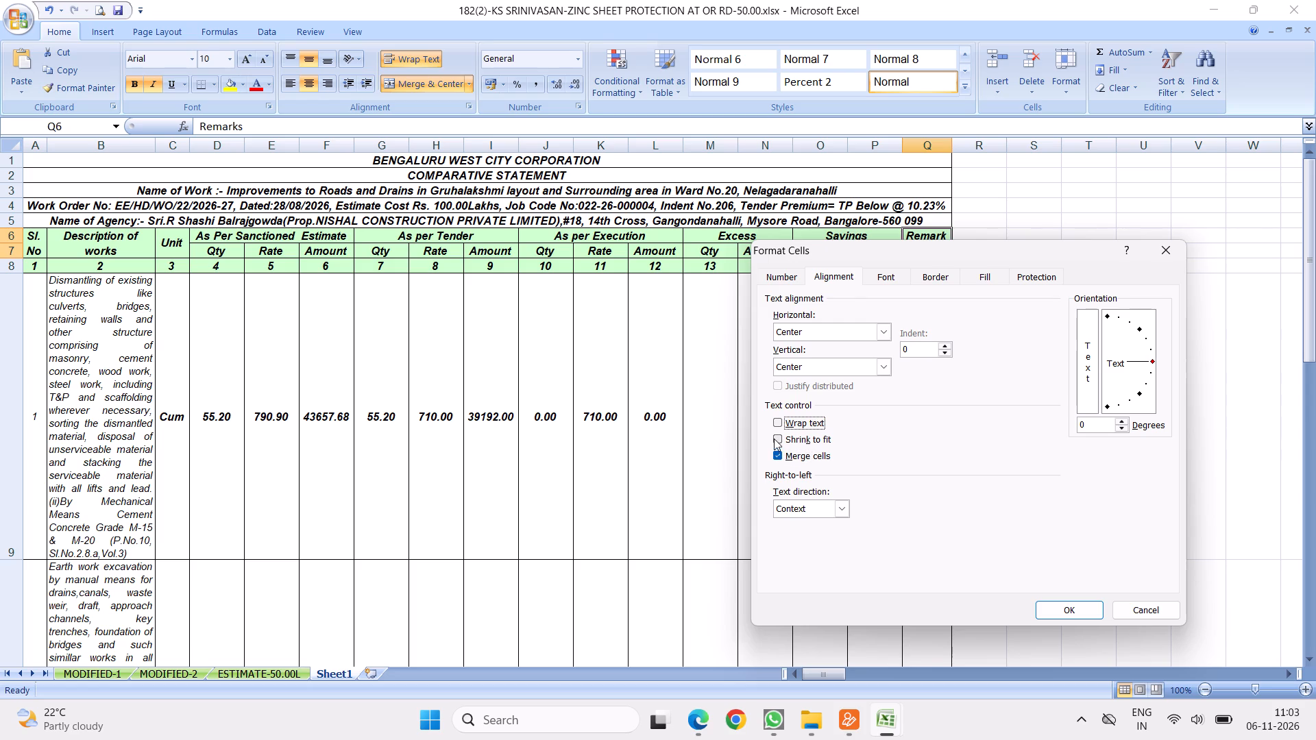
left_click(776, 455)
left_click(775, 437)
left_click(1062, 608)
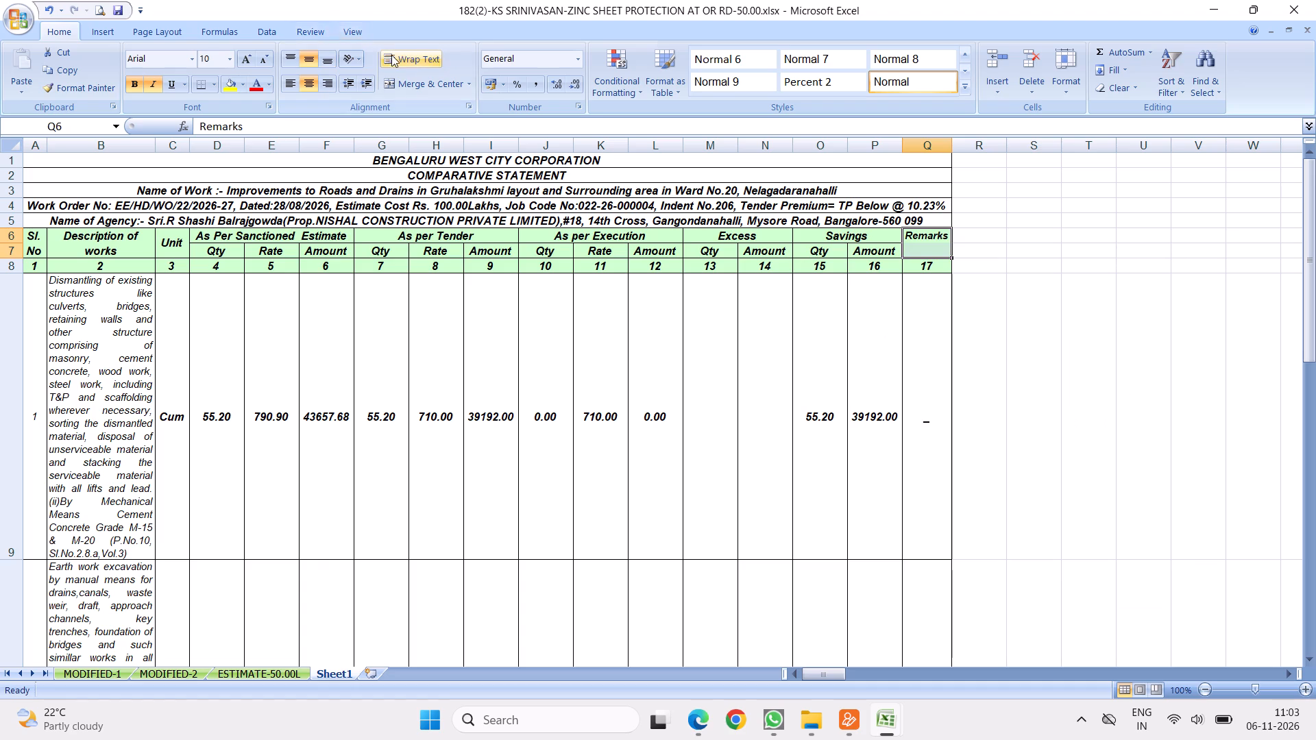
left_click(414, 86)
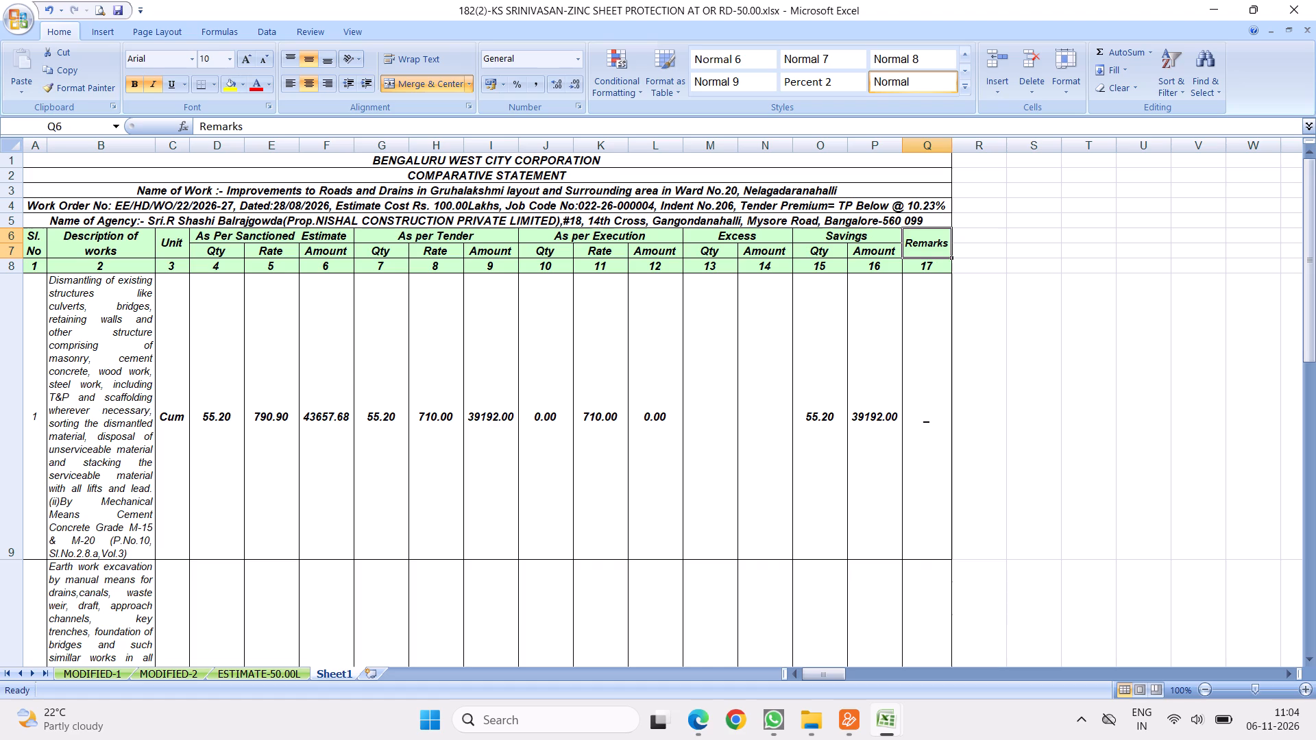
Rename the Sheet1 worksheet as COMPARATIVE STATEMENT.
left_click(361, 617)
right_click(326, 675)
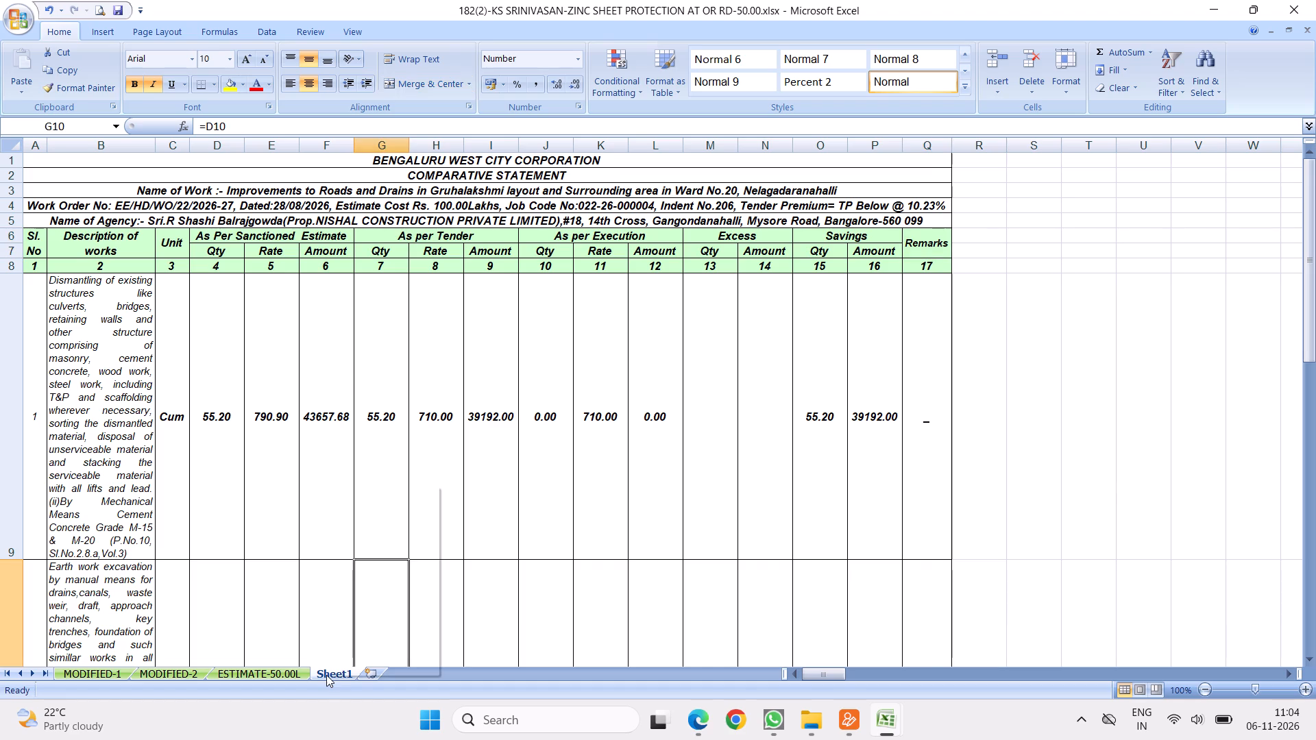
left_click(366, 534)
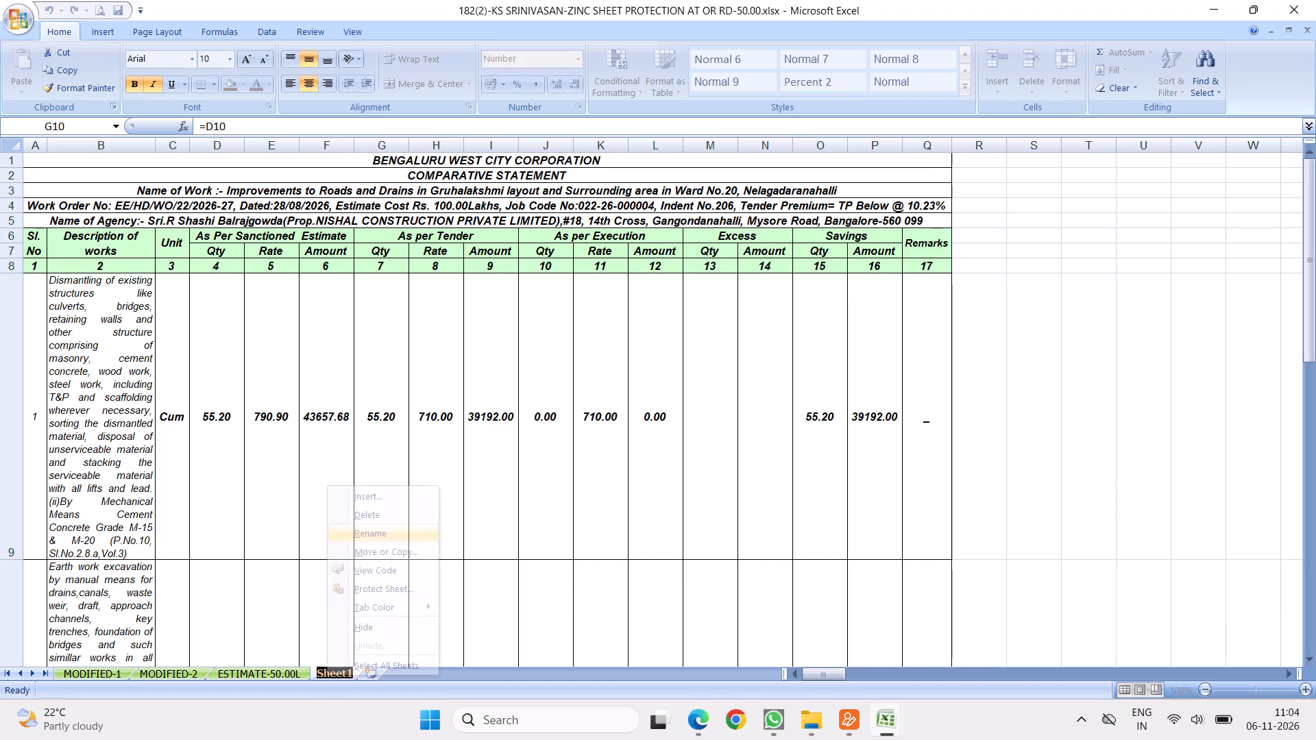
key("c")
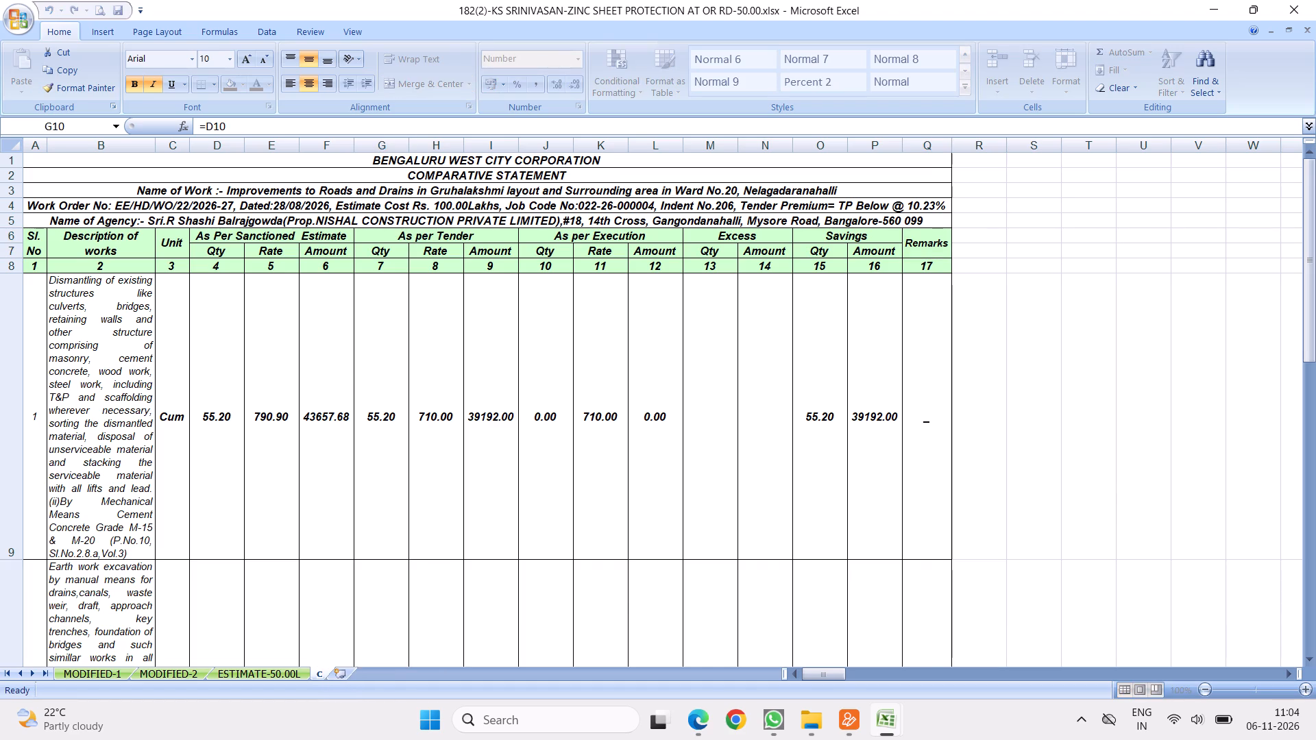
type("COMPARATI")
type("VE STATEMENT")
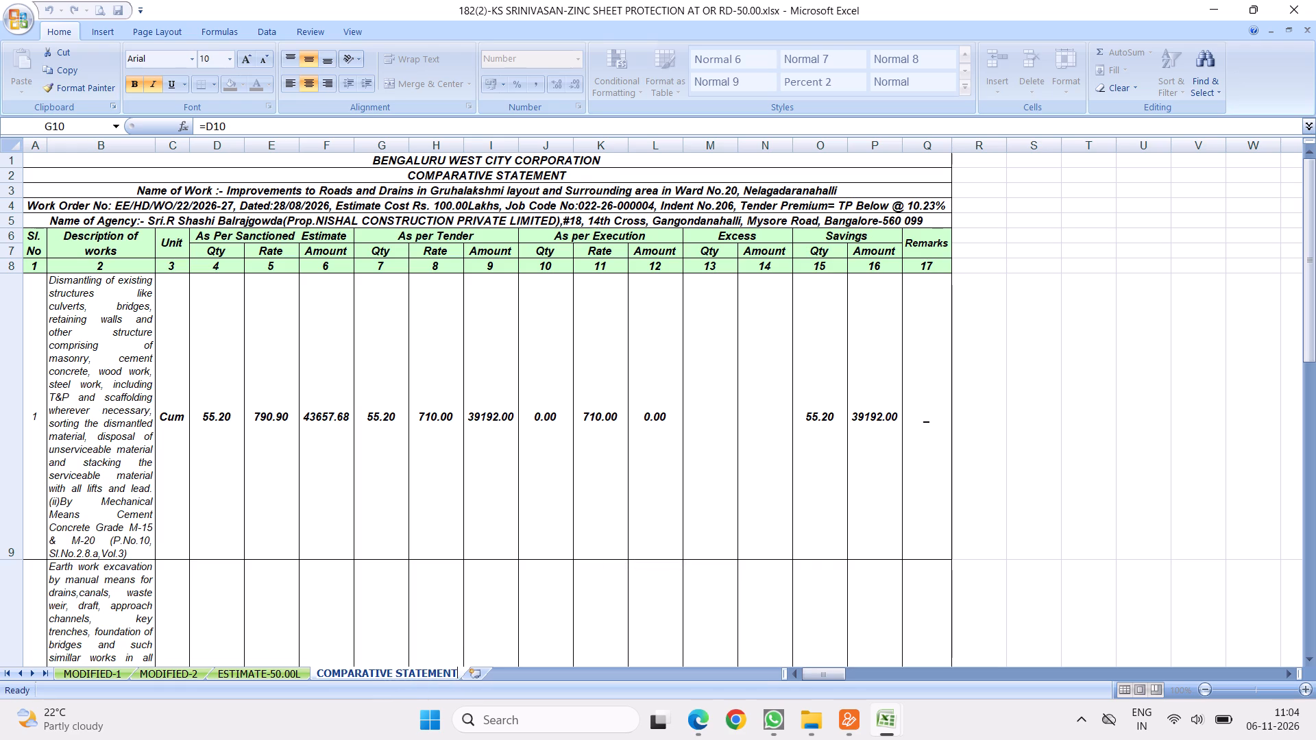
left_click_drag(481, 452, 487, 452)
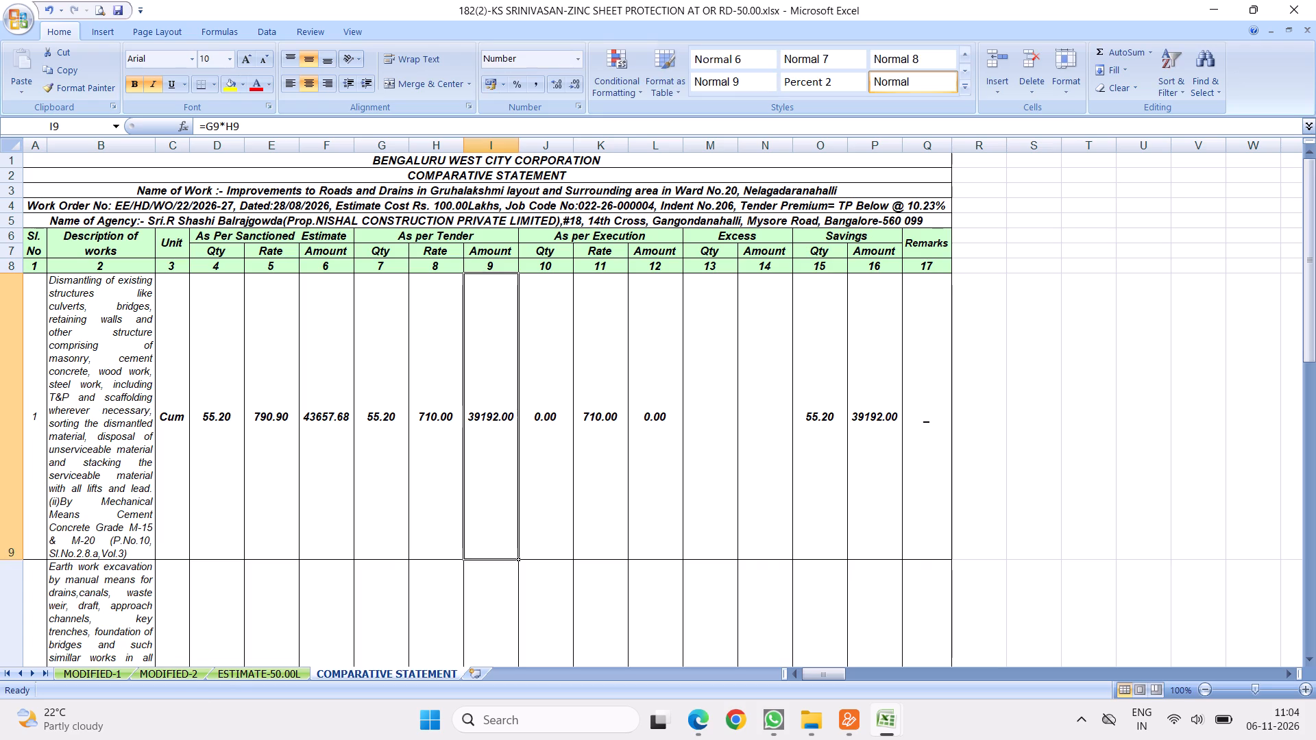
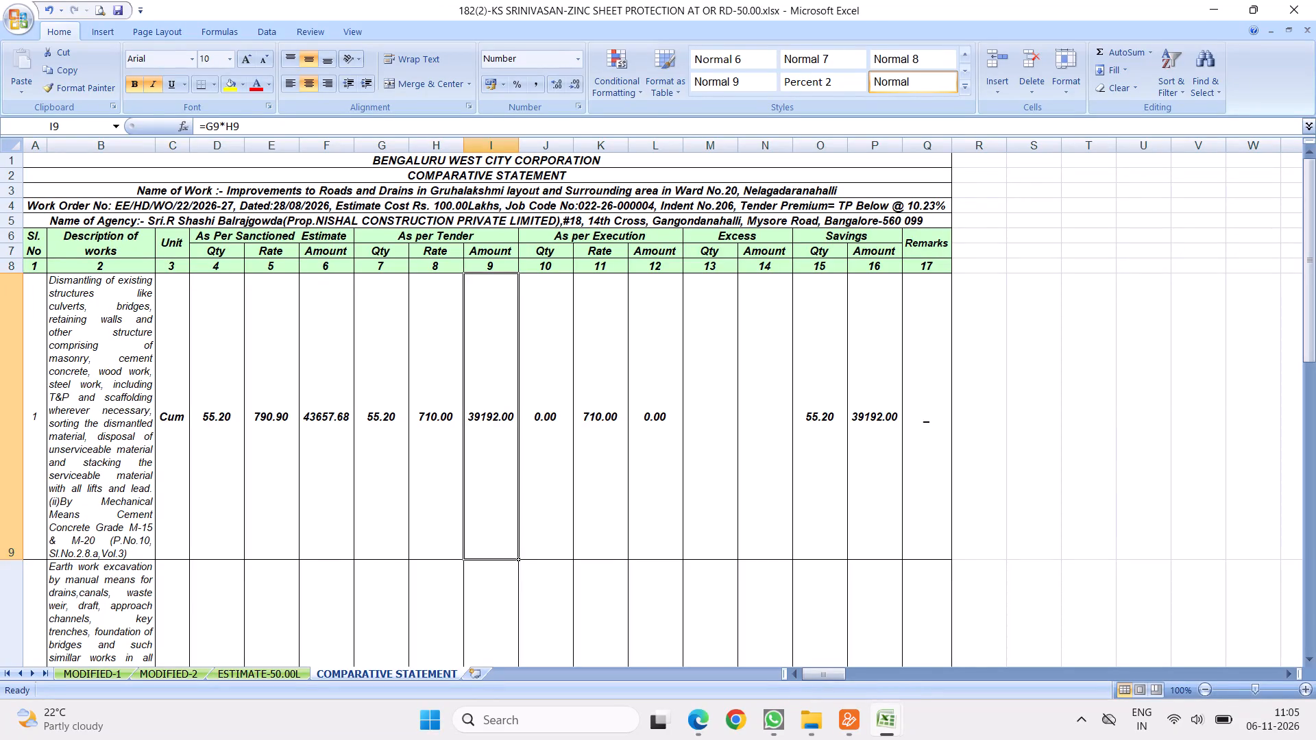
Change the row 1 heading of the COMPARATIVE STATEMENT sheet to BENGALURU SOUTH CITY CORPORATION.
double_click(477, 158)
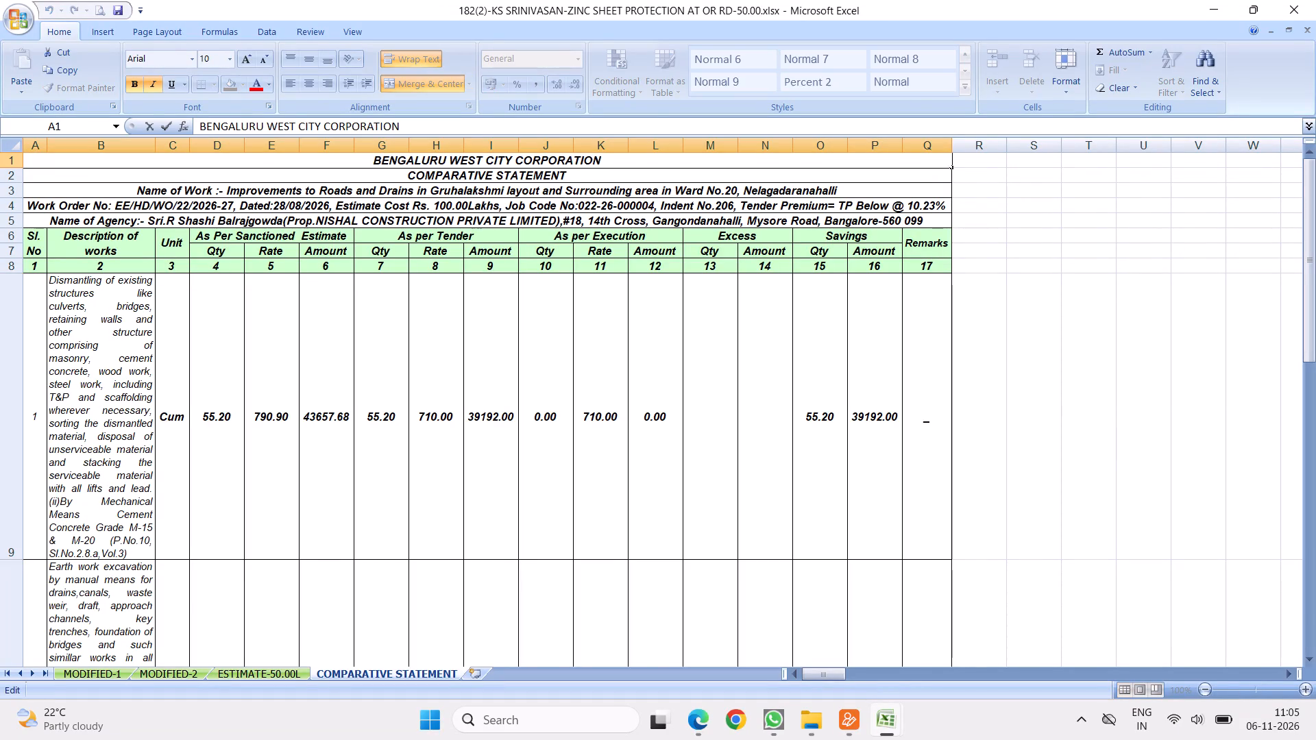
key("BackSpace")
key("BackSpace")
key("BackSpace")
key("BackSpace")
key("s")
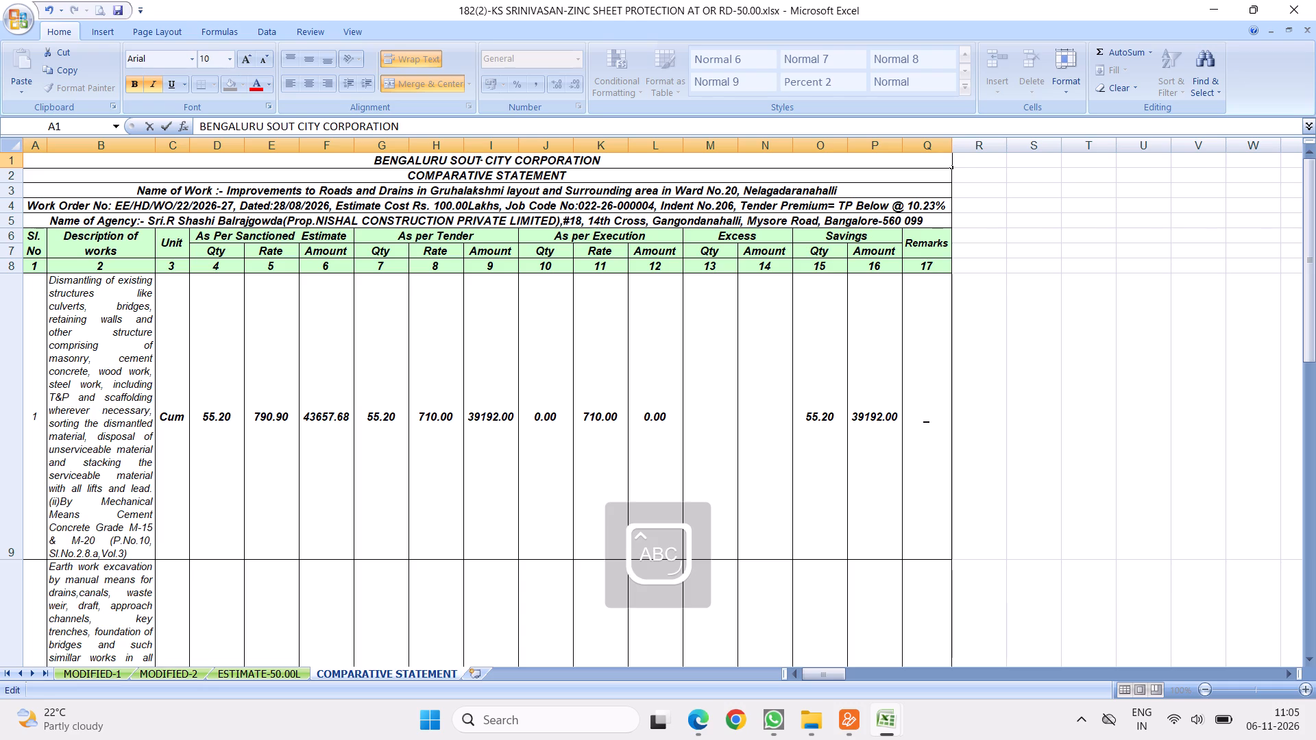
left_click(451, 352)
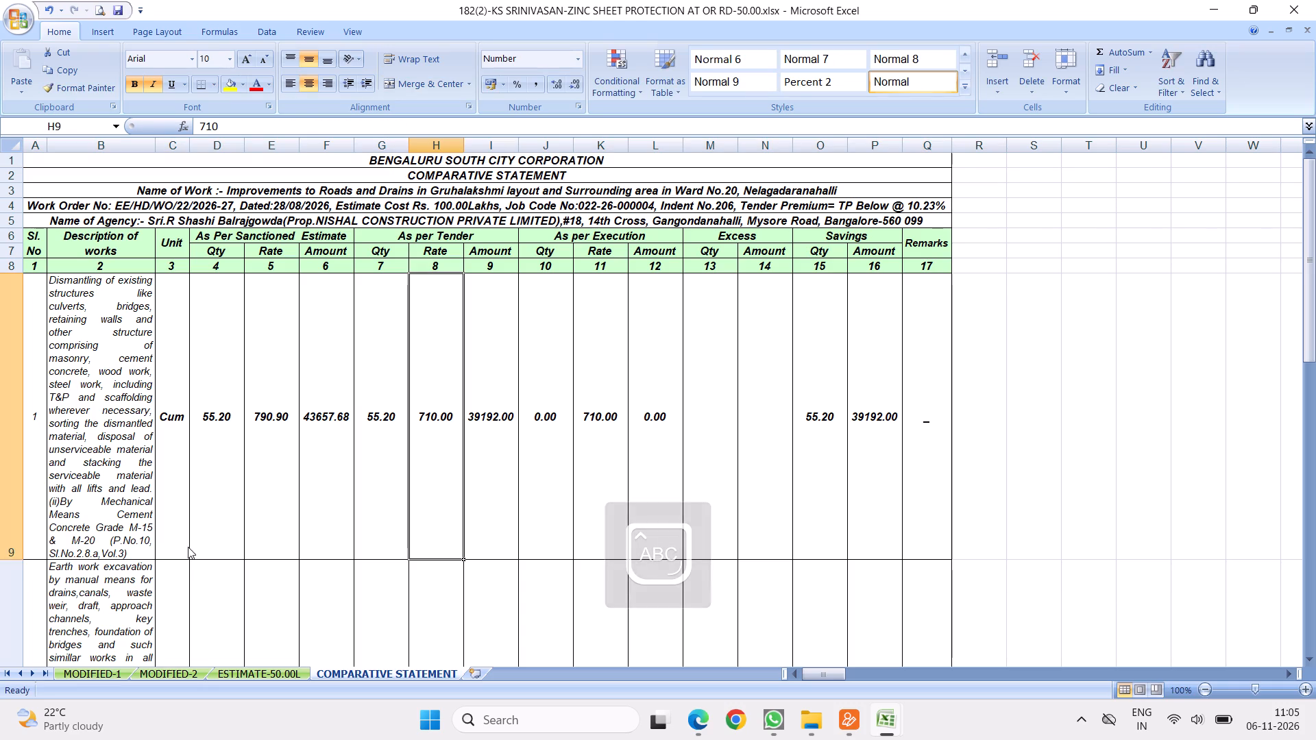
Move the ESTIMATE-50.00L worksheet between MODIFIED-1 and MODIFIED-2.
left_click(176, 672)
left_click(224, 676)
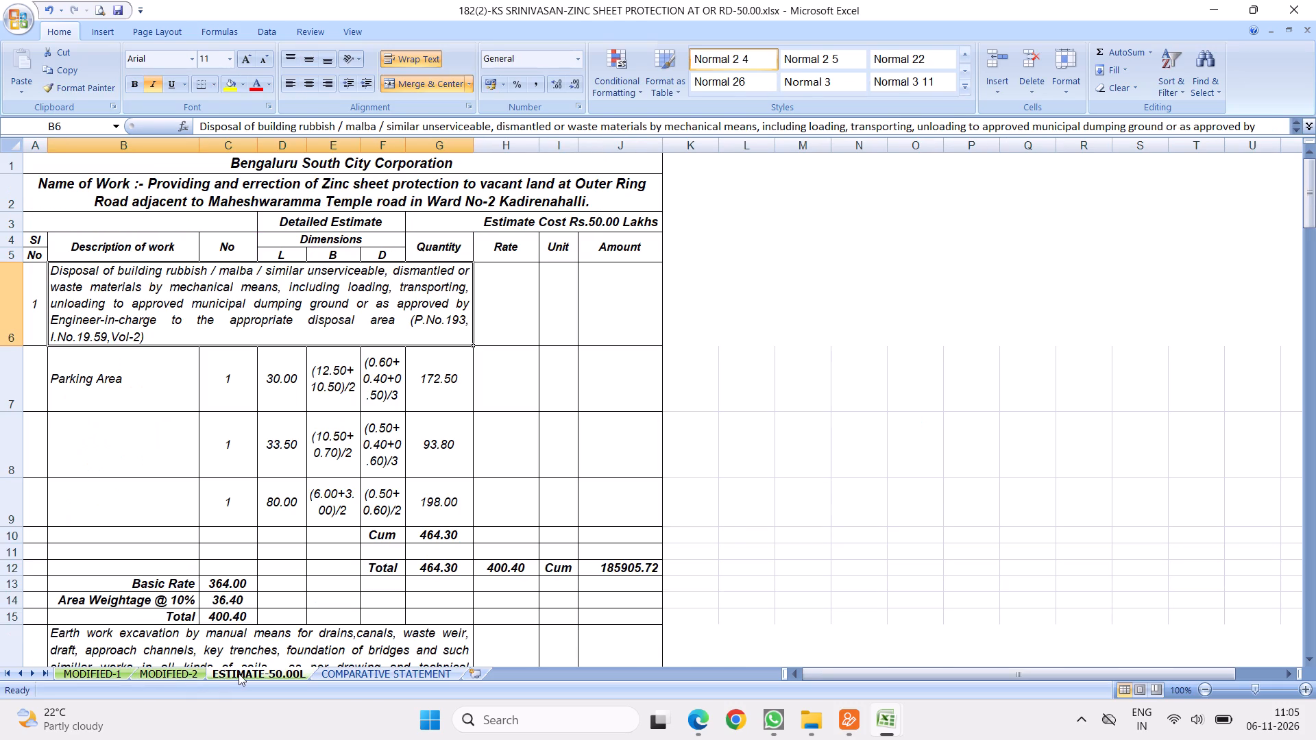
left_click_drag(239, 674, 164, 671)
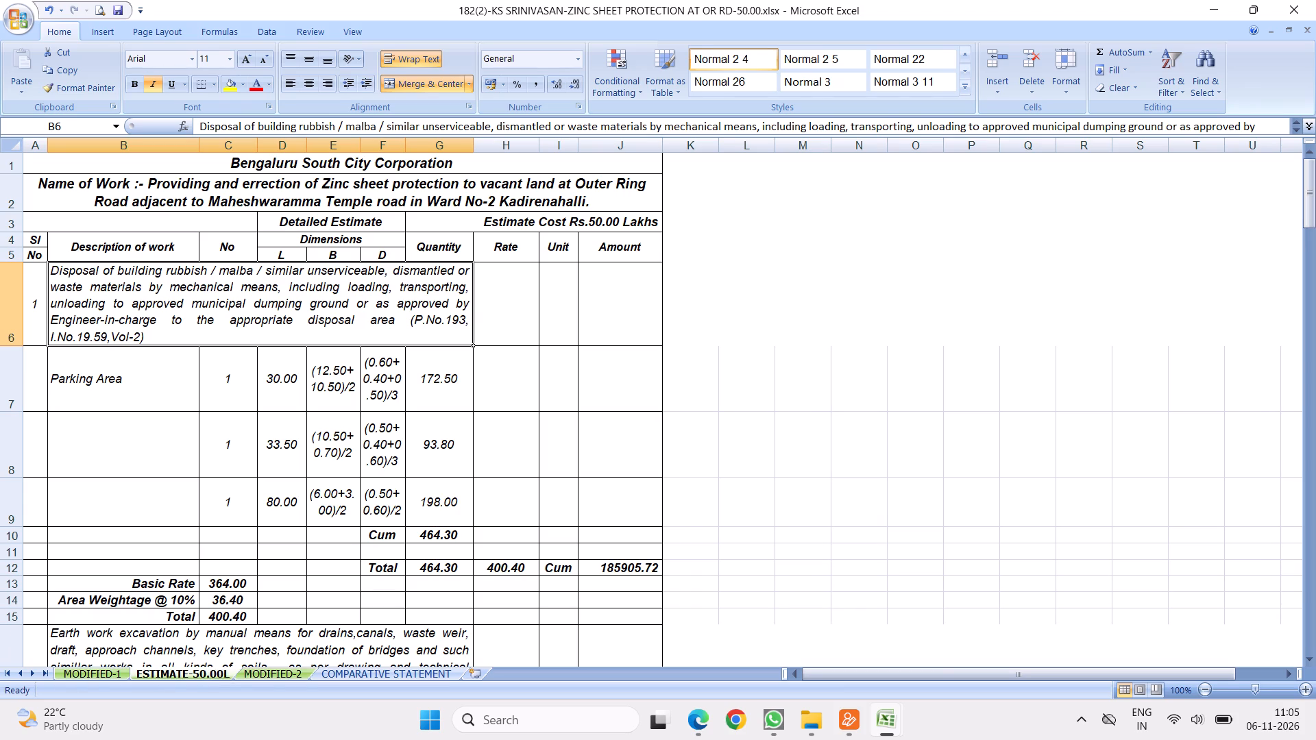
Unmerge the Name of Work cell in MODIFIED-2 and copy its text over the Name of Work line in COMPARATIVE STATEMENT row 3.
left_click(263, 677)
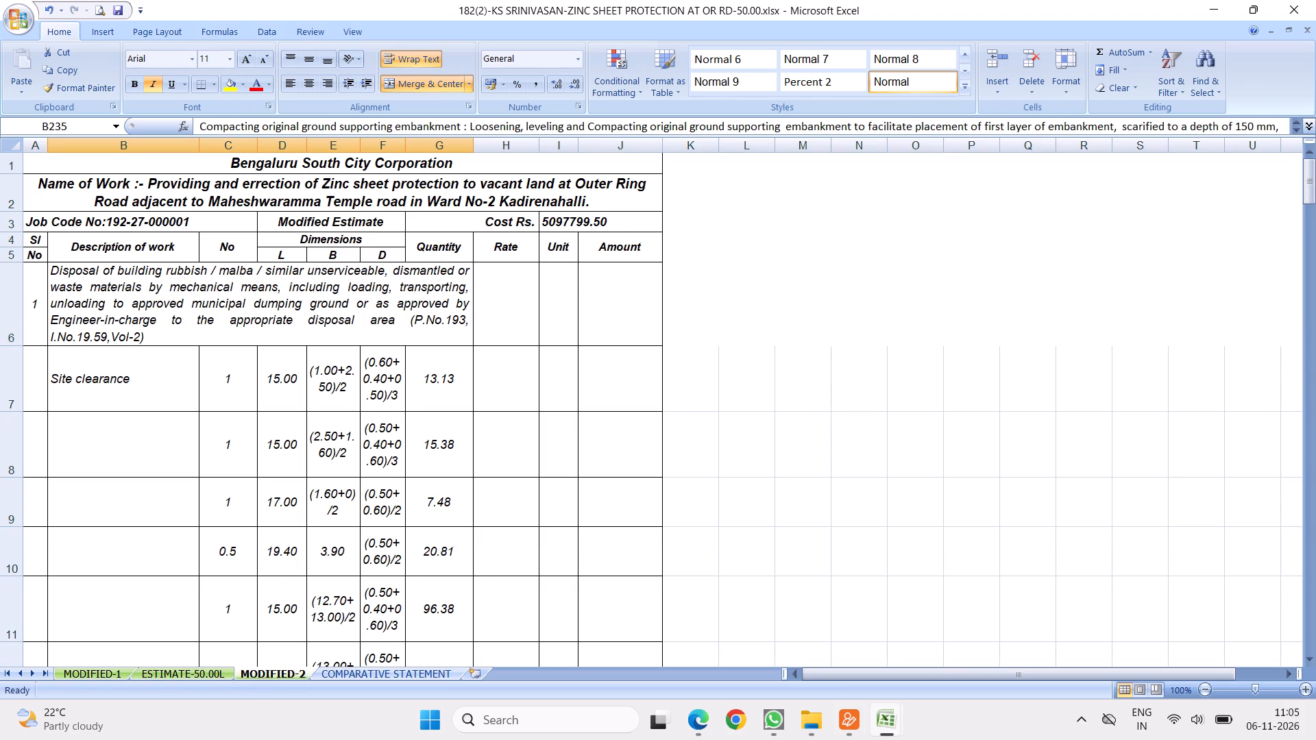
scroll(494, 273, "up", 2)
left_click(334, 203)
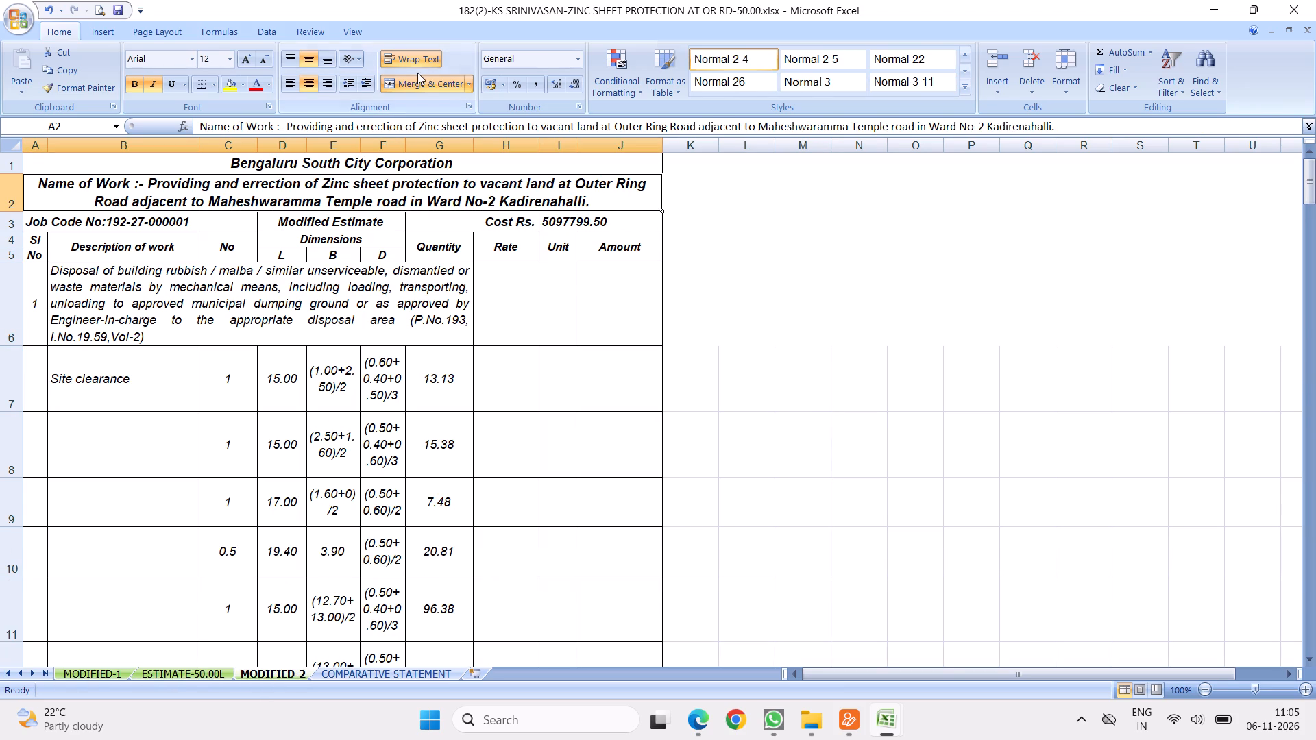
left_click(401, 82)
left_click(34, 183)
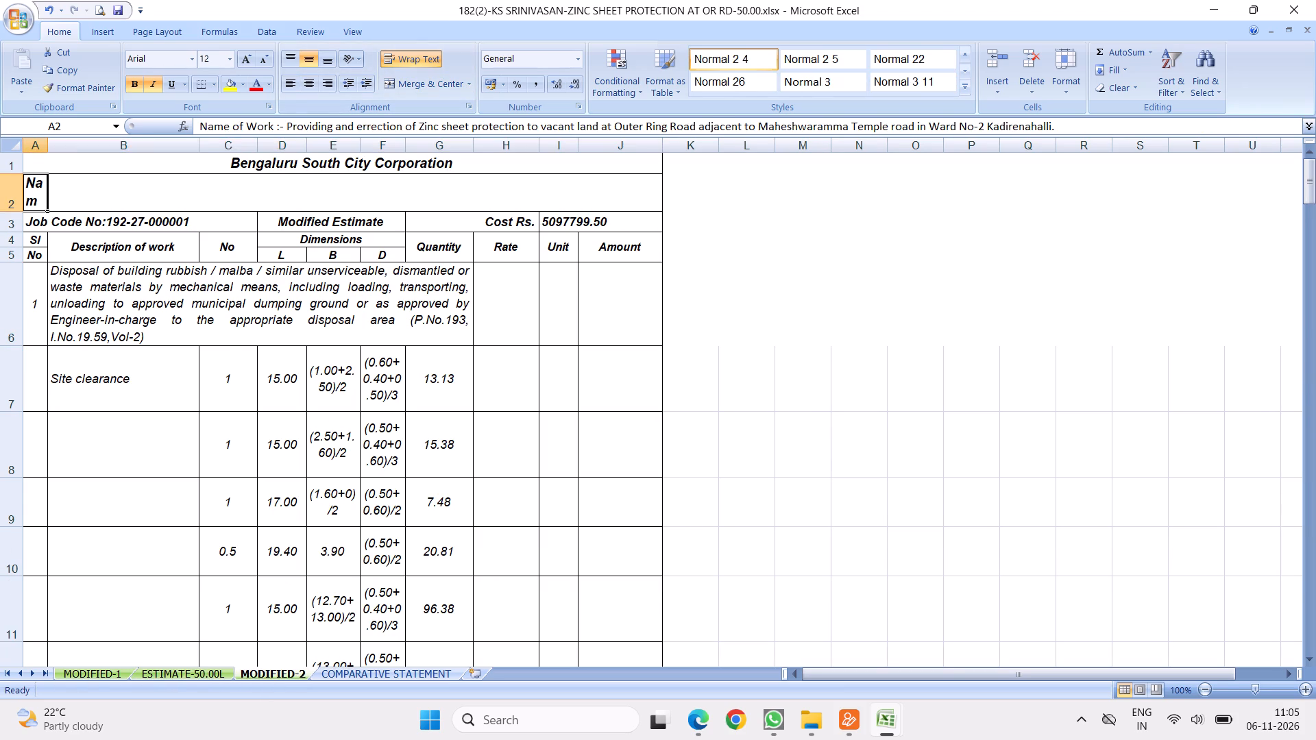
right_click(34, 183)
left_click(72, 211)
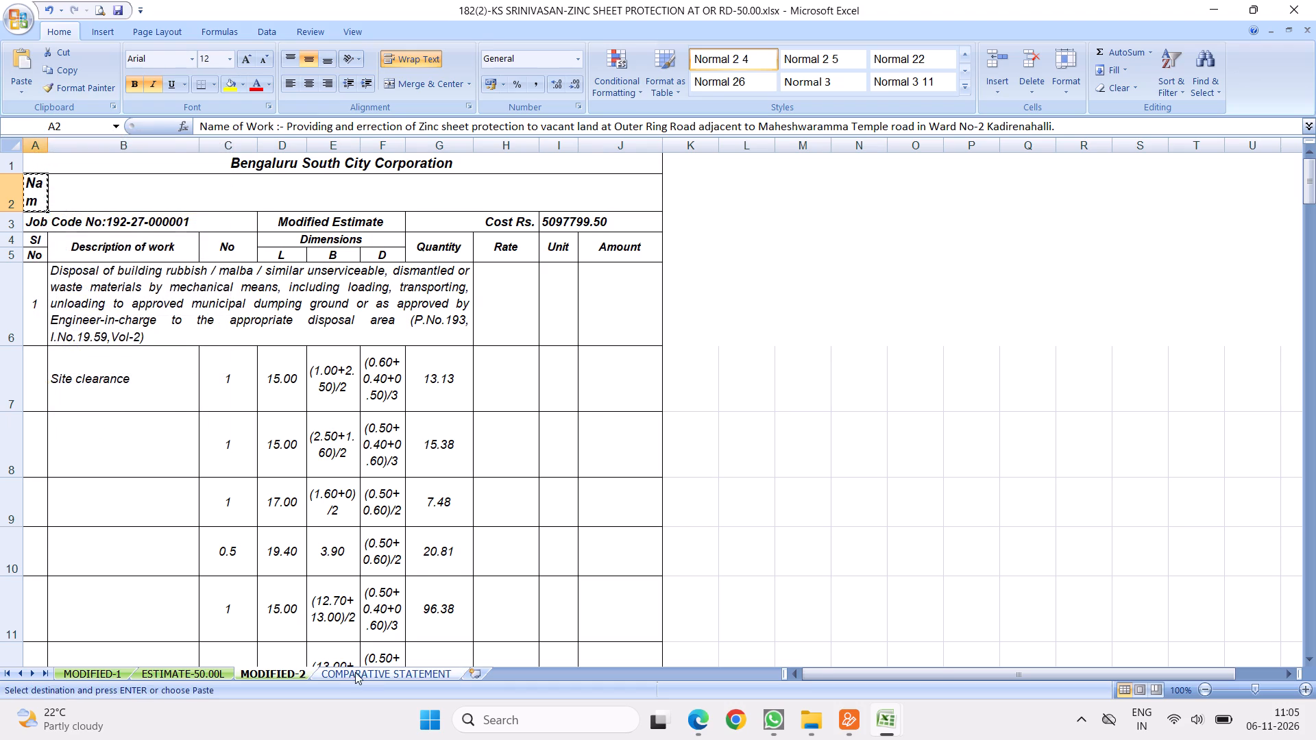
left_click(358, 669)
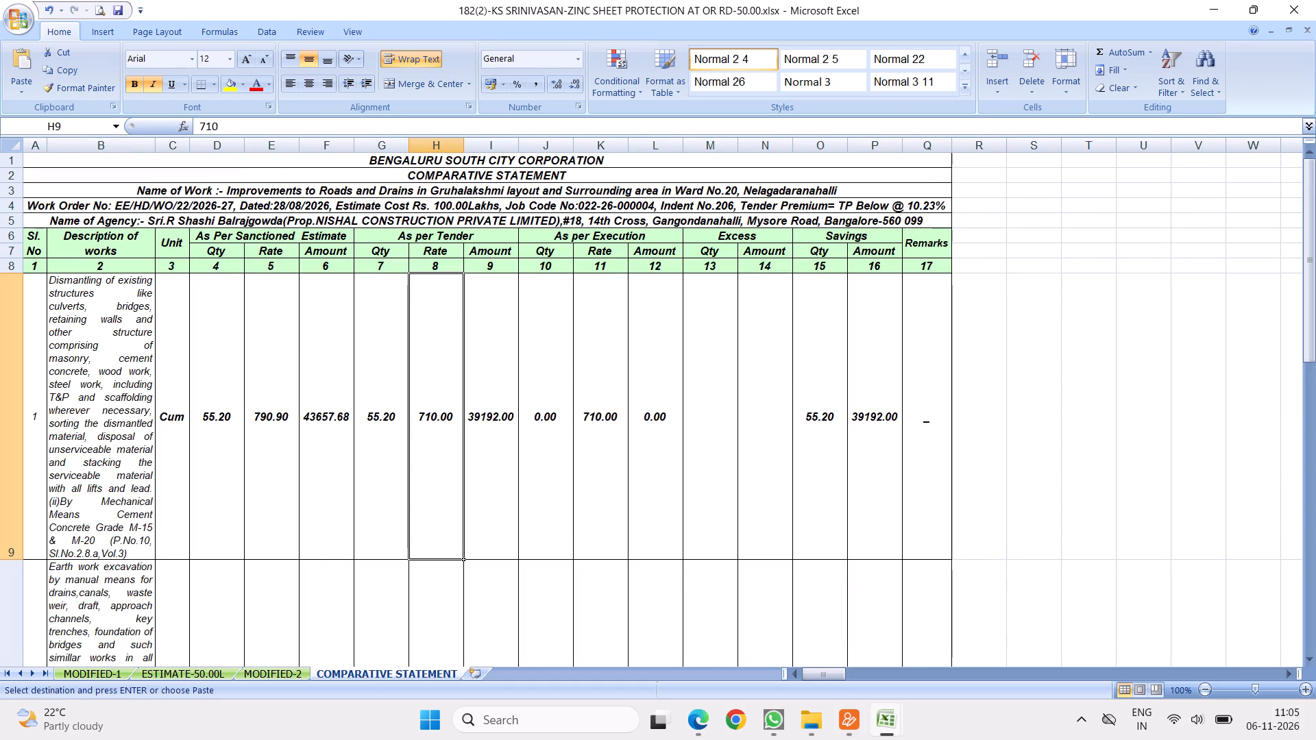
right_click(299, 190)
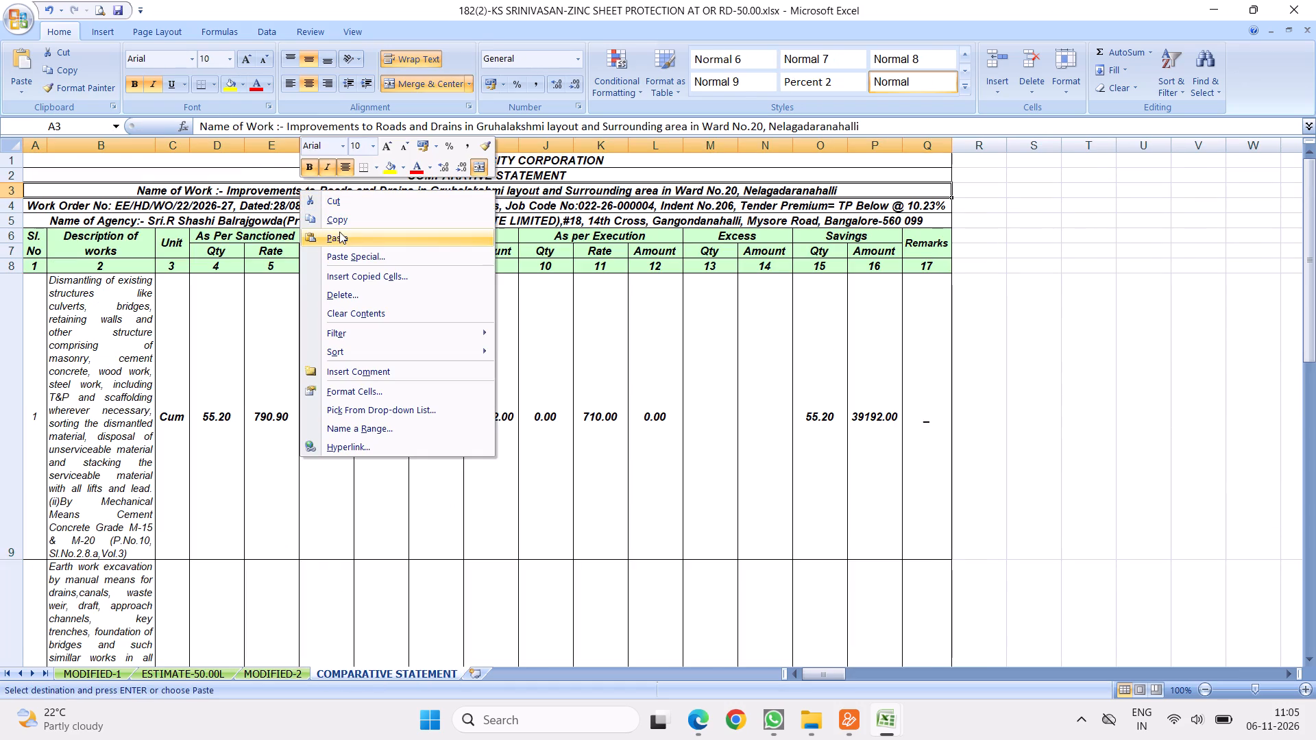
left_click(340, 234)
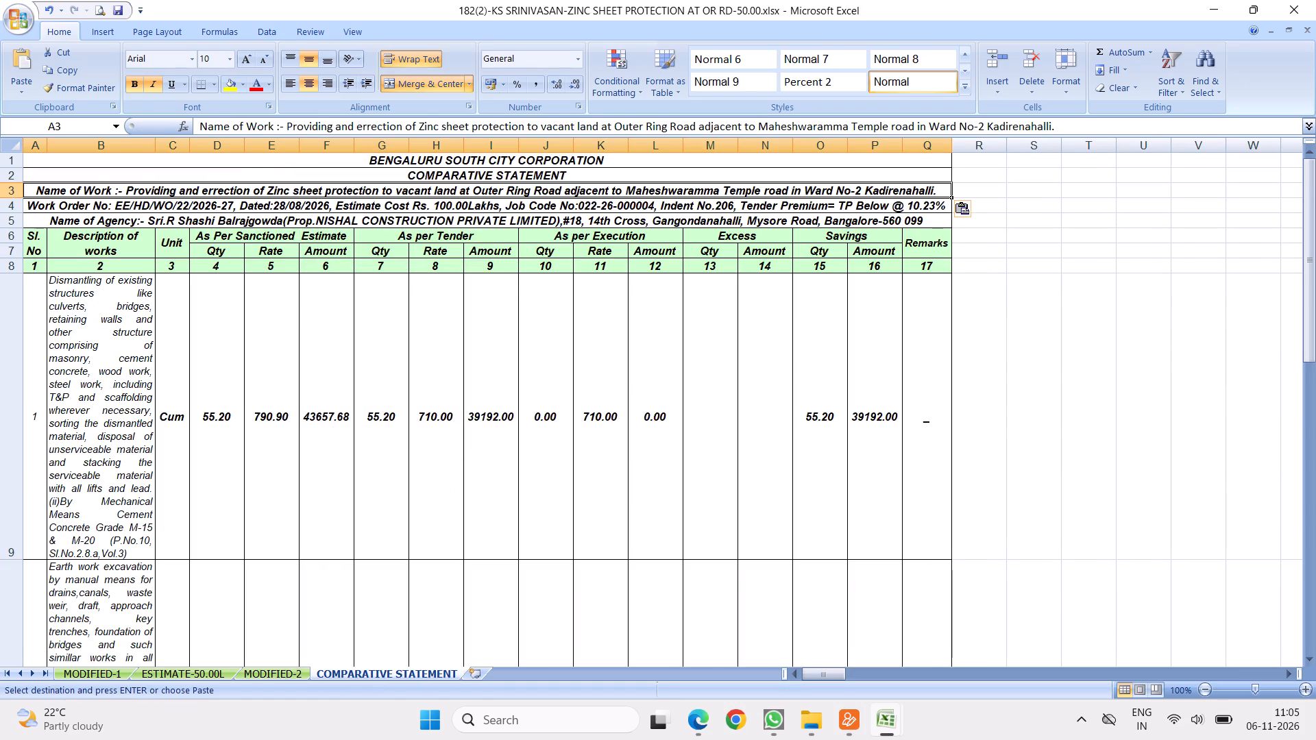
In the row 4 details line, remove the old work order number and date, and enter EE/PN/WO/14/2026-27 as the work order number.
double_click(127, 208)
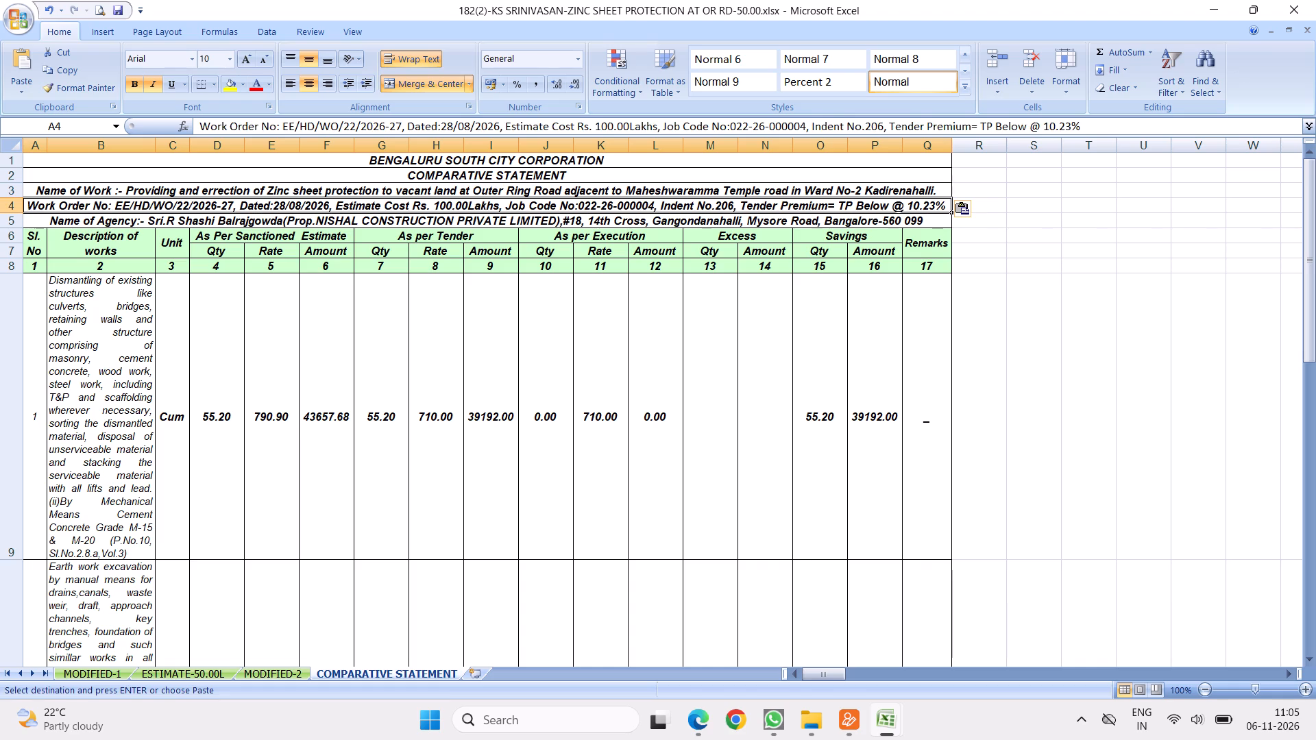
left_click(120, 203)
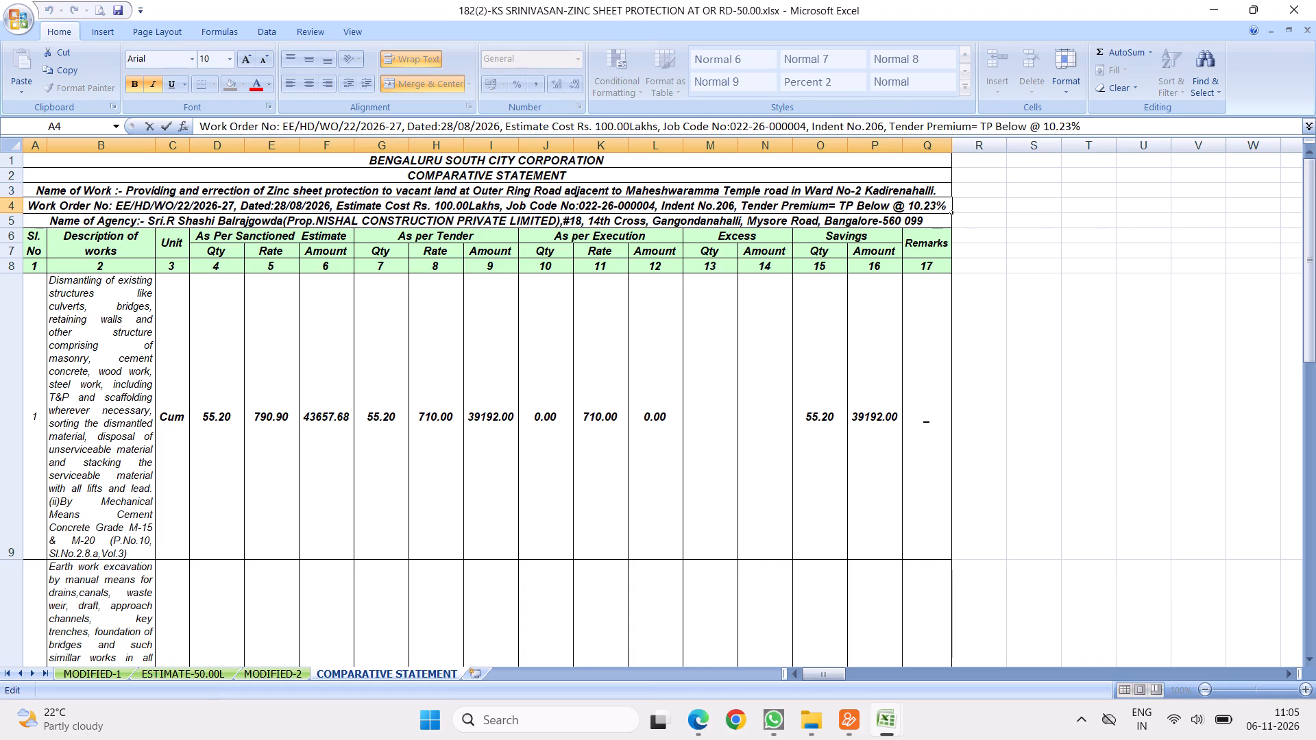
left_click(327, 210)
key("BackSpace")
key("BackSpace")
key("BackSpace")
key("BackSpace")
key("BackSpace")
key("BackSpace")
key("BackSpace")
key("BackSpace")
key("BackSpace")
key("BackSpace")
key("BackSpace")
key("BackSpace")
key("BackSpace")
key("BackSpace")
key("BackSpace")
key("BackSpace")
key("BackSpace")
key("BackSpace")
key("BackSpace")
key("BackSpace")
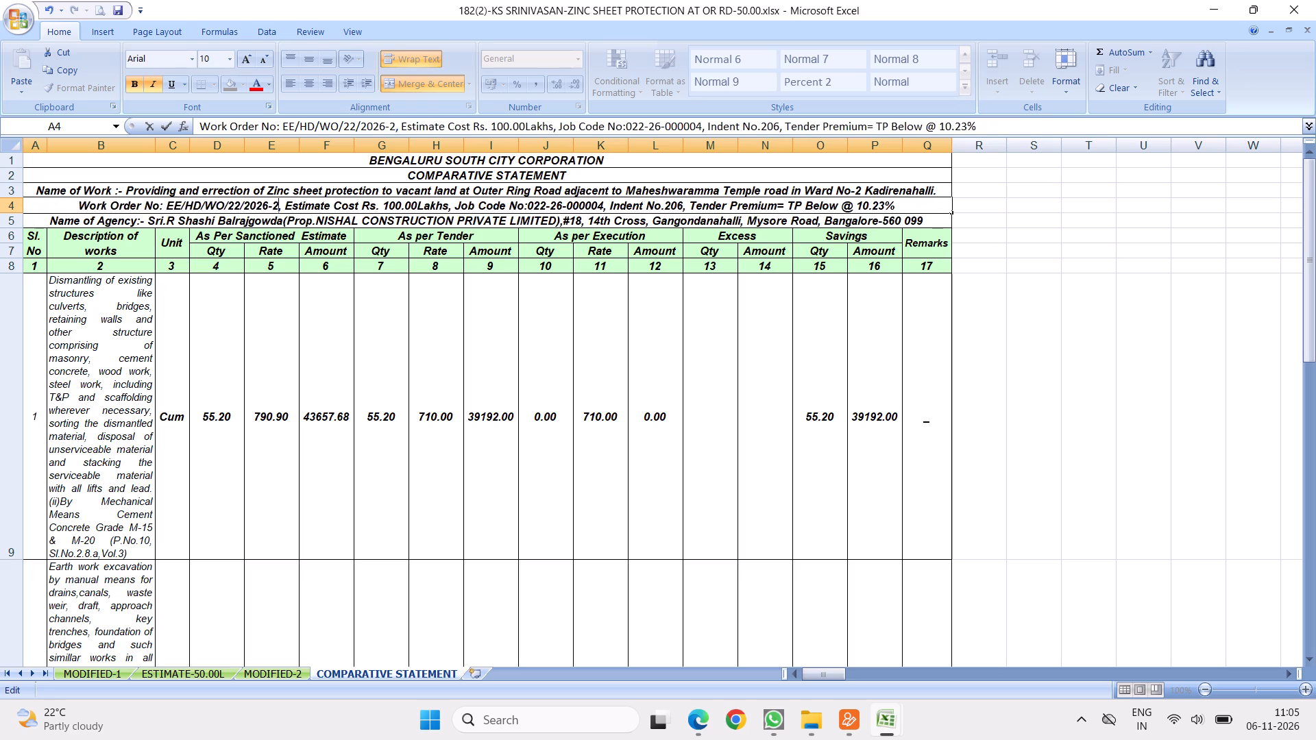
key("BackSpace")
key("BackSpace")
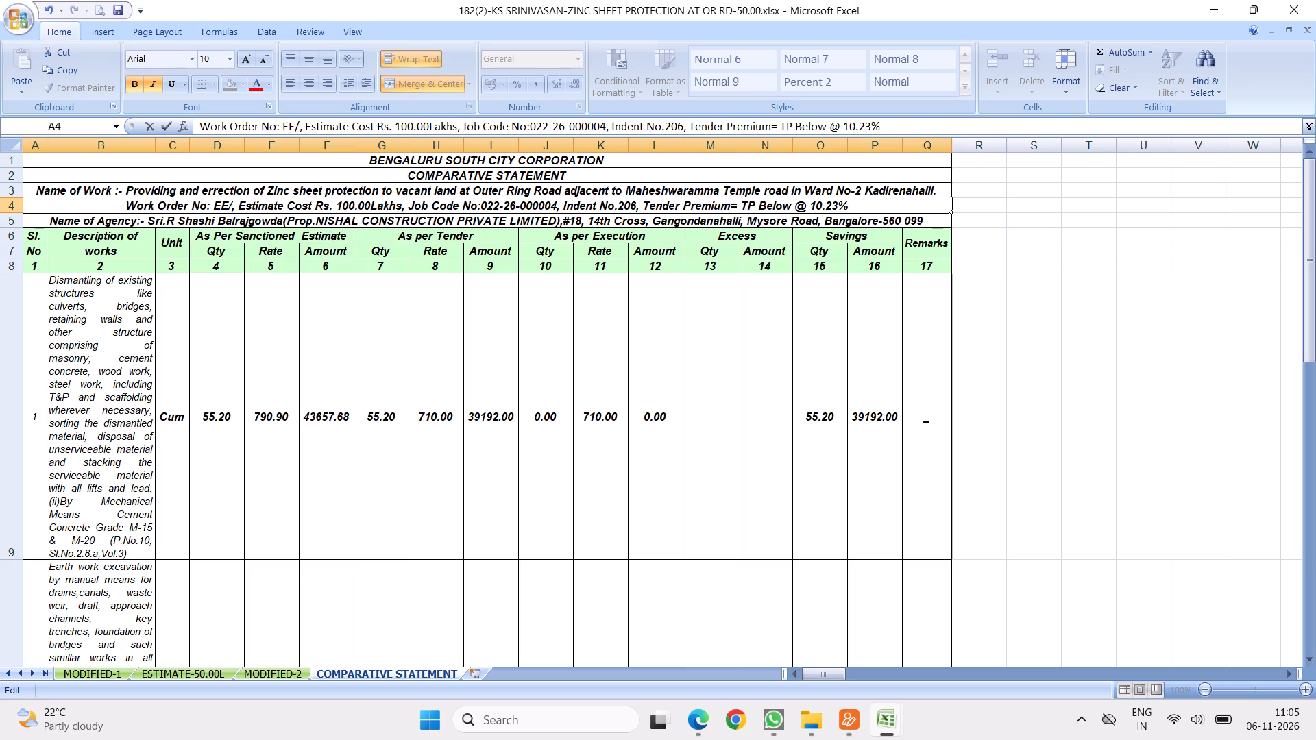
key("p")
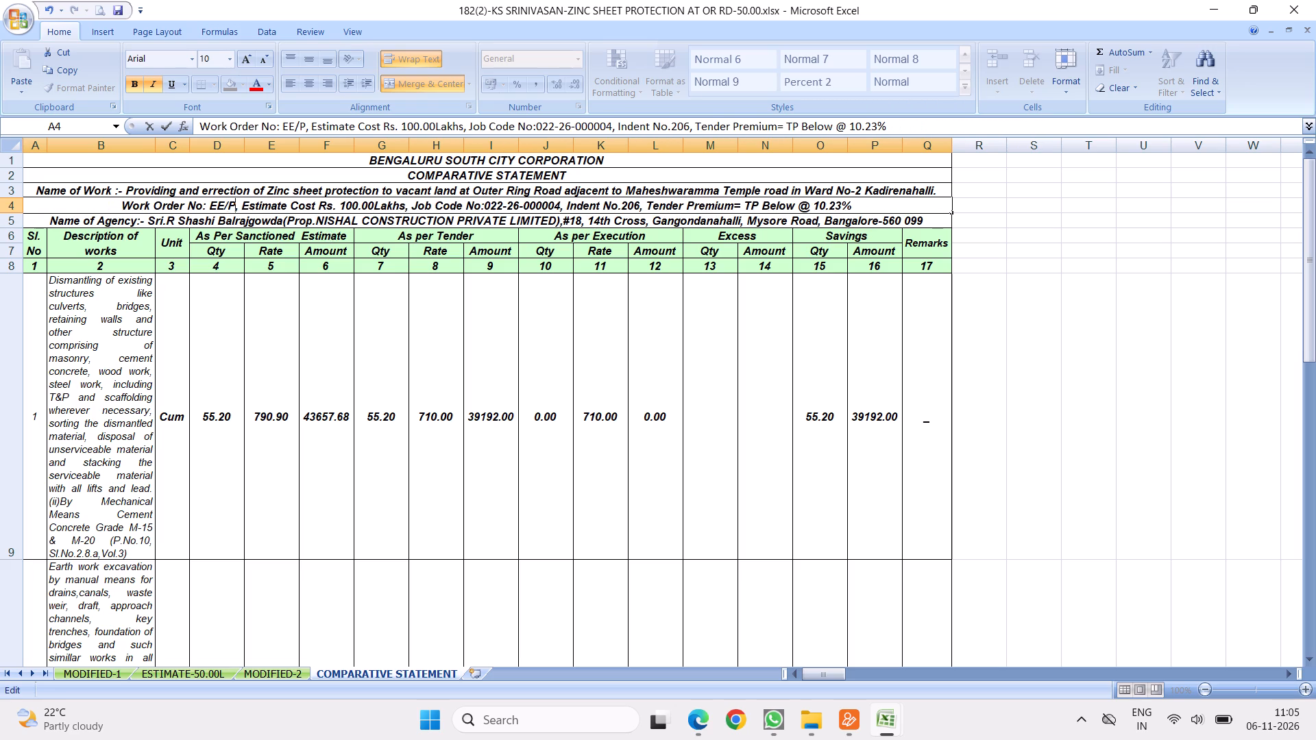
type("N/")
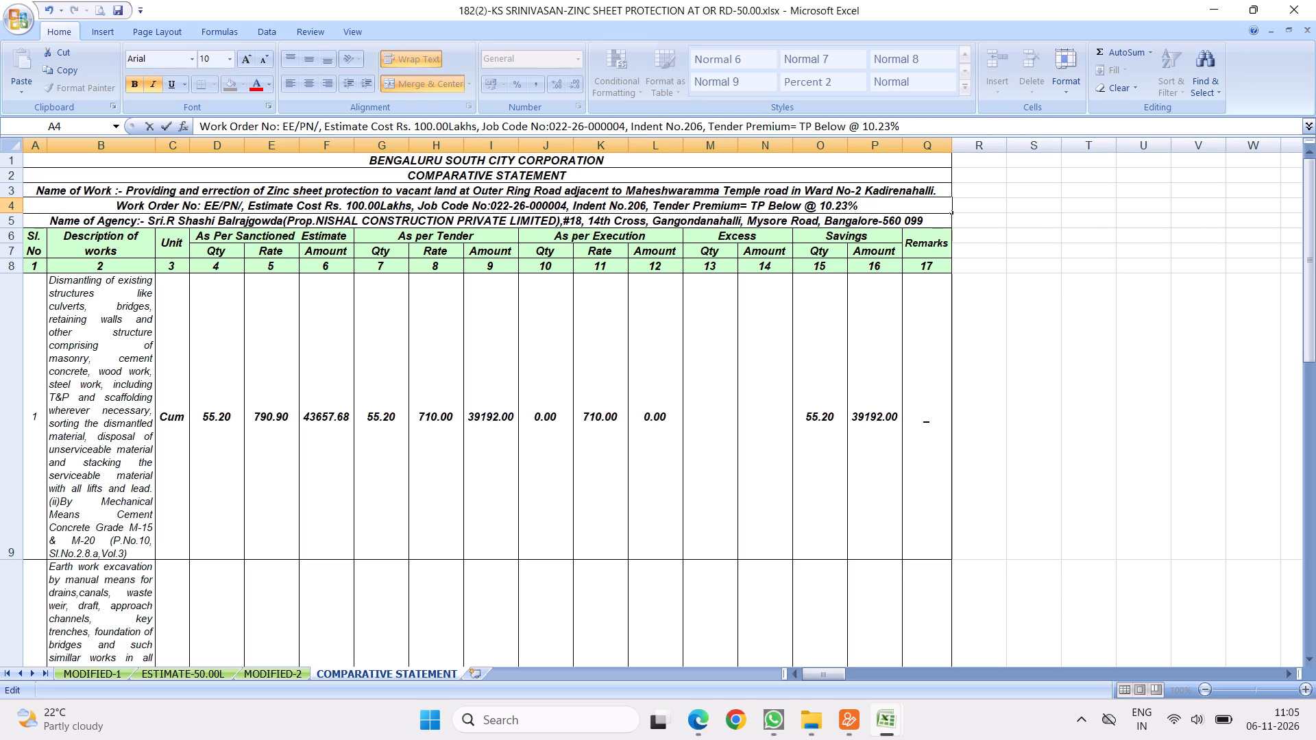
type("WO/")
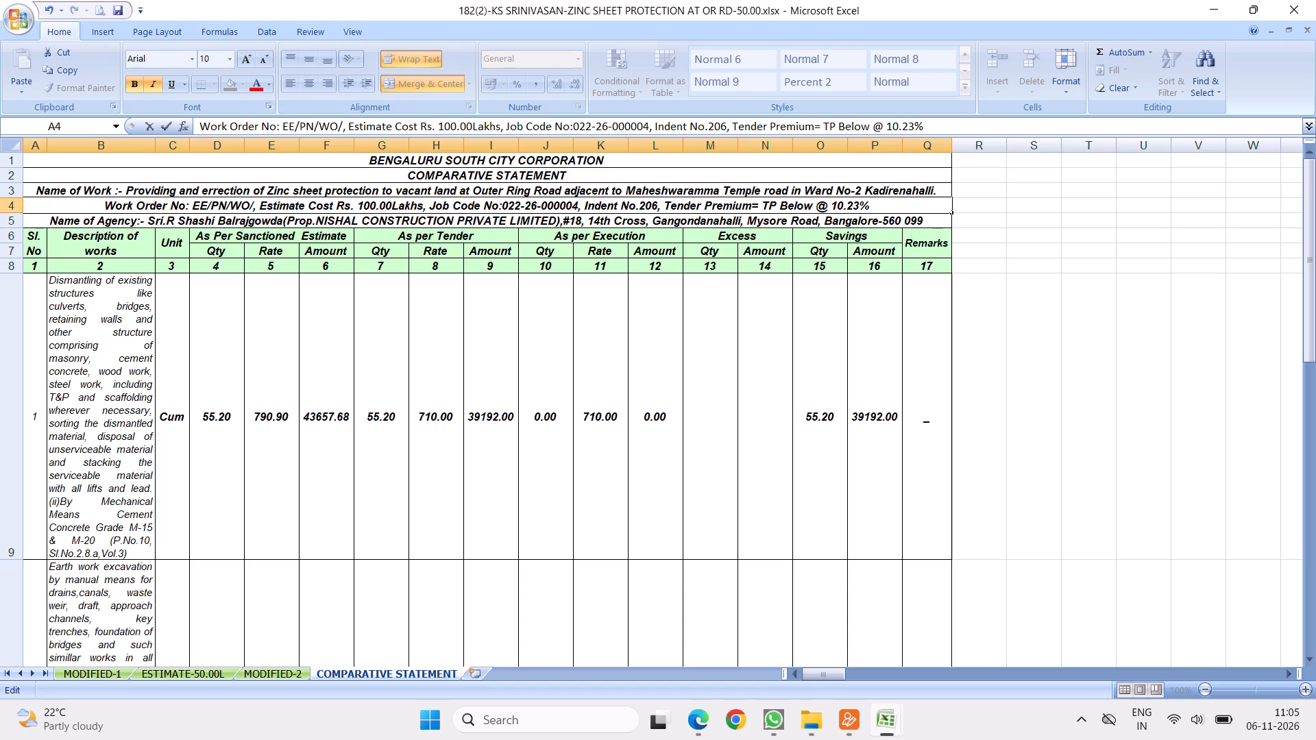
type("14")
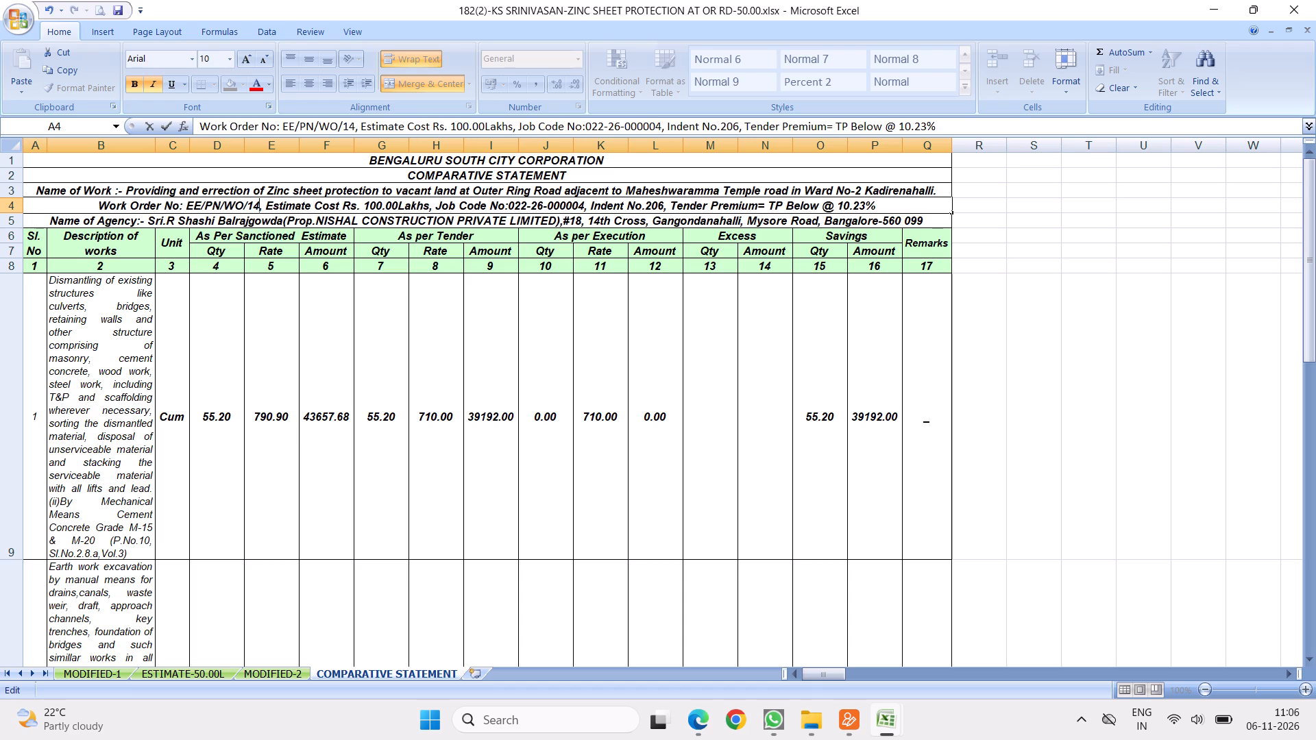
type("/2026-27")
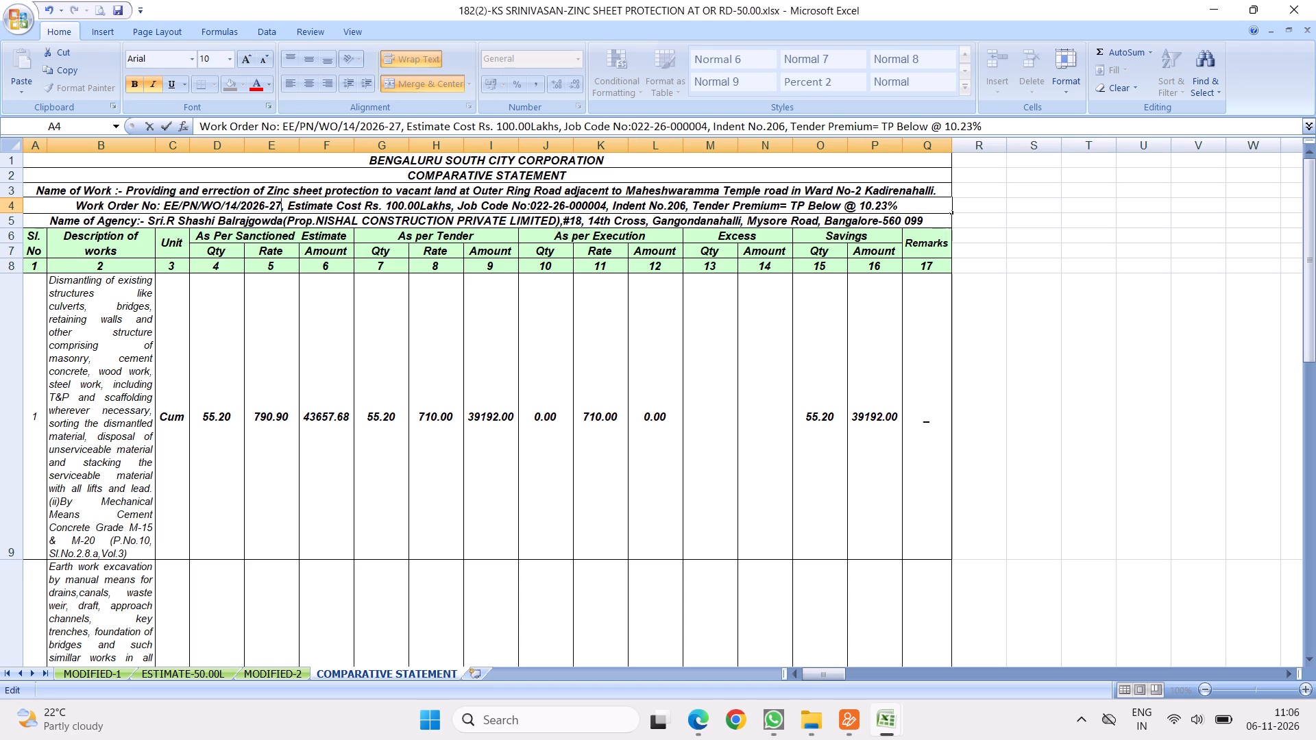
Add Dated:15/09/2026 after the work order number in row 4, separated by a comma.
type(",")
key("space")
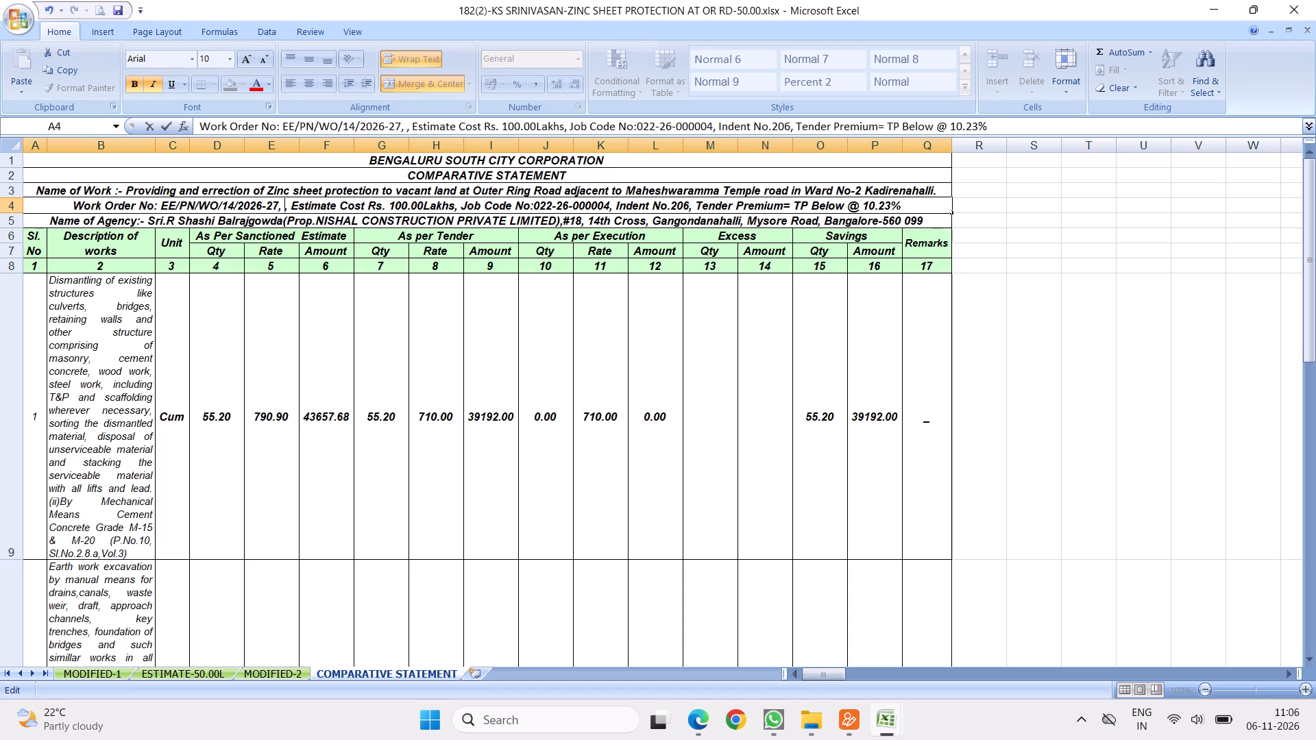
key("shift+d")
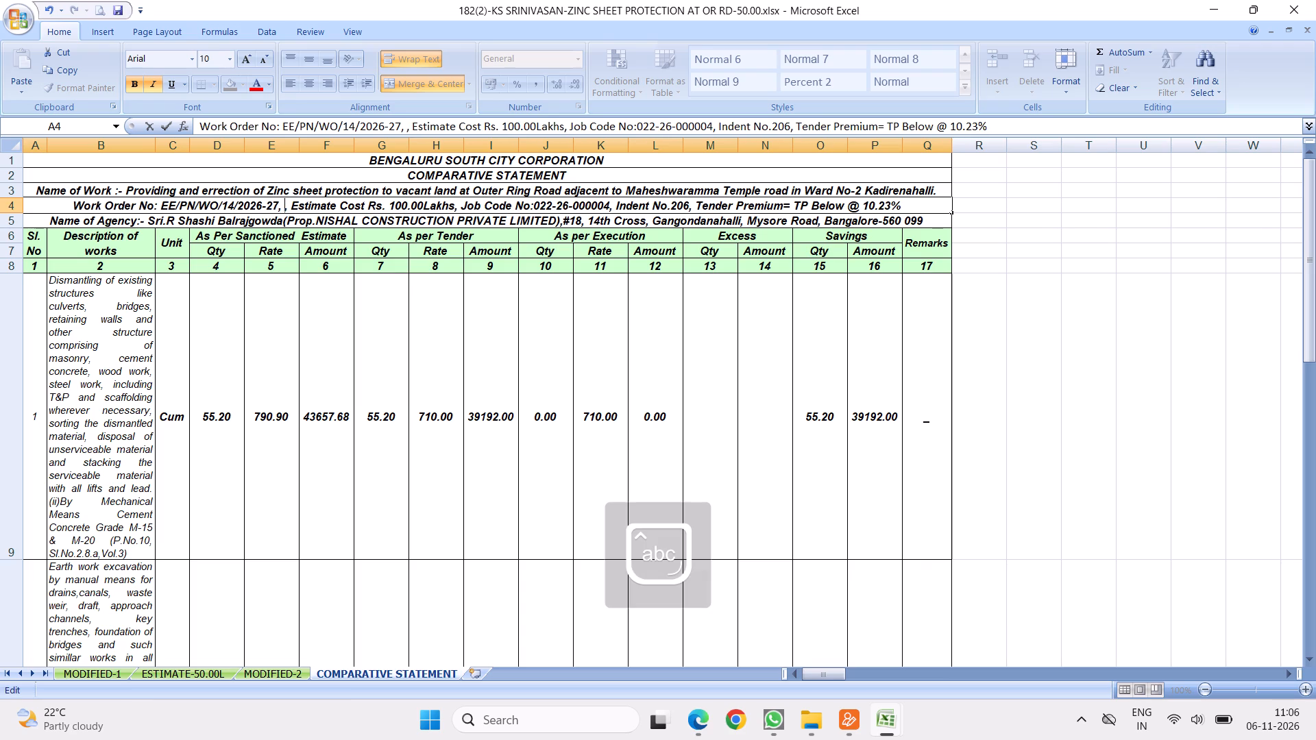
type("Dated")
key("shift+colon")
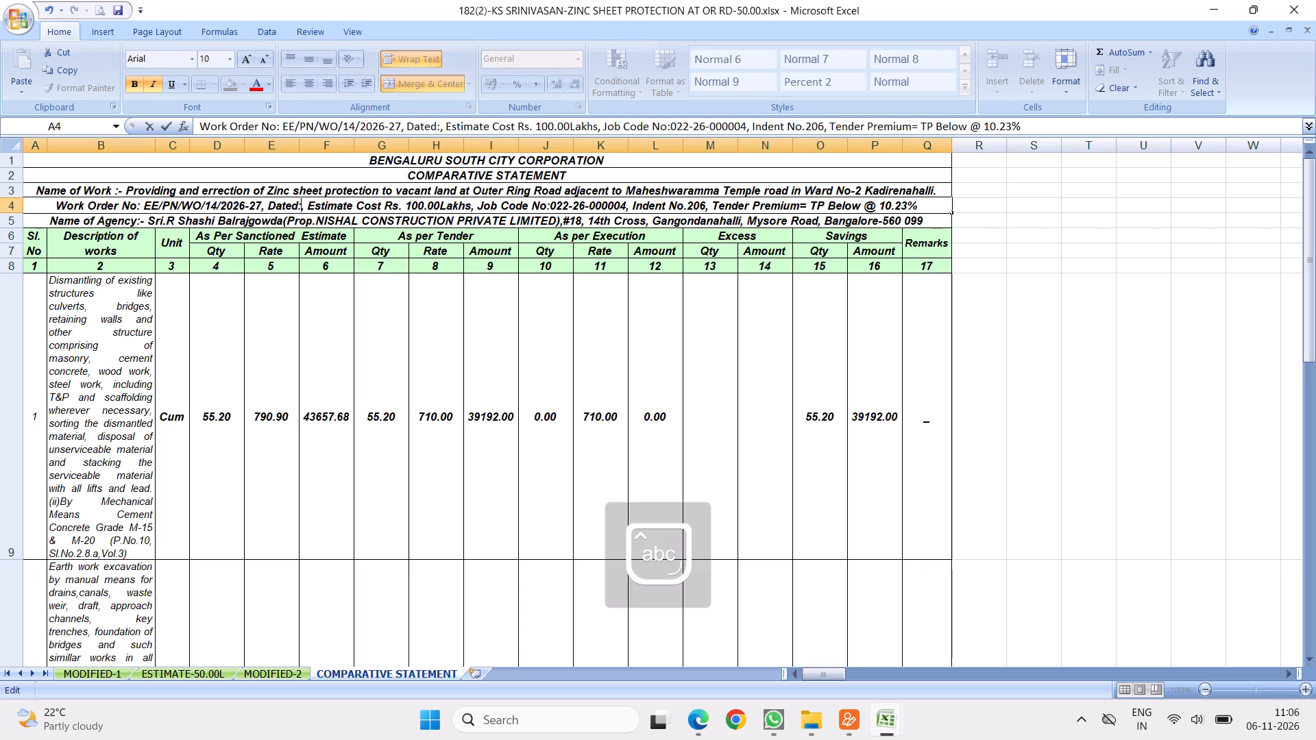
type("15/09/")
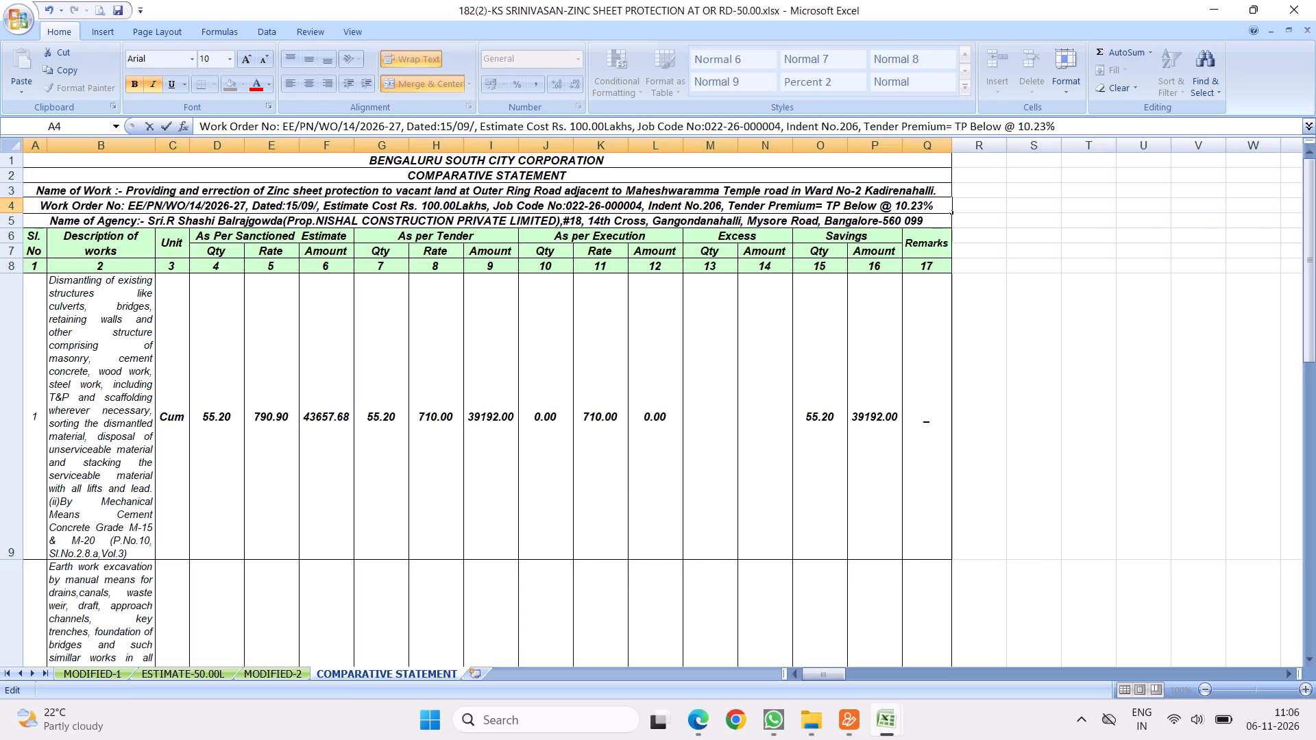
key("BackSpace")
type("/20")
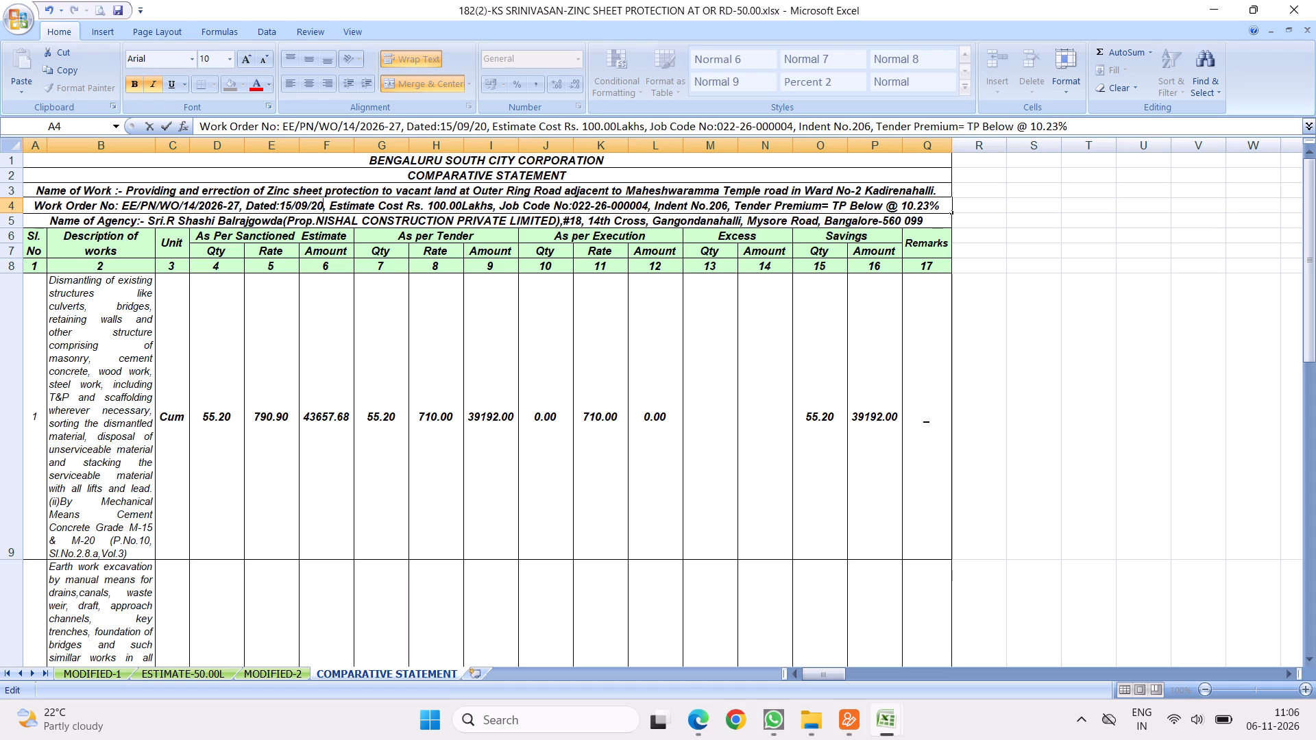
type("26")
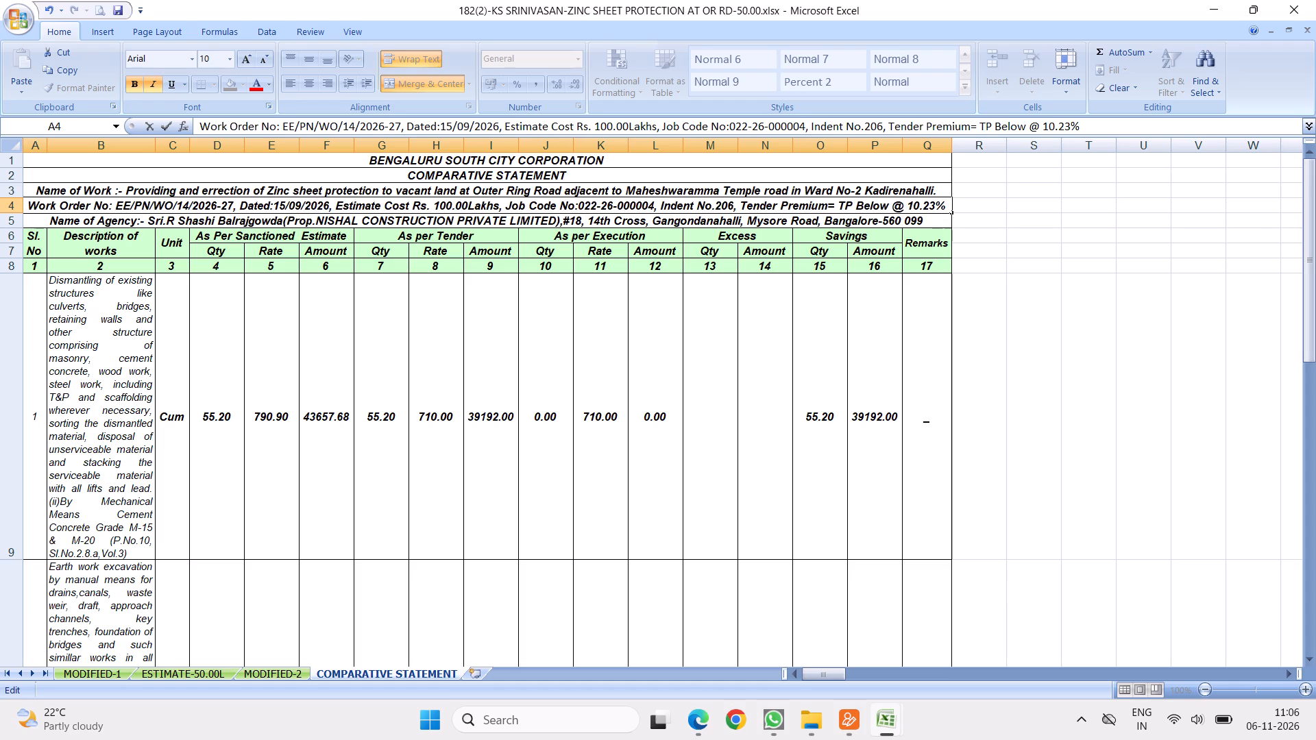
Set the estimate cost in the row 4 details line to Rs. 50.00Lakhs.
left_click(444, 204)
key("BackSpace")
key("BackSpace")
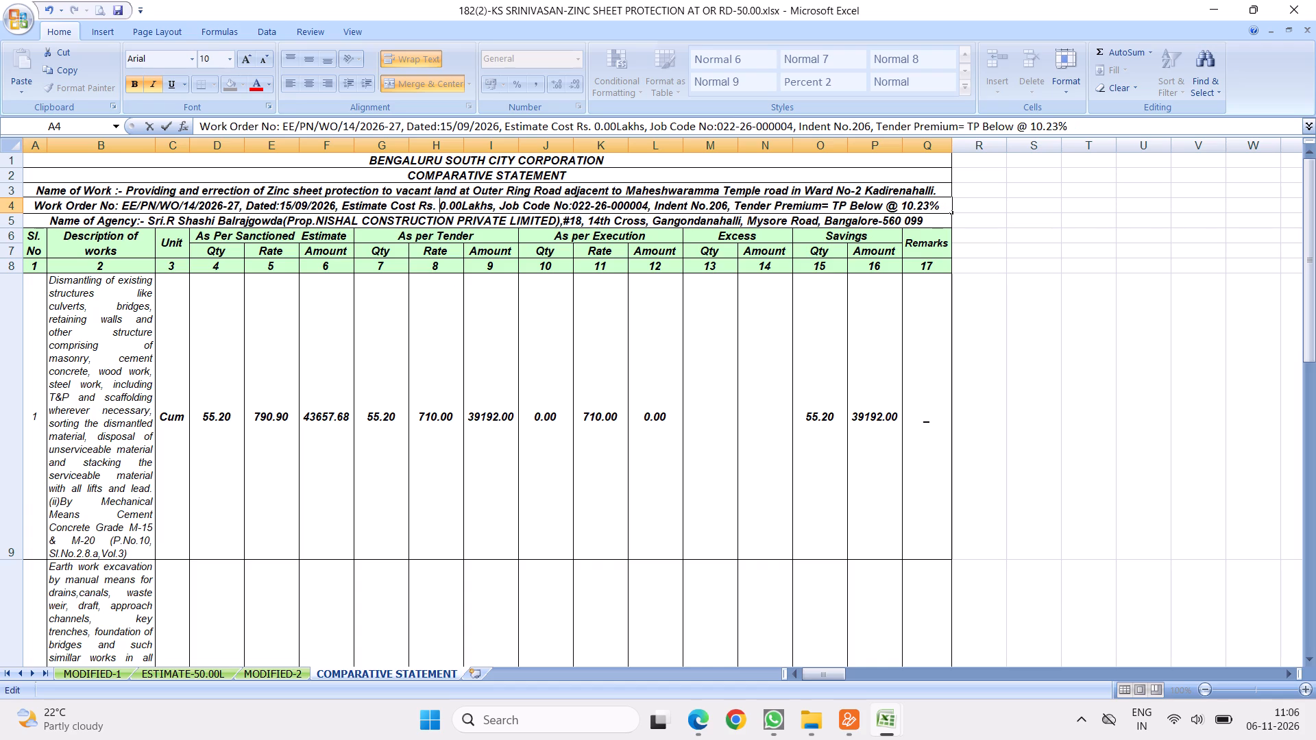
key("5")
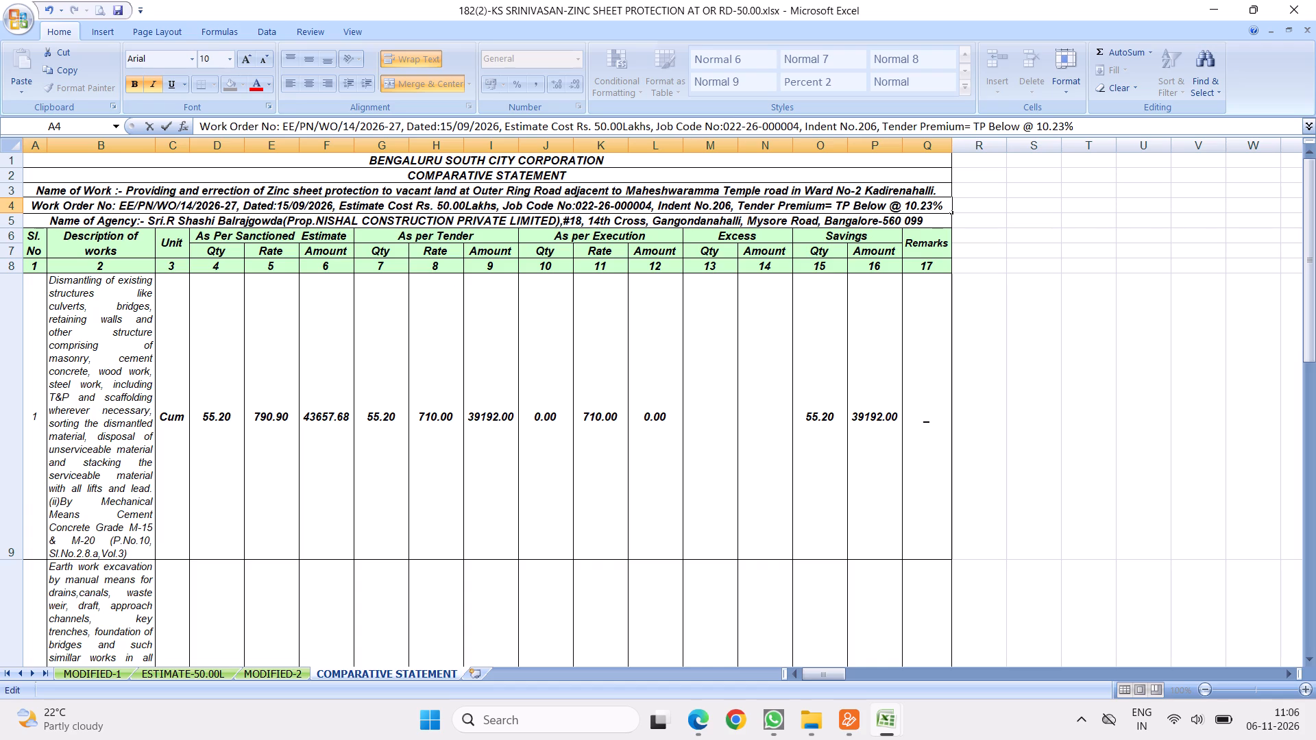
left_click(592, 206)
key("BackSpace")
key("BackSpace")
key("BackSpace")
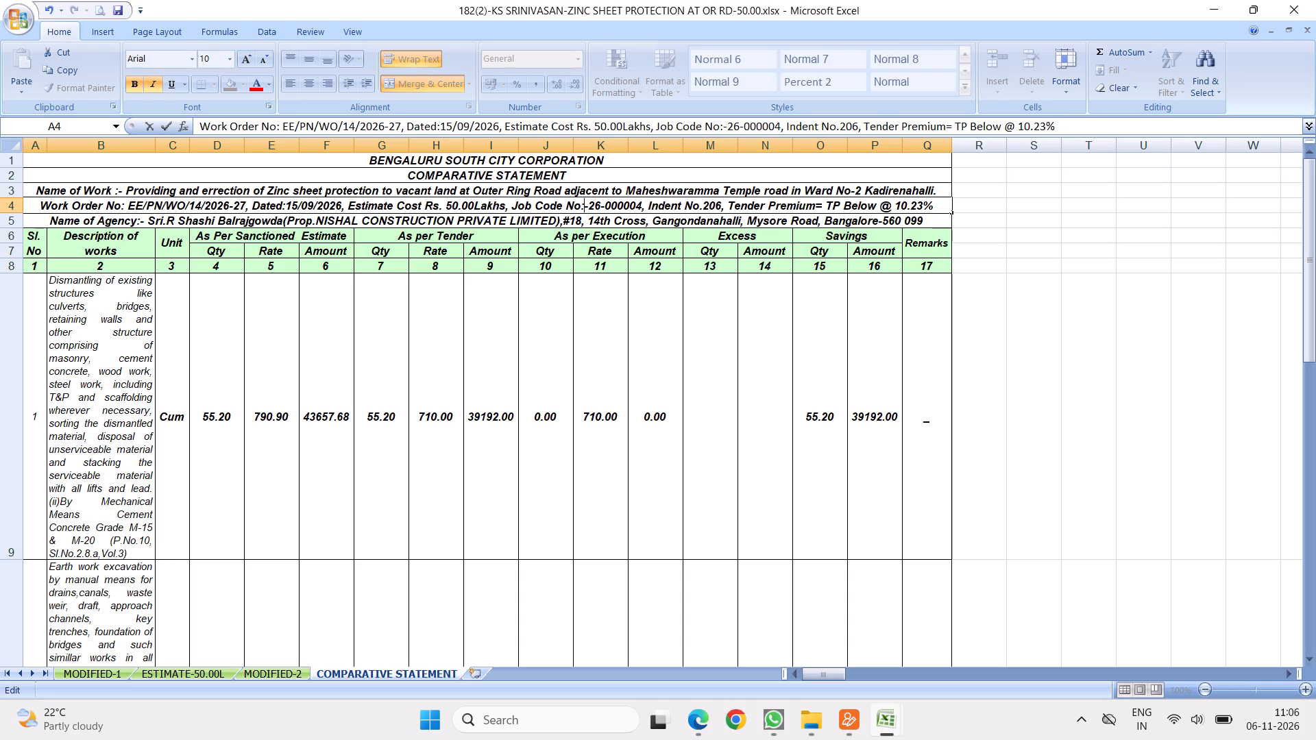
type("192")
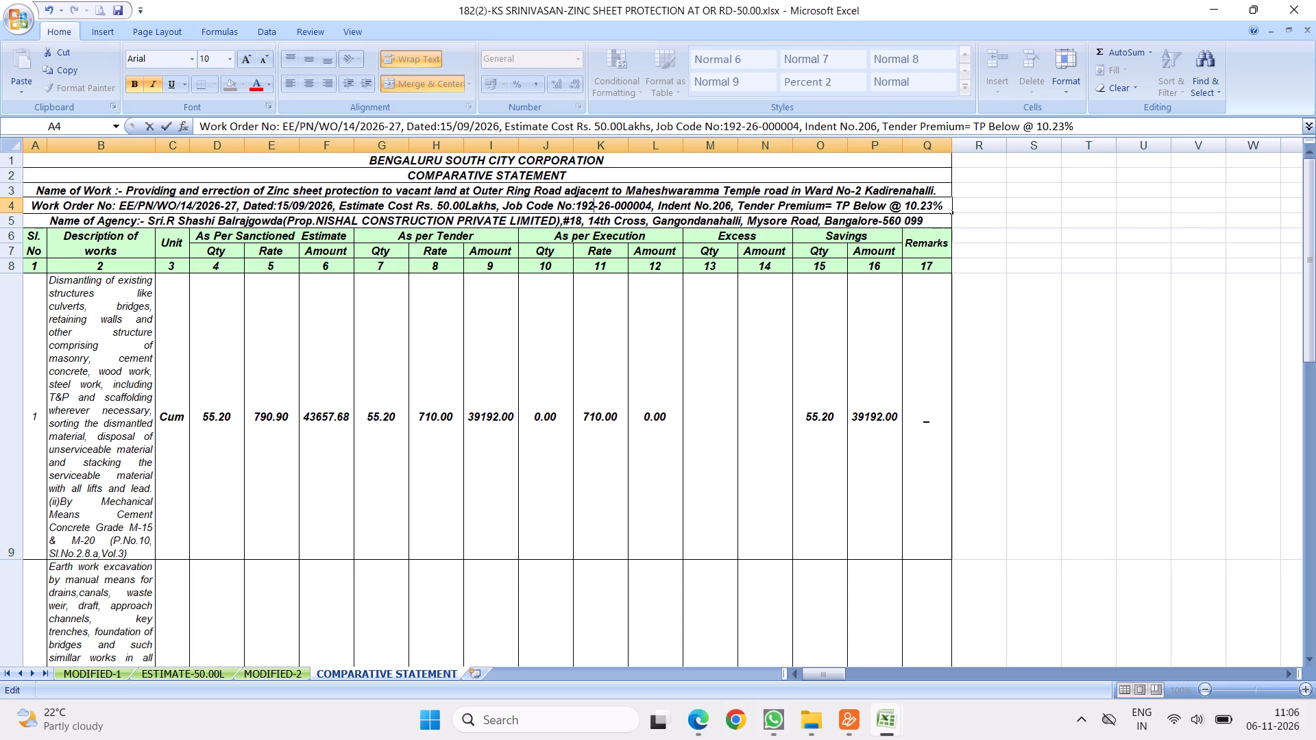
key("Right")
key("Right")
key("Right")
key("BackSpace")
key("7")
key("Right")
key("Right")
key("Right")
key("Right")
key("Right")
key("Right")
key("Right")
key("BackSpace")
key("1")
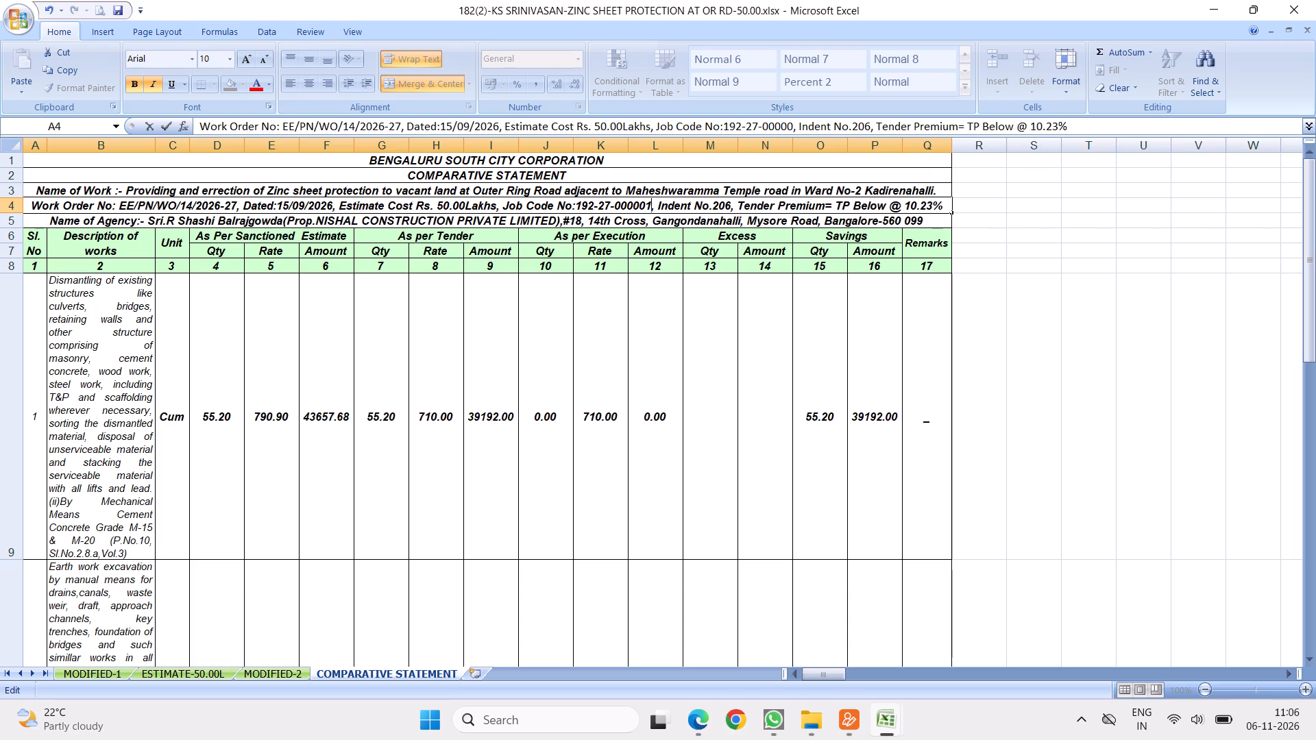
Set the Indent No. in the row 4 details line to 425.
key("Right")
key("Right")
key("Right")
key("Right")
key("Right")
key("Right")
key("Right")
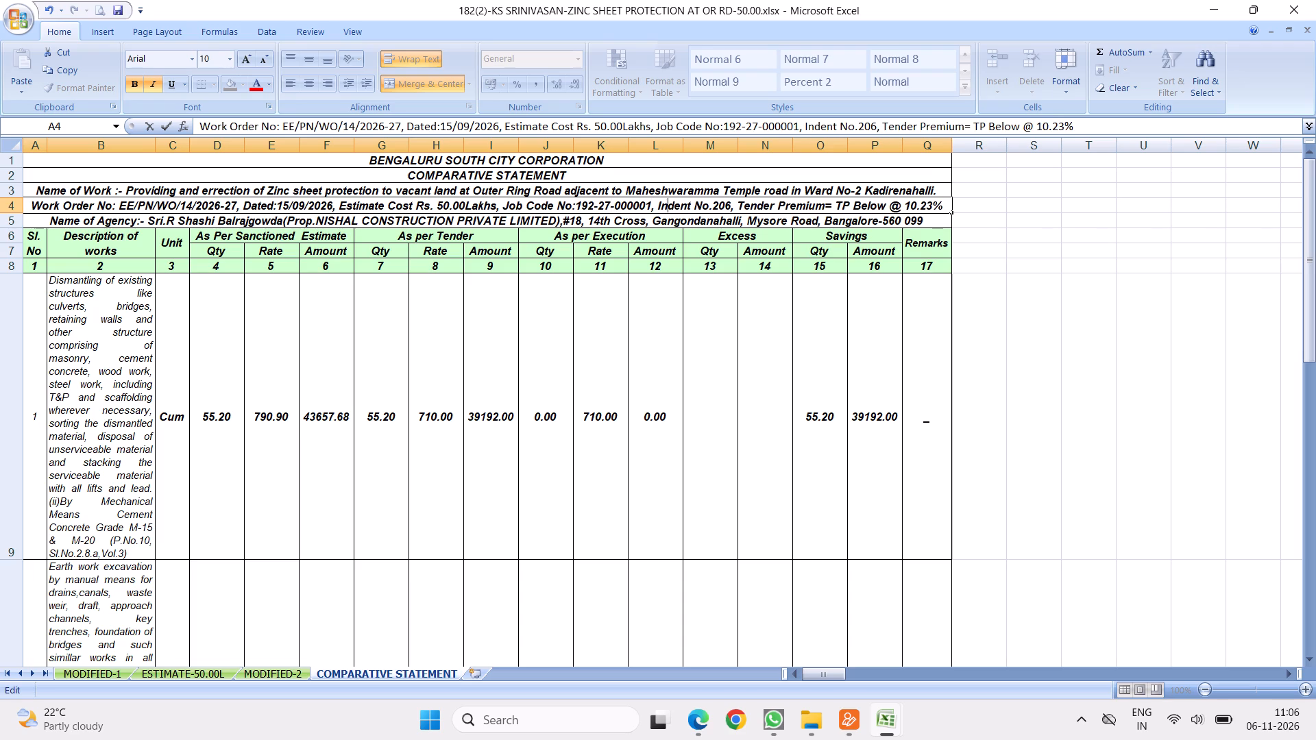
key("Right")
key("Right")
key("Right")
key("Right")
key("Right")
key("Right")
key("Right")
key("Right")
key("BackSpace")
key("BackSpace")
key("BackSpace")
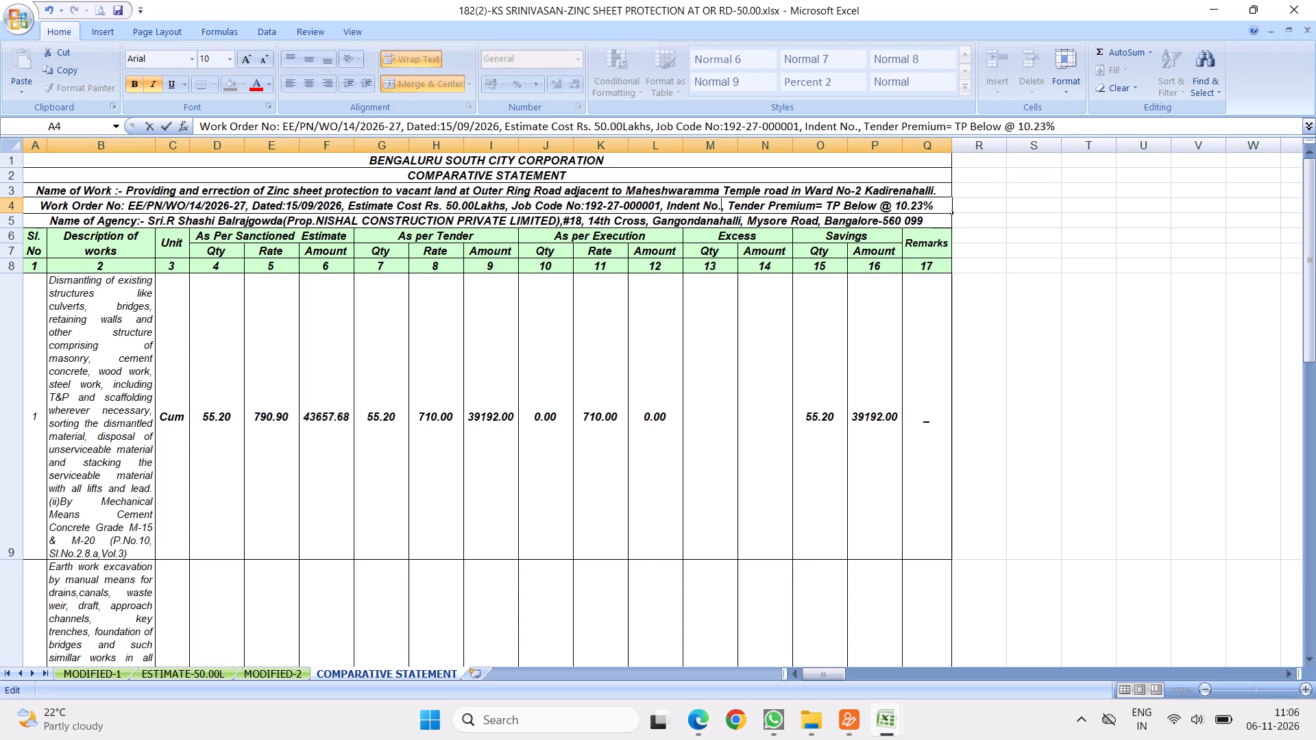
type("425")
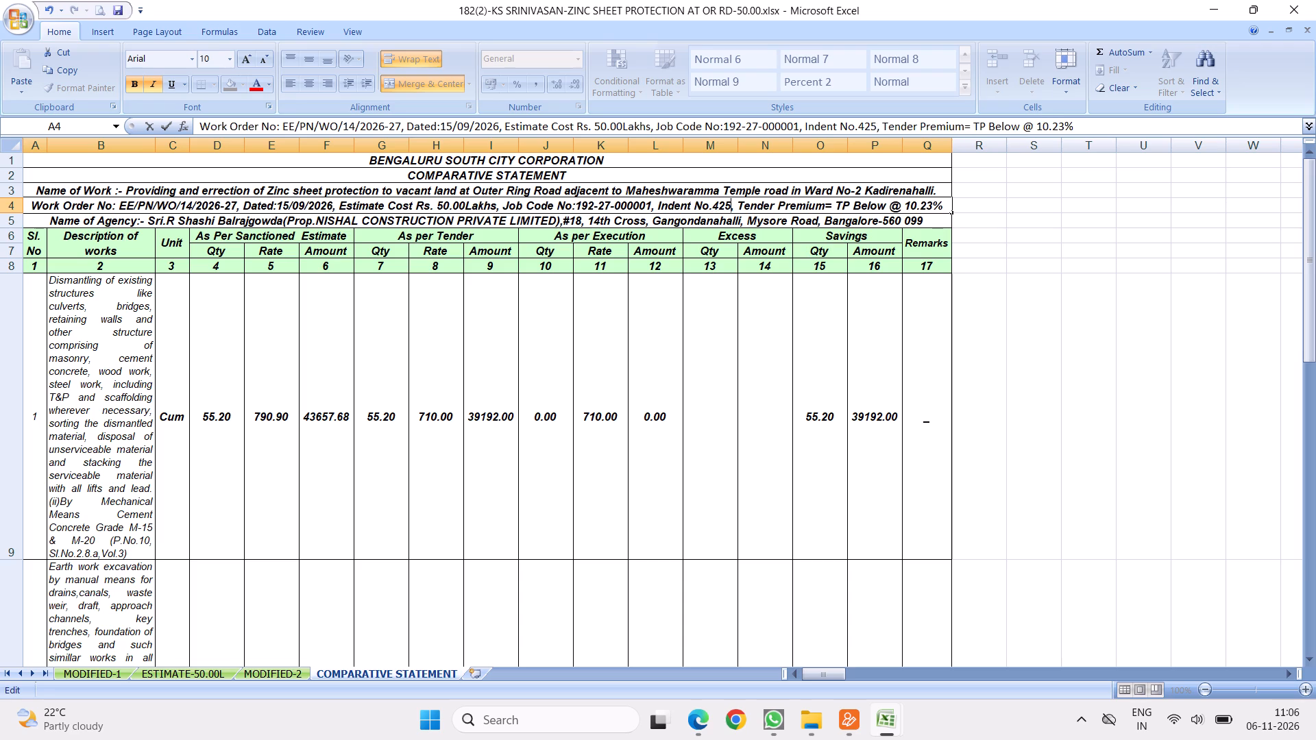
Add I.No.01 after the indent number in row 4, separated by a comma.
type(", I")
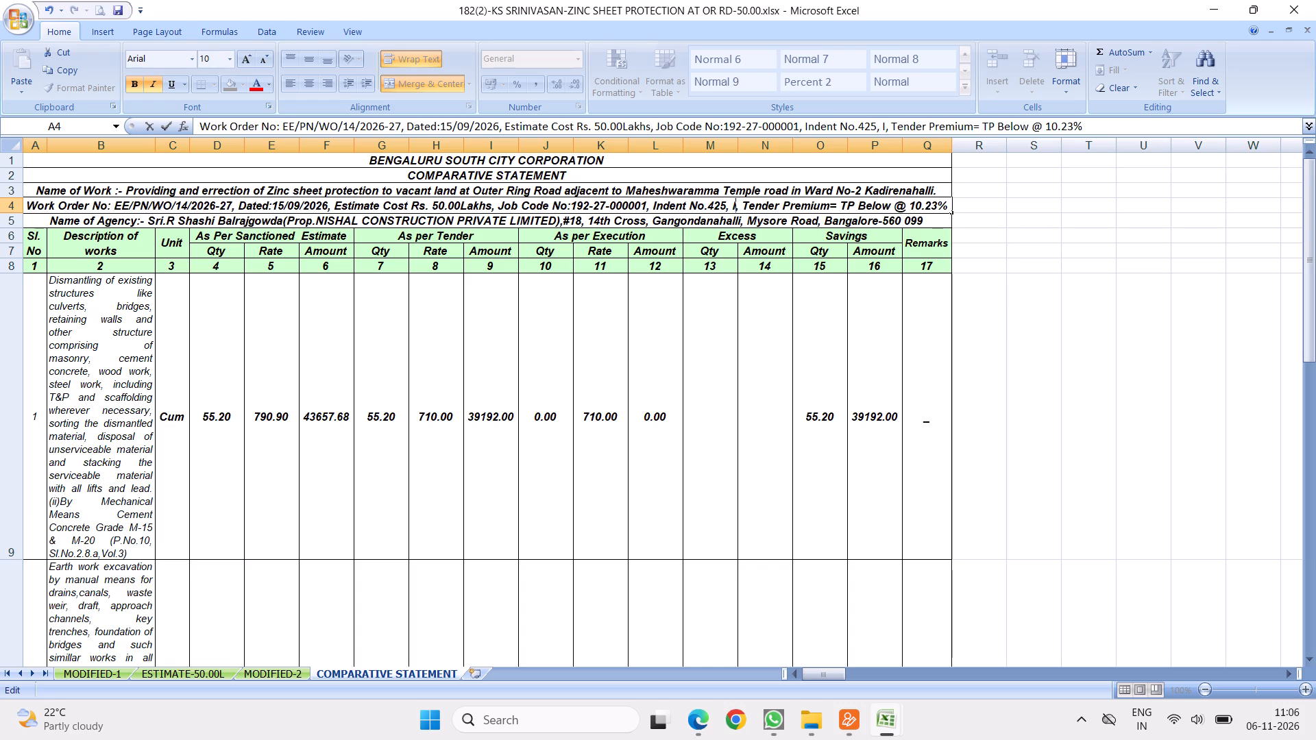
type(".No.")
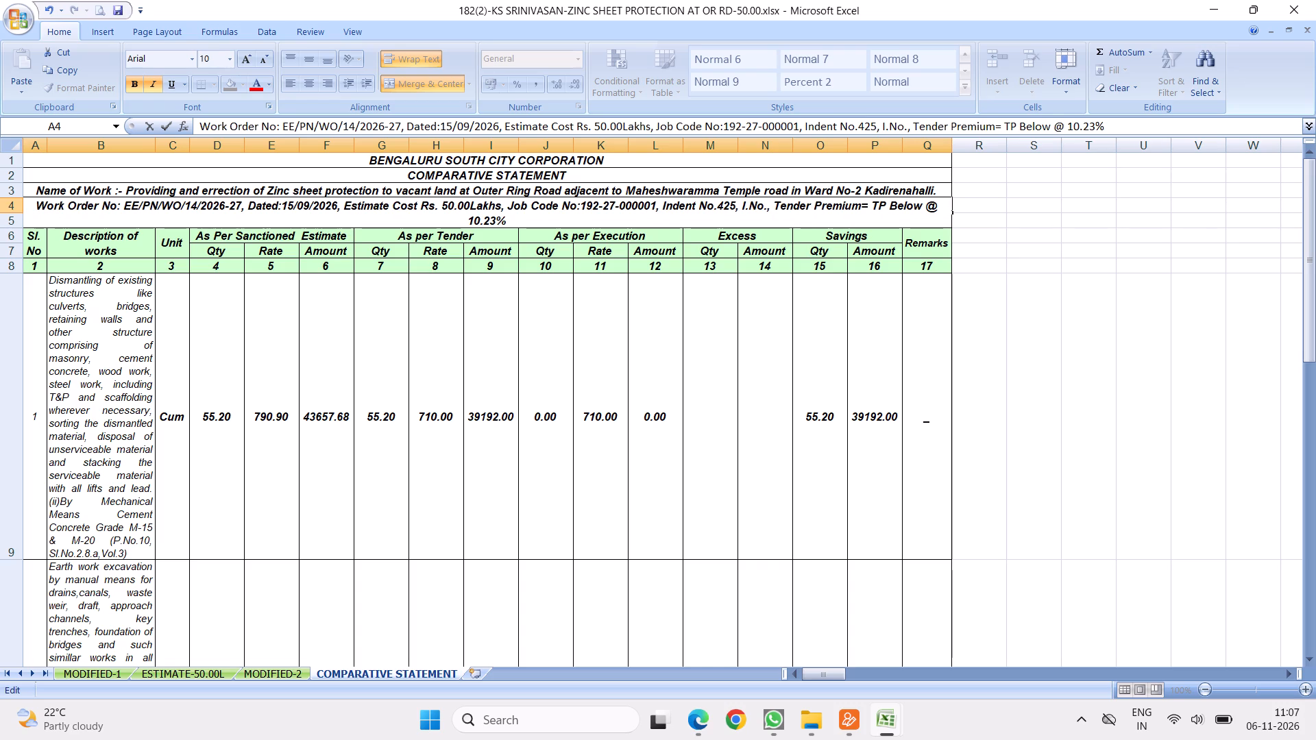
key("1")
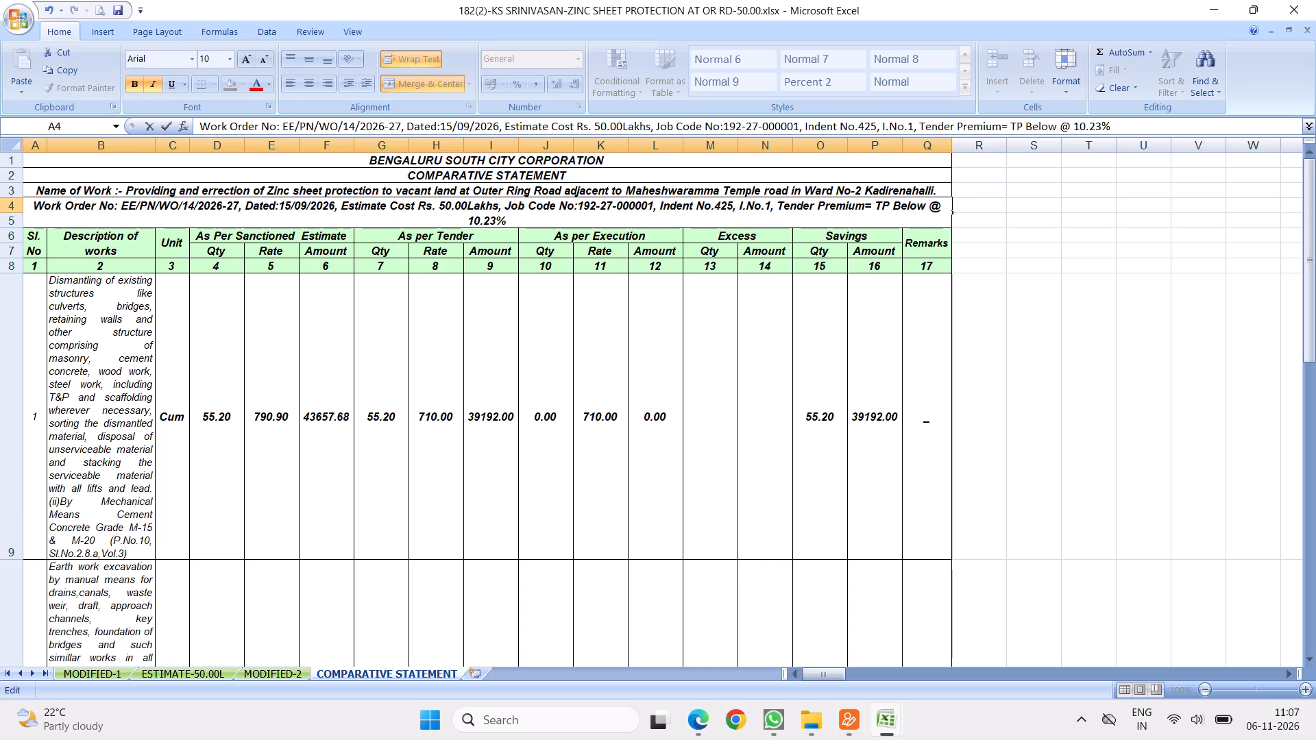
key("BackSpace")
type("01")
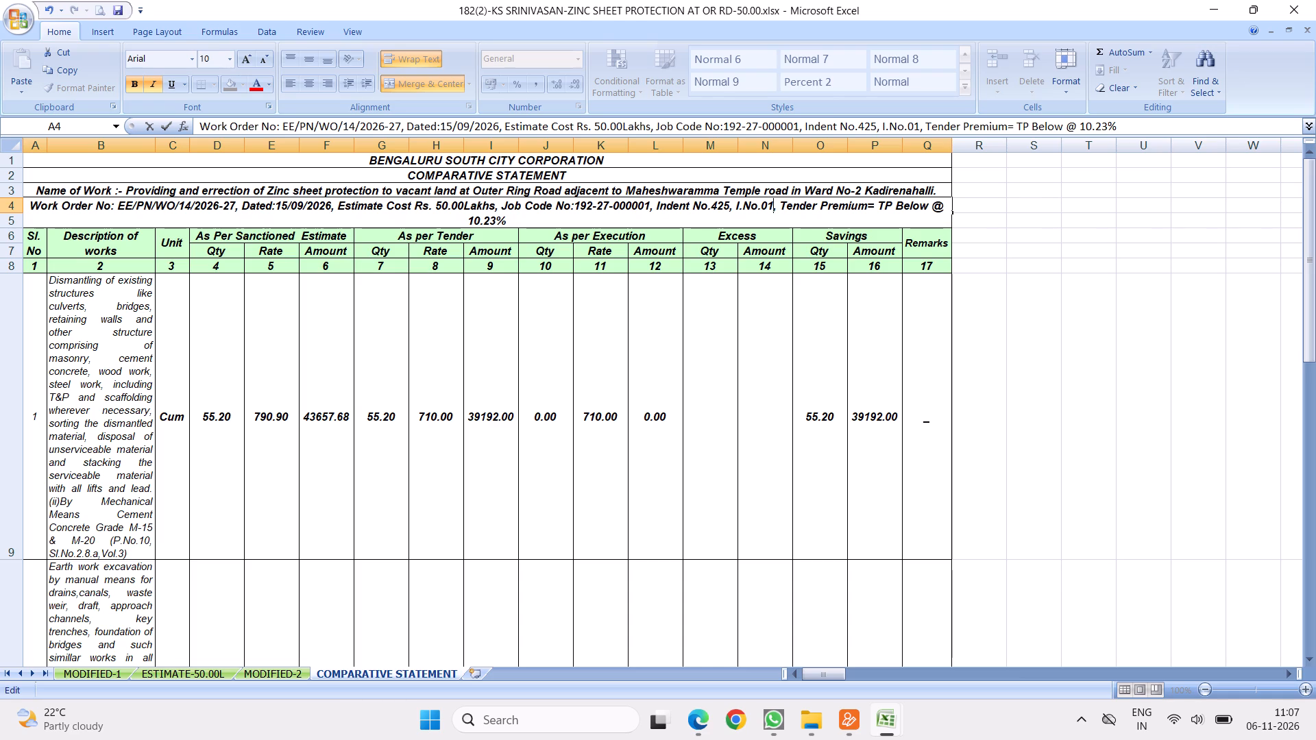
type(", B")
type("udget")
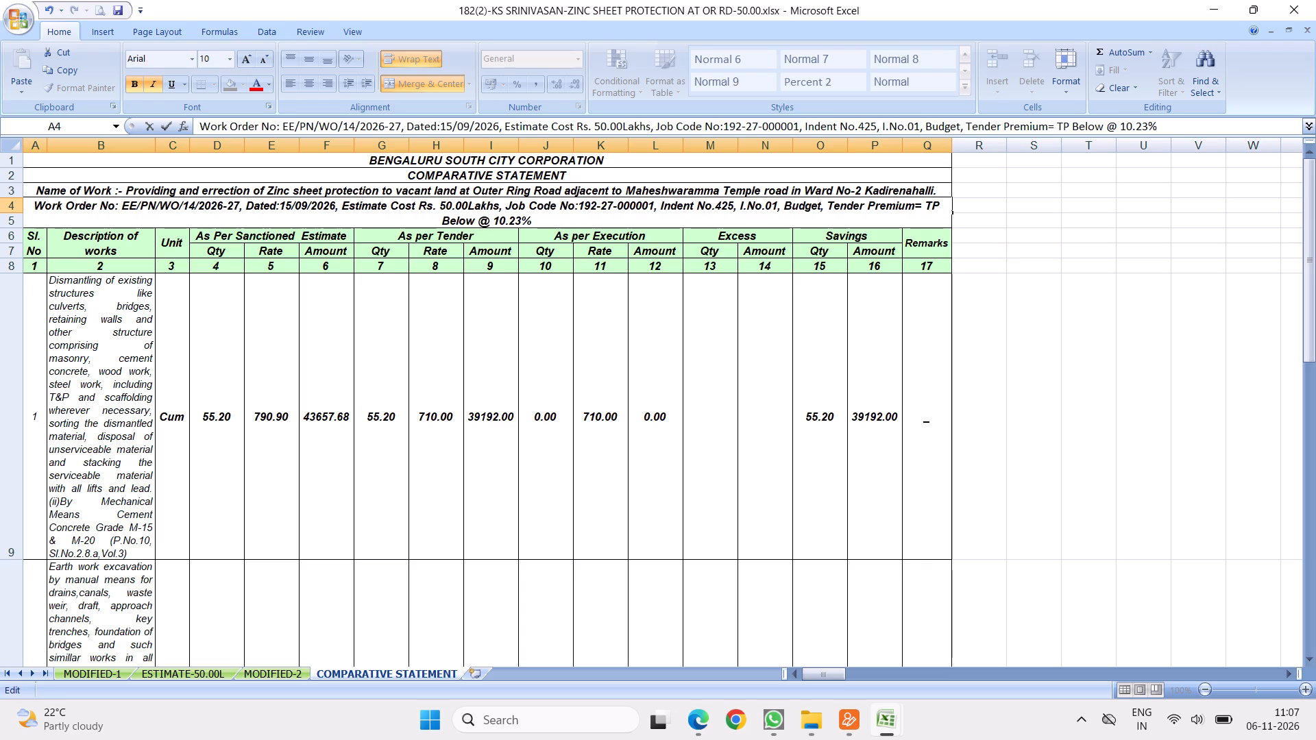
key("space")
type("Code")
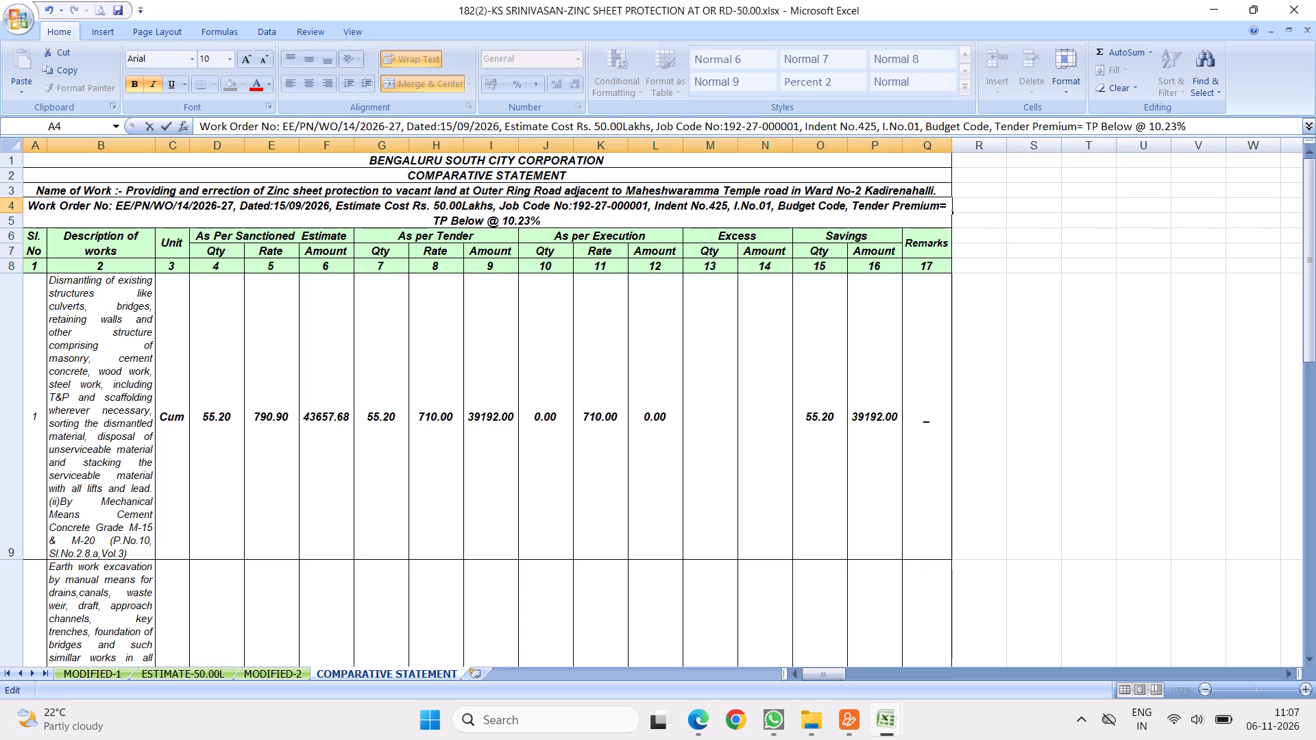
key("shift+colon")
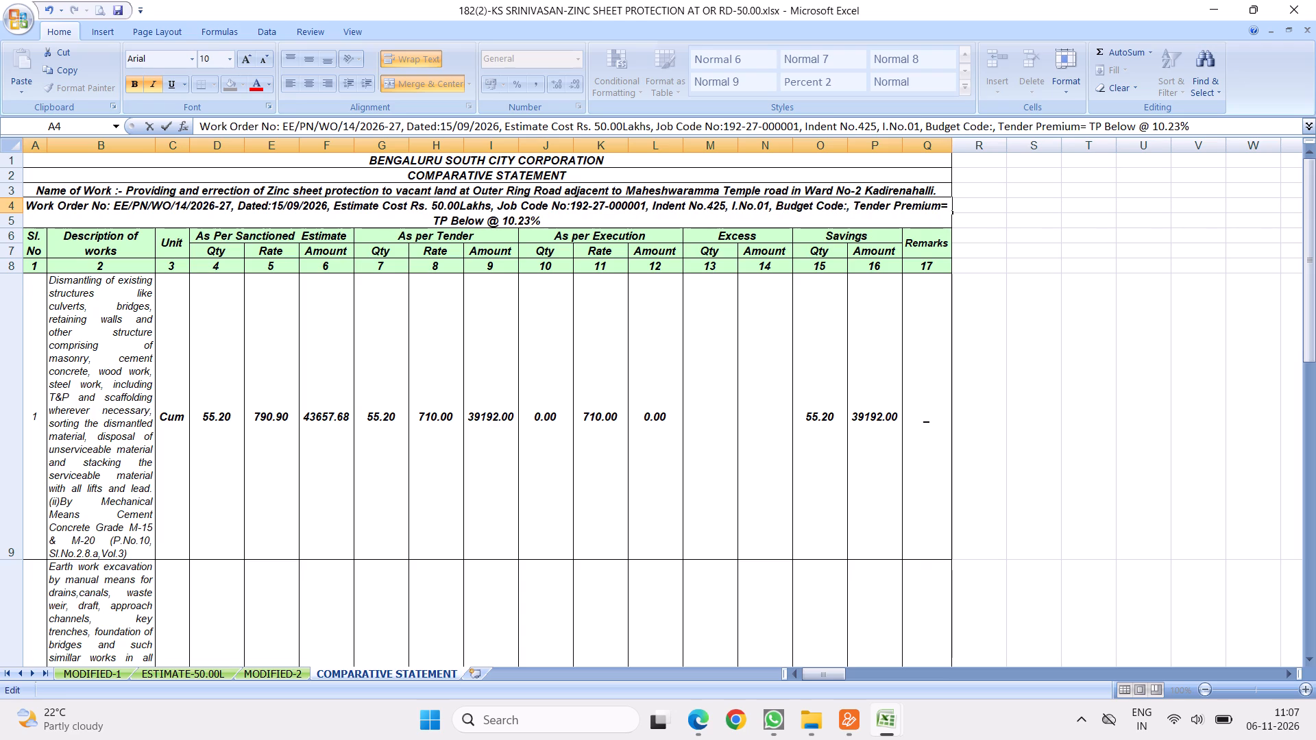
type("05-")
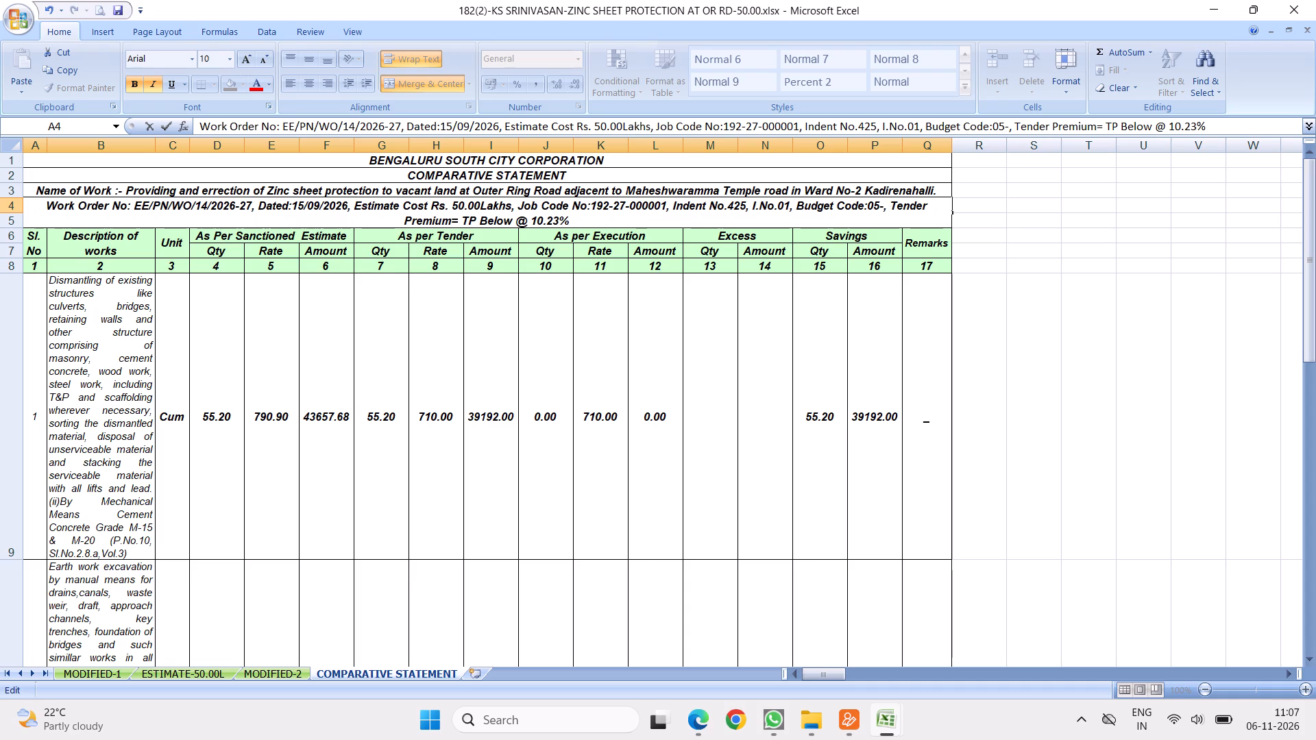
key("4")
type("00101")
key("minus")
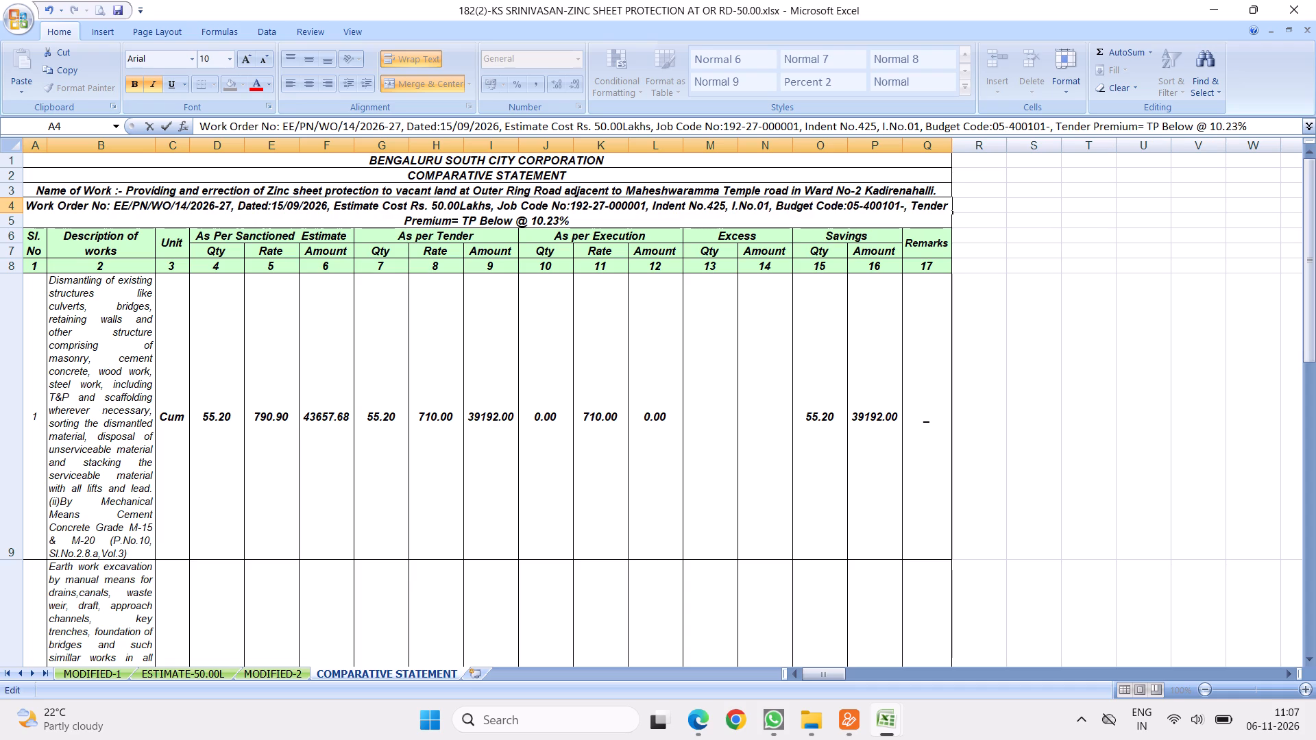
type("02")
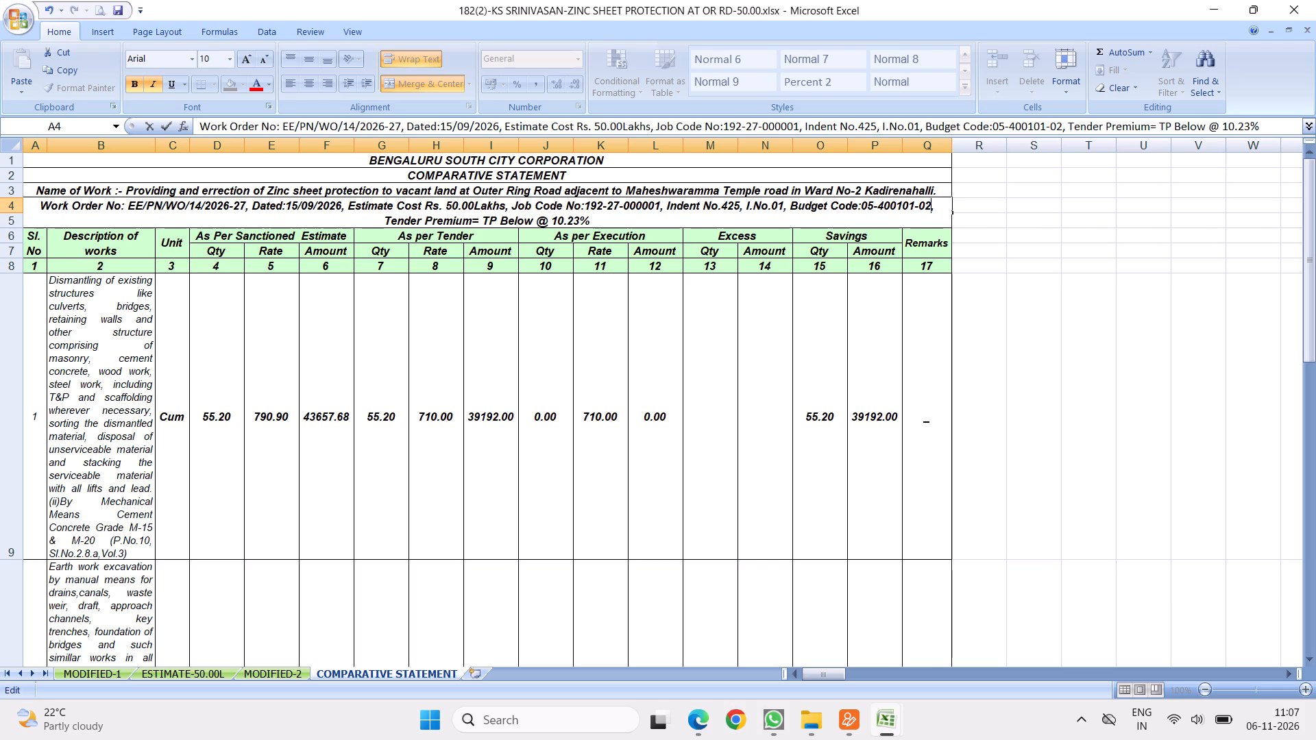
Replace the tender premium value at the end of the row 4 details line with Above 1.95%.
left_click(579, 219)
key("BackSpace")
key("BackSpace")
key("BackSpace")
key("BackSpace")
key("BackSpace")
key("BackSpace")
key("BackSpace")
key("BackSpace")
key("BackSpace")
key("BackSpace")
key("BackSpace")
key("BackSpace")
key("BackSpace")
key("BackSpace")
key("BackSpace")
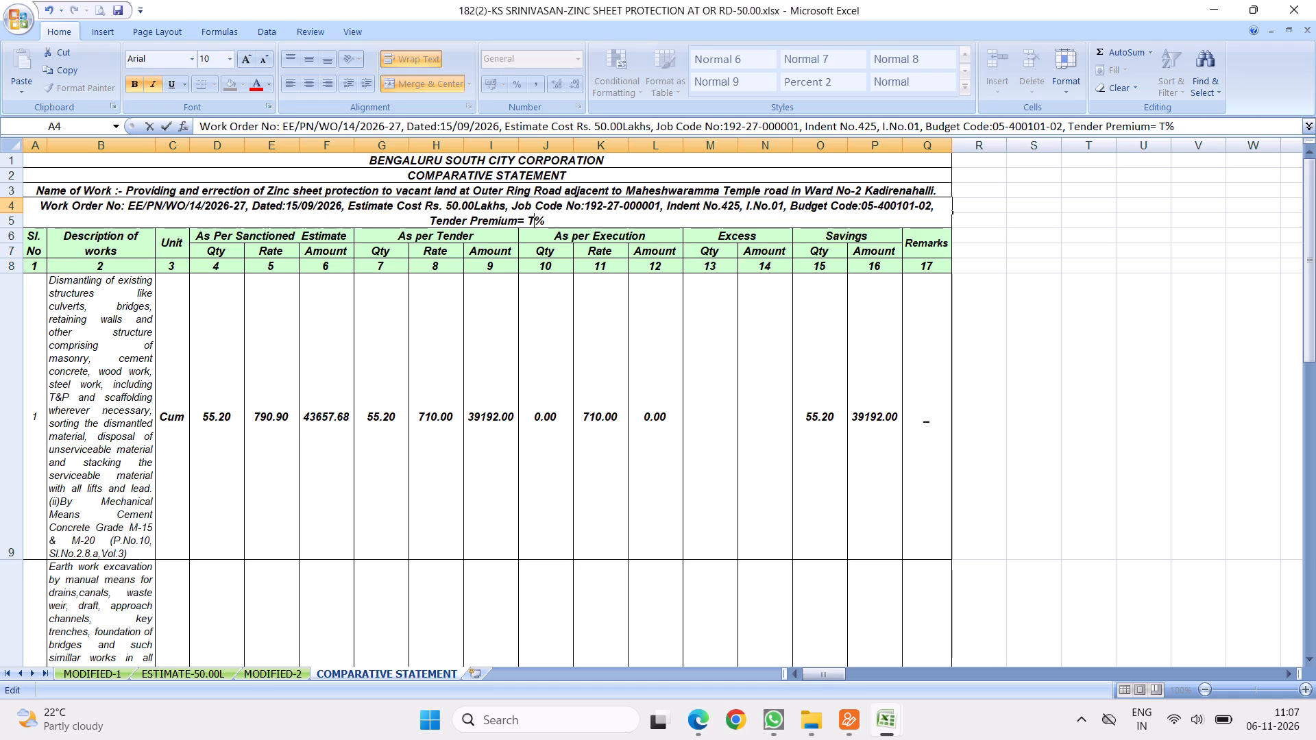
key("BackSpace")
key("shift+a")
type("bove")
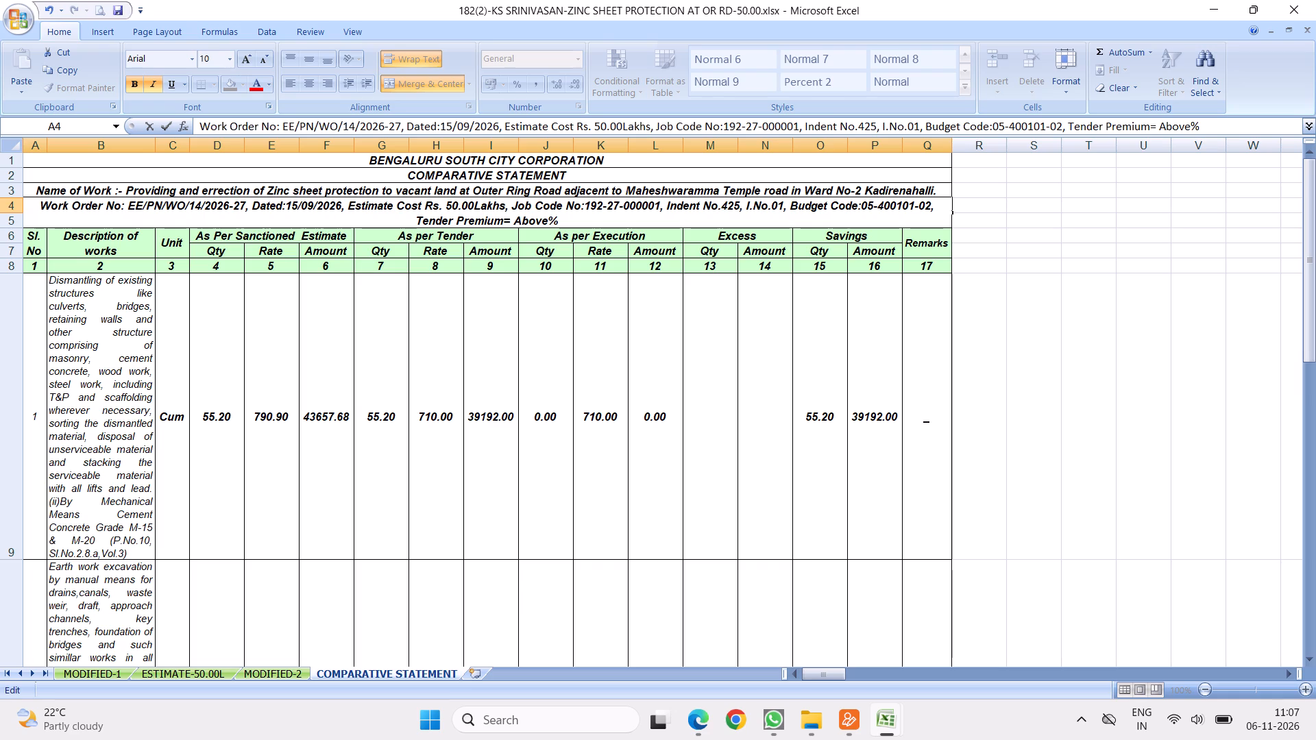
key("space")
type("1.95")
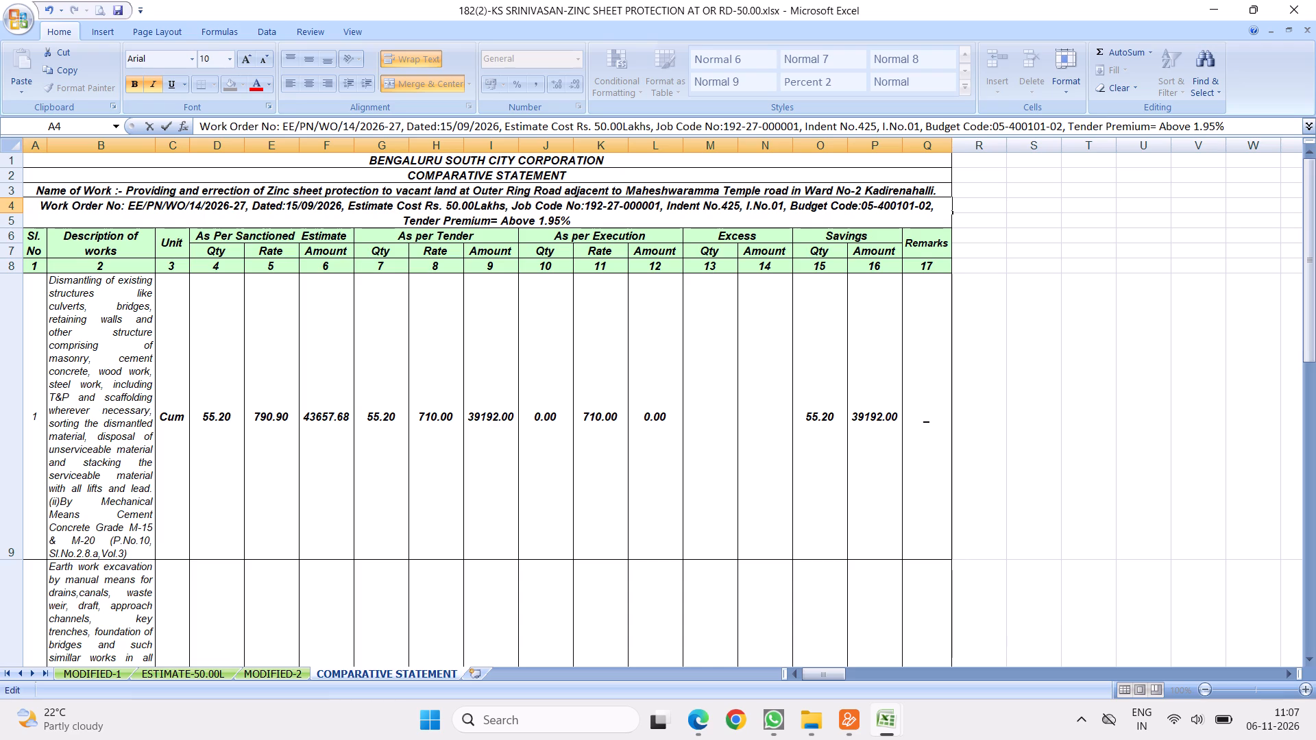
Insert TP @ between Above and 1.95% in the tender premium text and finish editing the row 4 line.
left_click(537, 222)
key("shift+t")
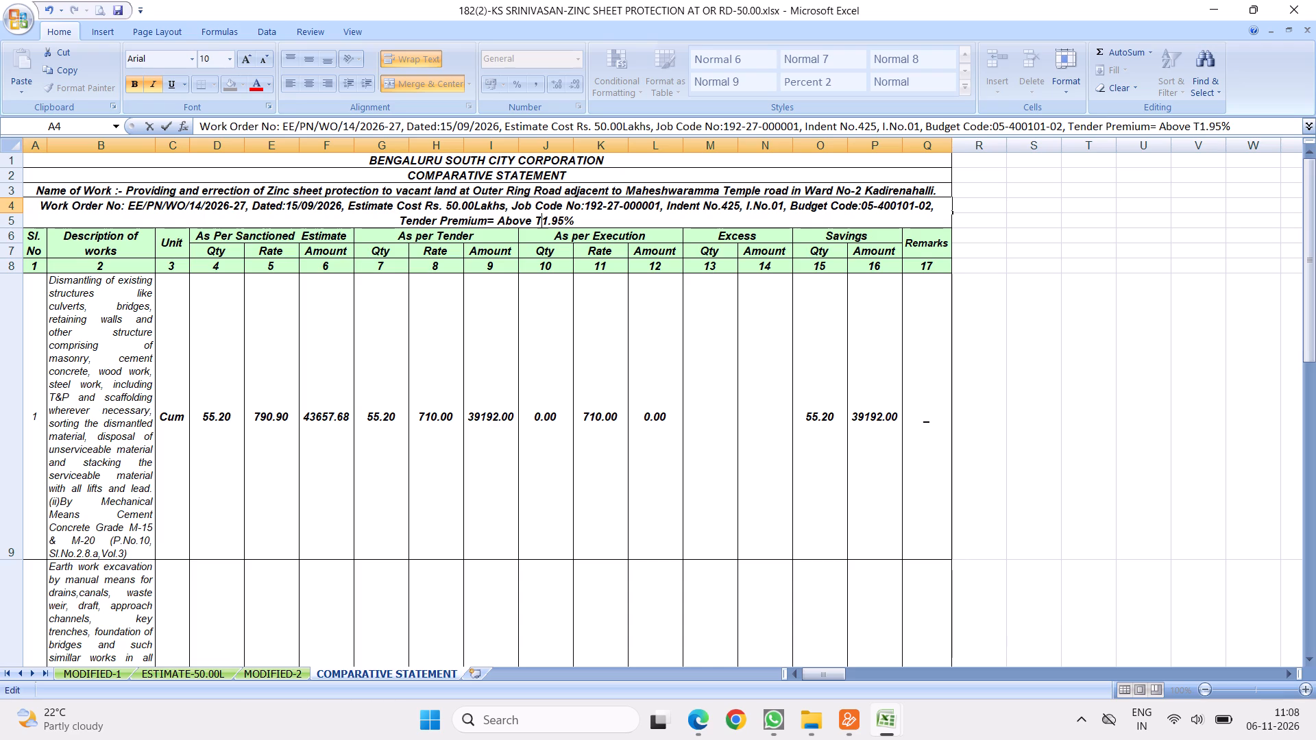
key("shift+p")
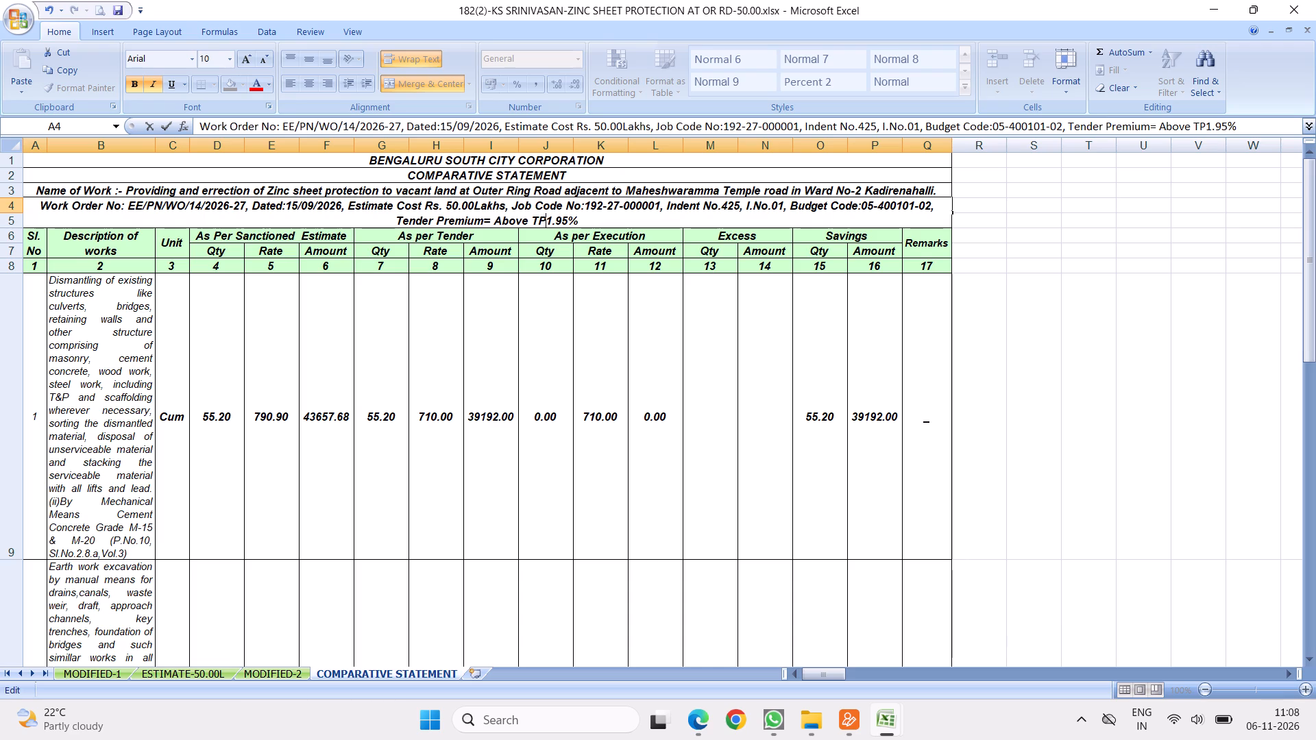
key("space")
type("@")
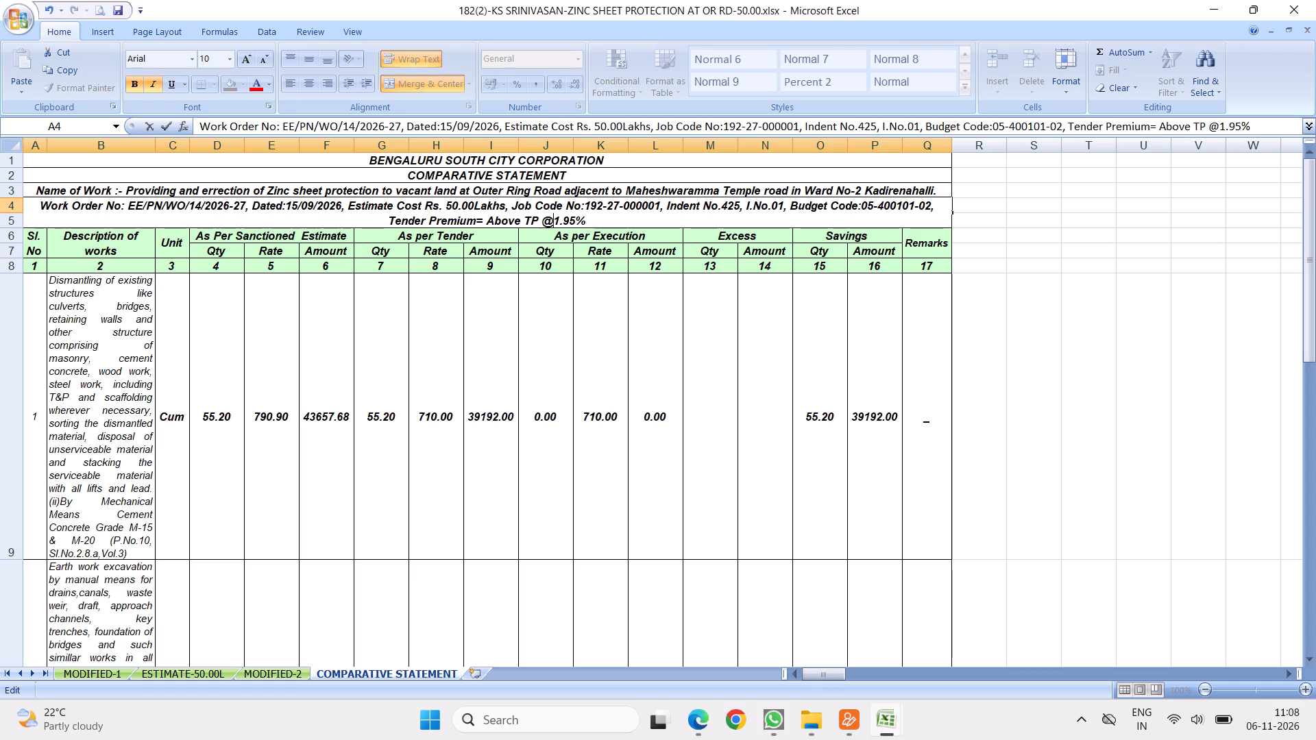
left_click(474, 326)
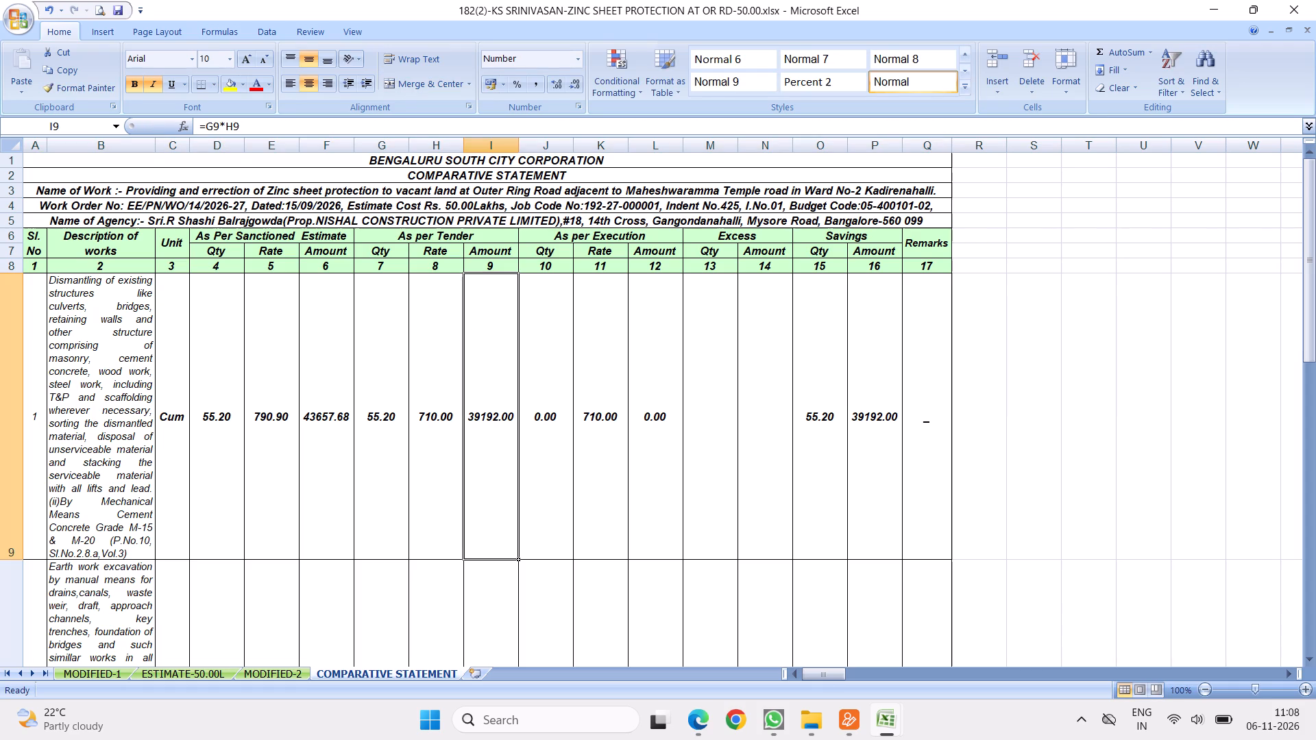
In the row 5 Name of Agency line, remove the old agency's name and address after Sri. and enter the new contractor's name.
double_click(149, 220)
left_click_drag(167, 219, 330, 242)
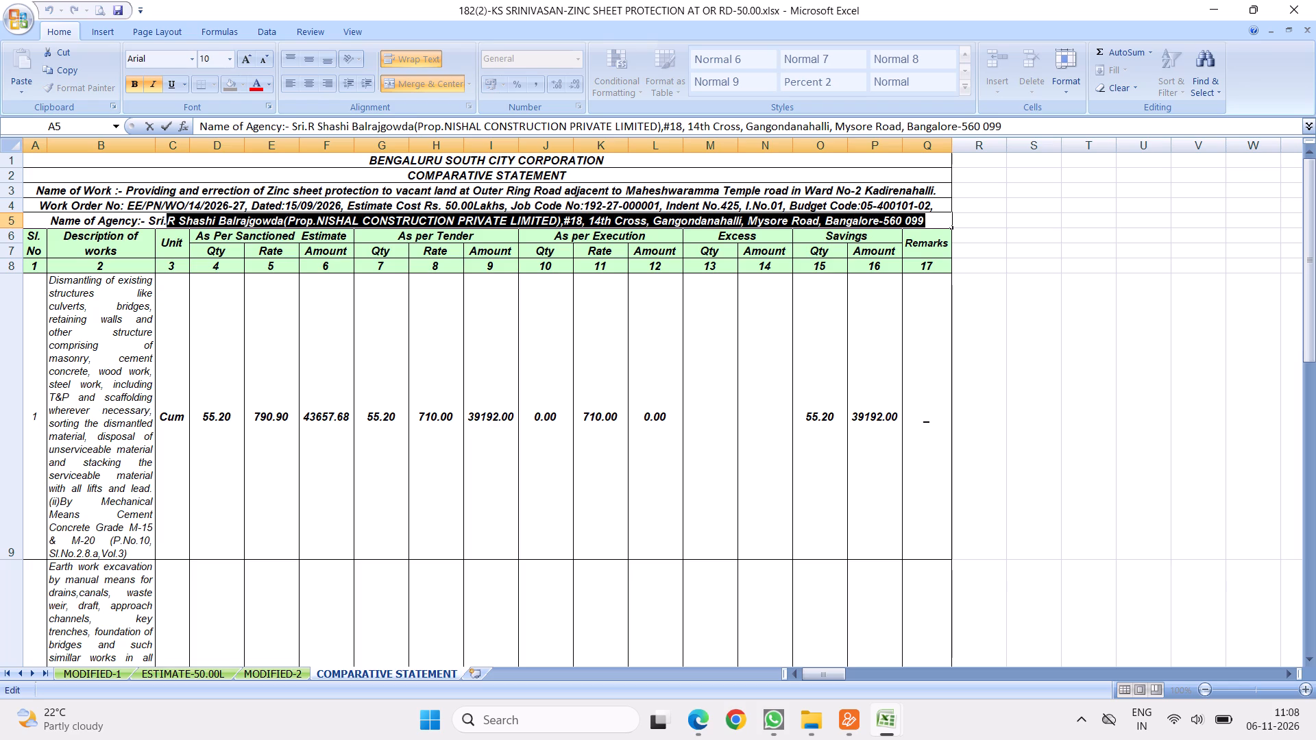
left_click_drag(330, 242, 845, 252)
key("Delete")
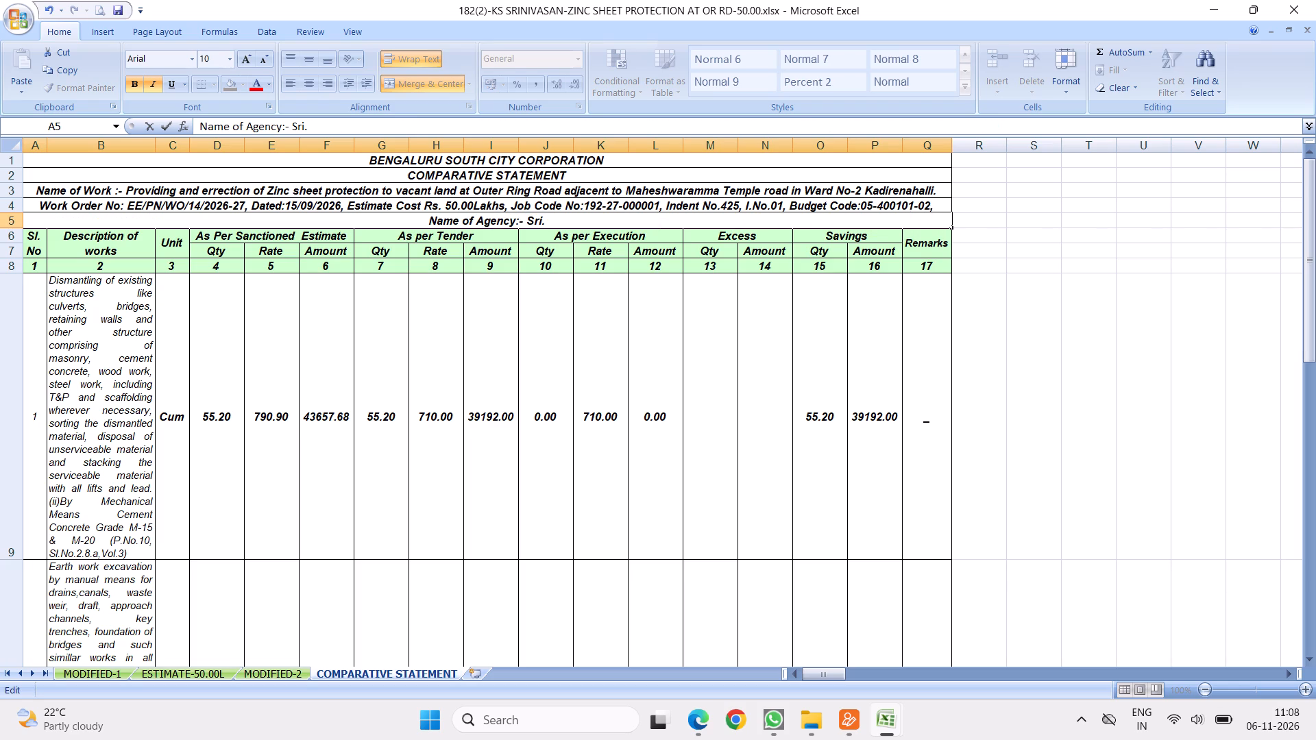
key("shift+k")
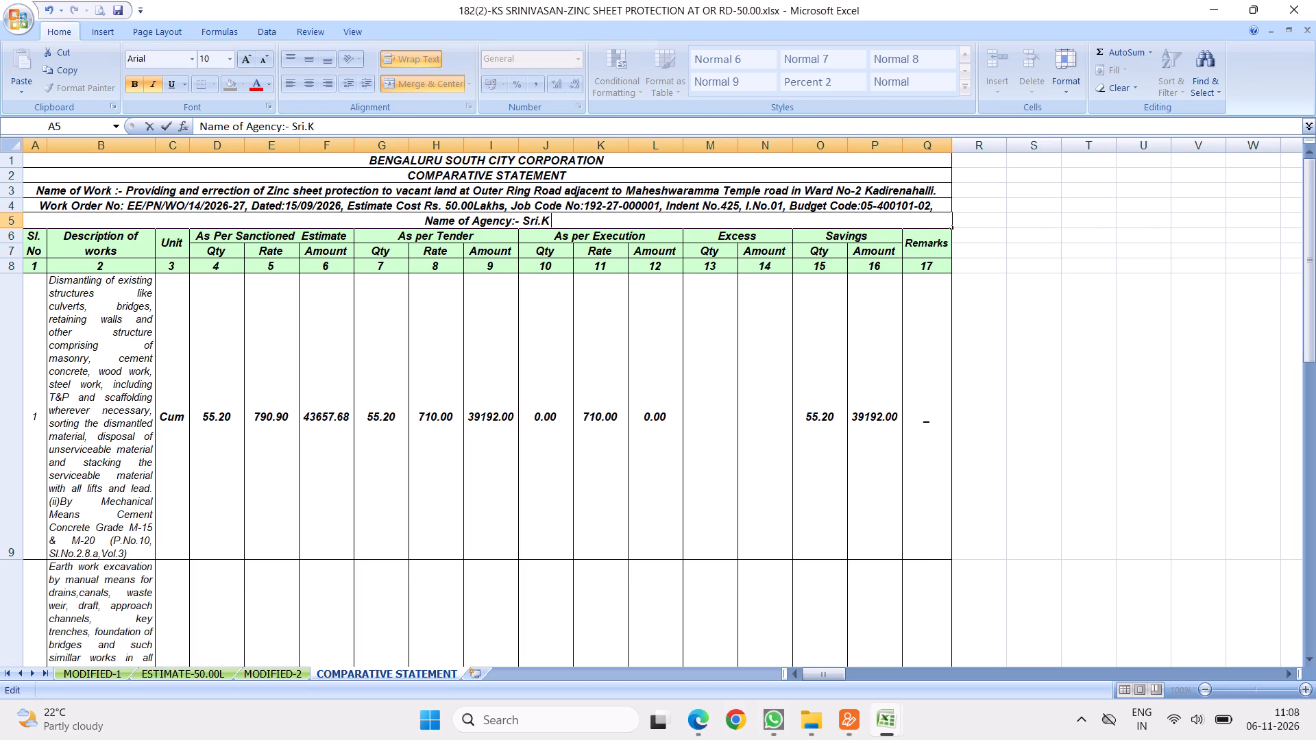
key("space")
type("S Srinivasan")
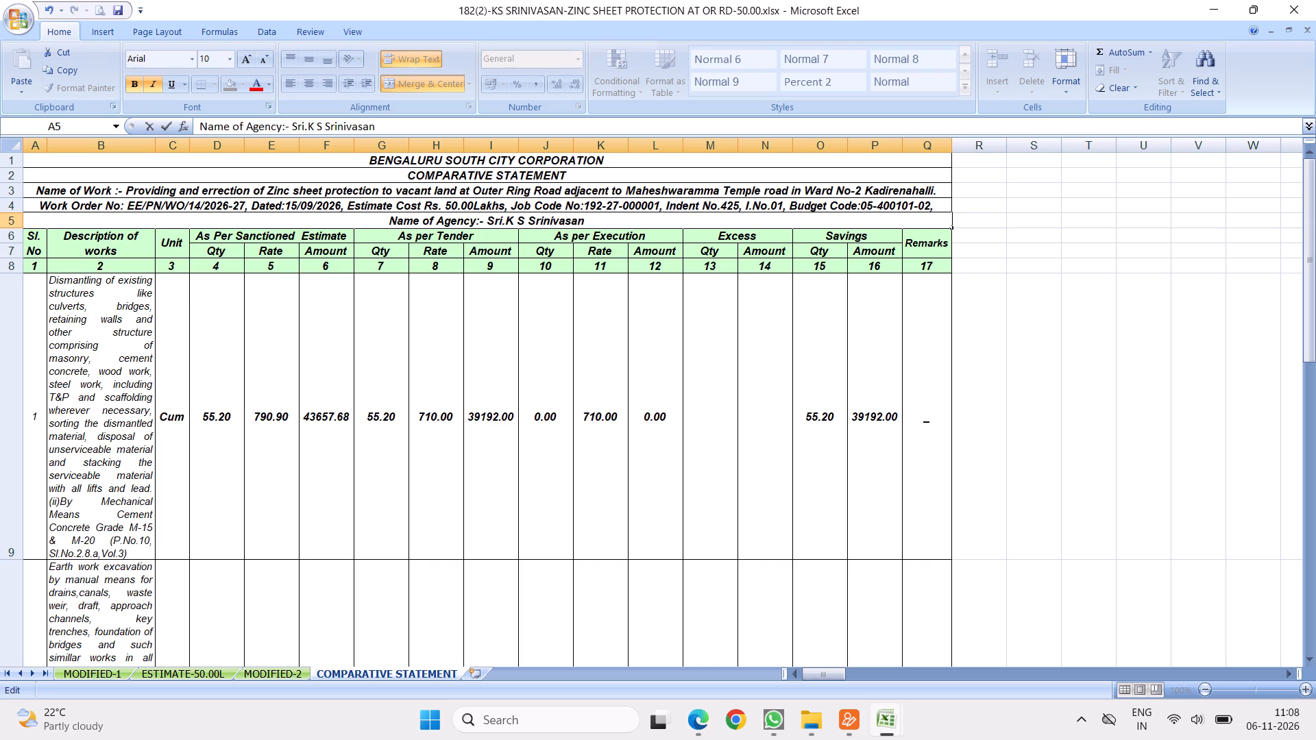
Add the contractor's full address after the name in the row 5 Name of Agency line, ending with city and postal code.
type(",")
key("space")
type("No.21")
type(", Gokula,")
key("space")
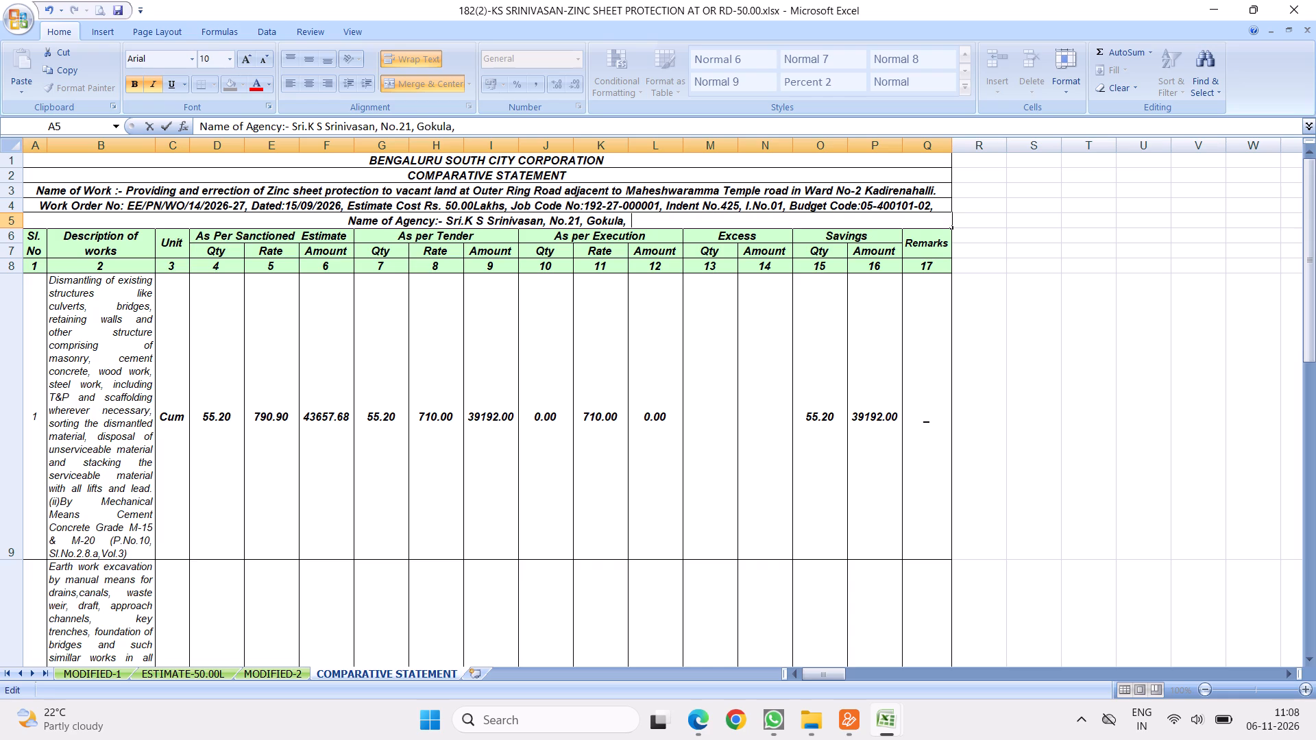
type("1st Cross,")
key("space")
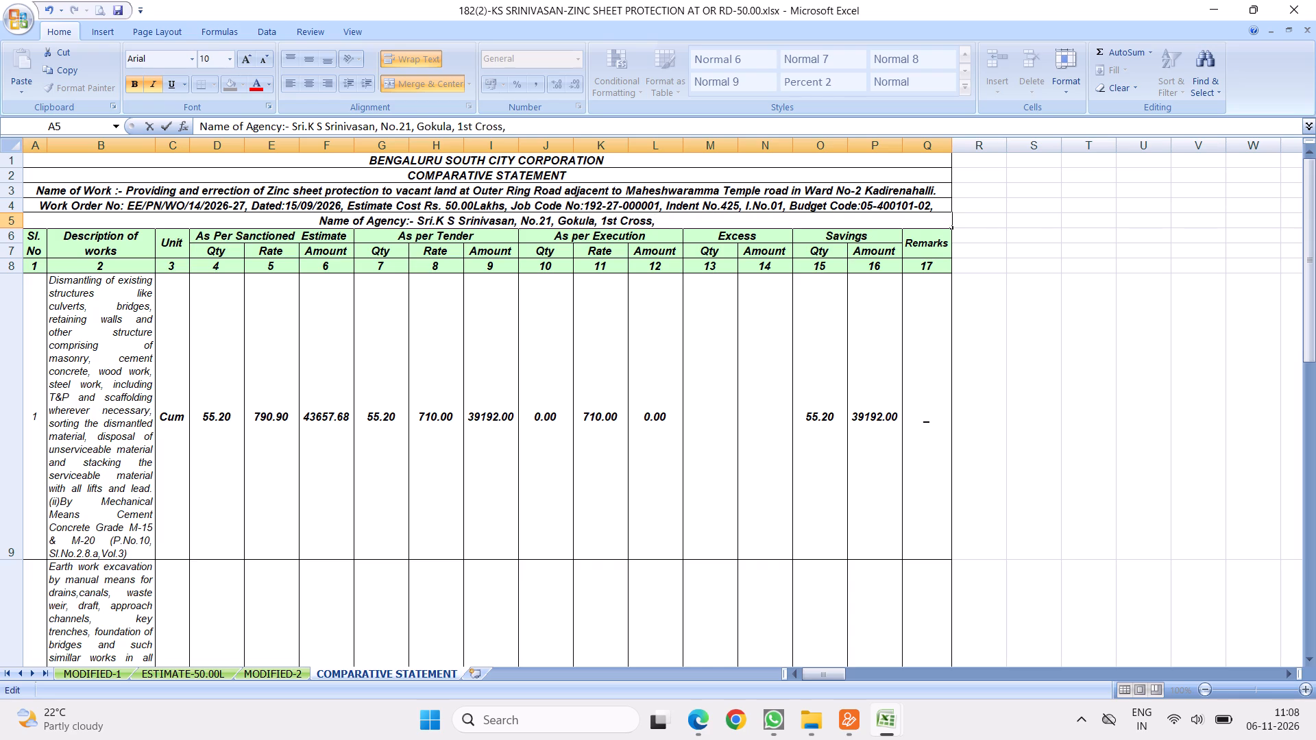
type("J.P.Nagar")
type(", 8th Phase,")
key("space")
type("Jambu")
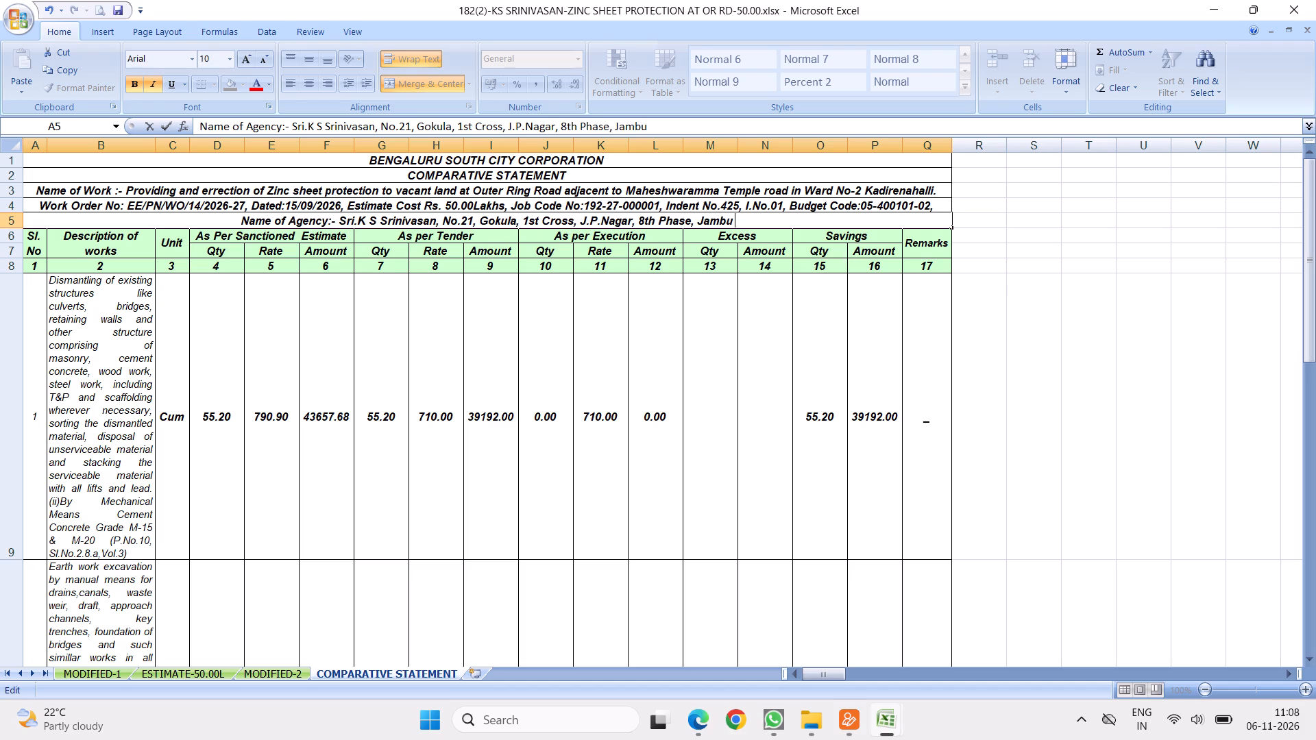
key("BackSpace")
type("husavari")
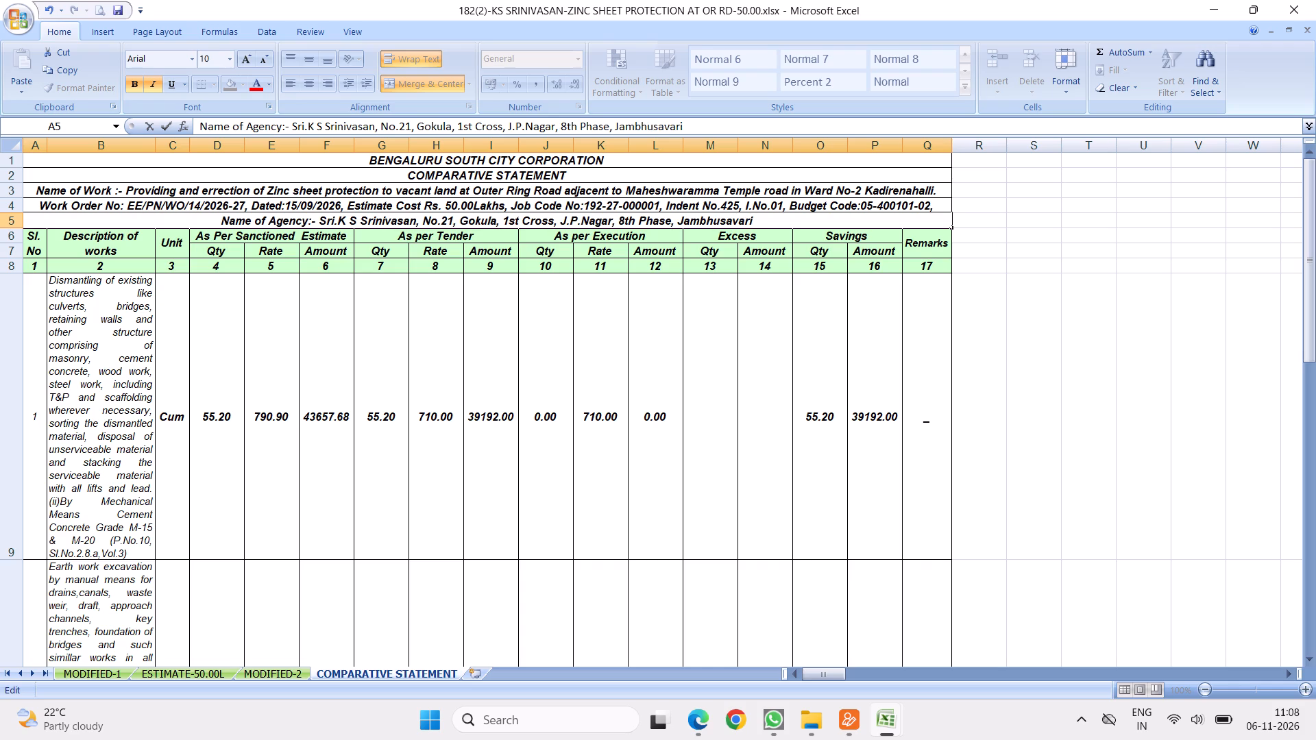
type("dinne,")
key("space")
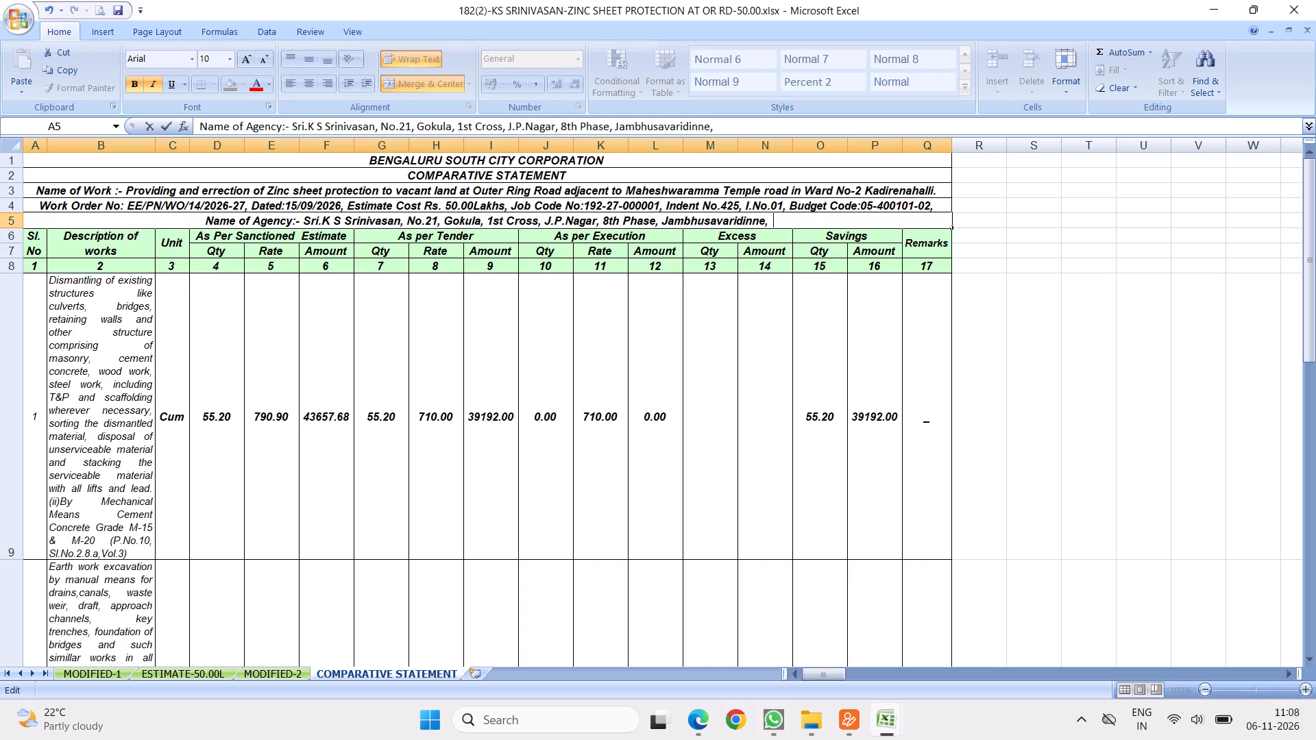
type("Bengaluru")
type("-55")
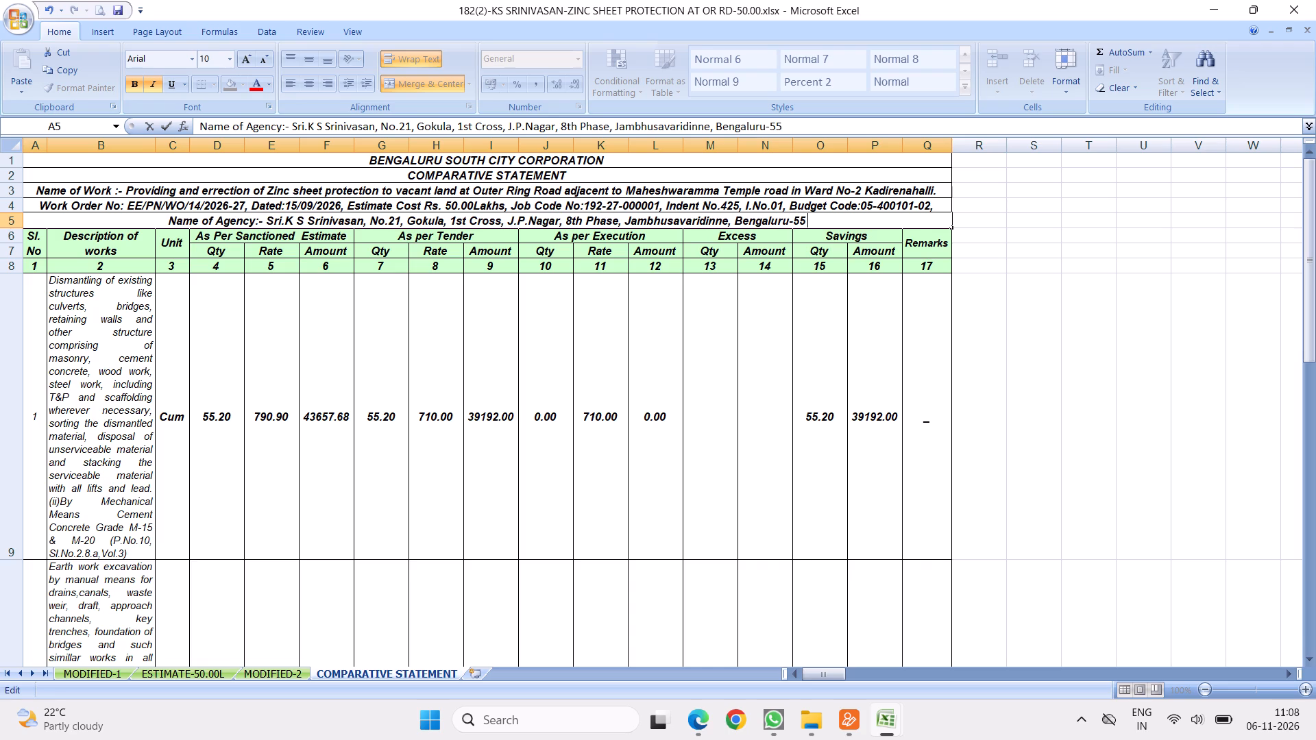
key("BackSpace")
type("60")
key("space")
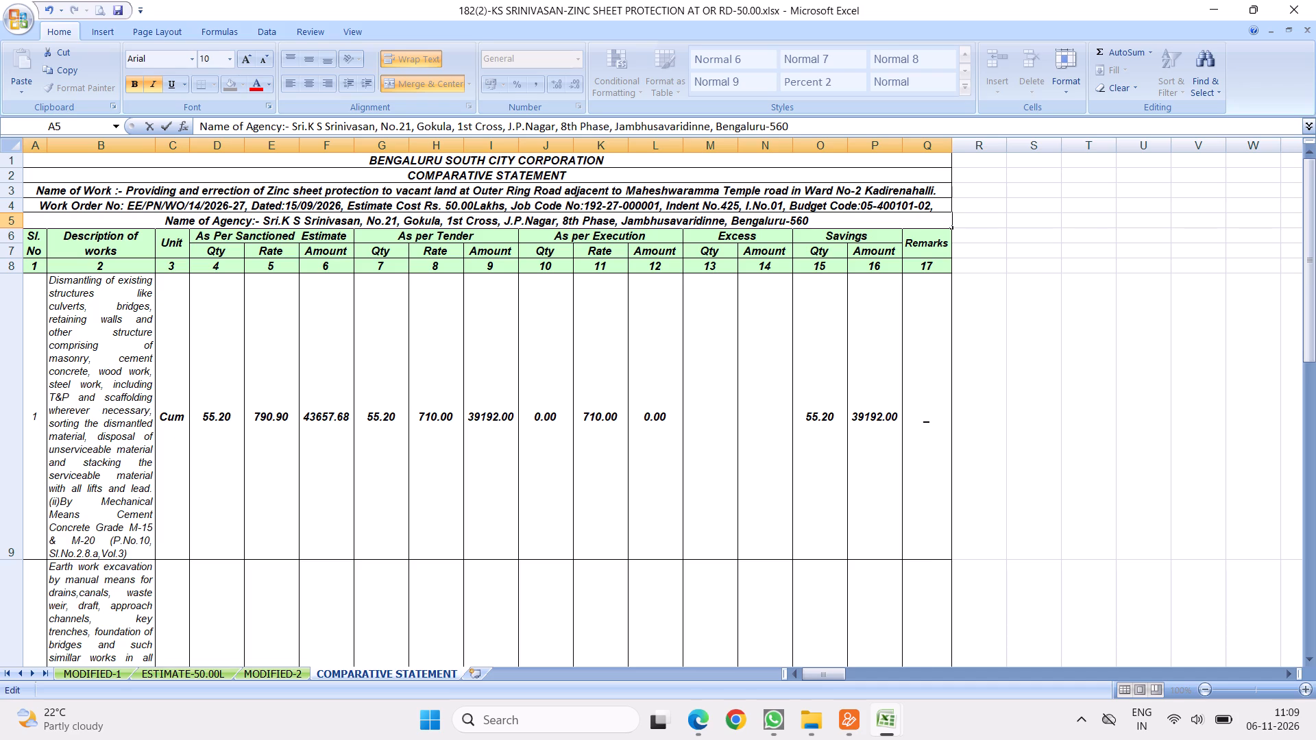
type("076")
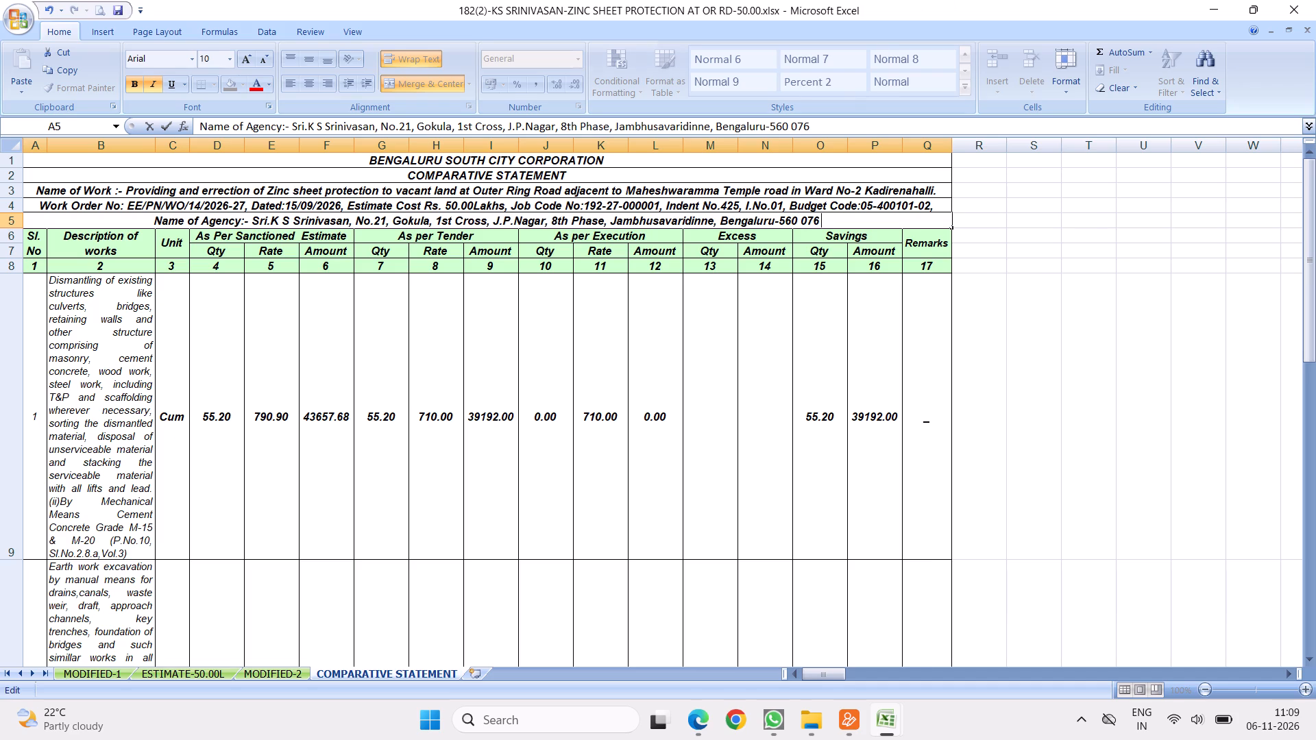
left_click(804, 335)
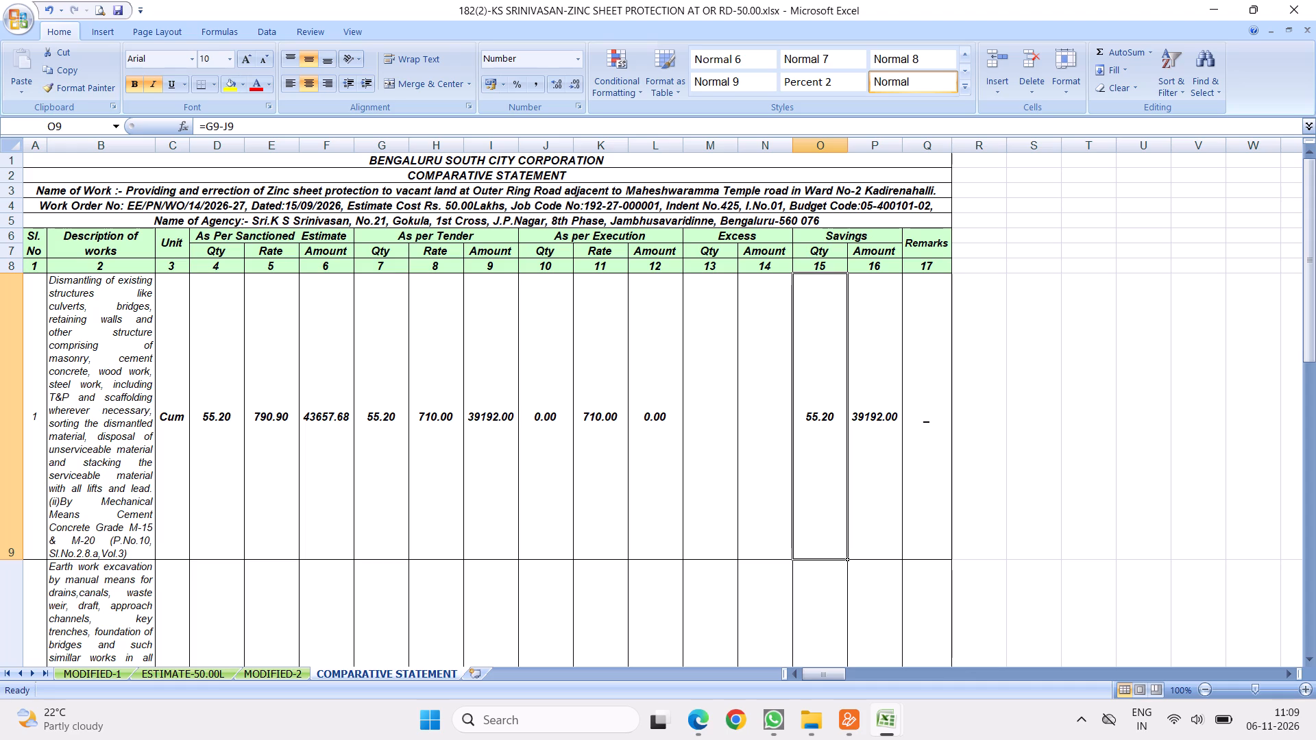
Increase the height of row 4 so both lines of the work order details fit.
left_click_drag(19, 215, 16, 230)
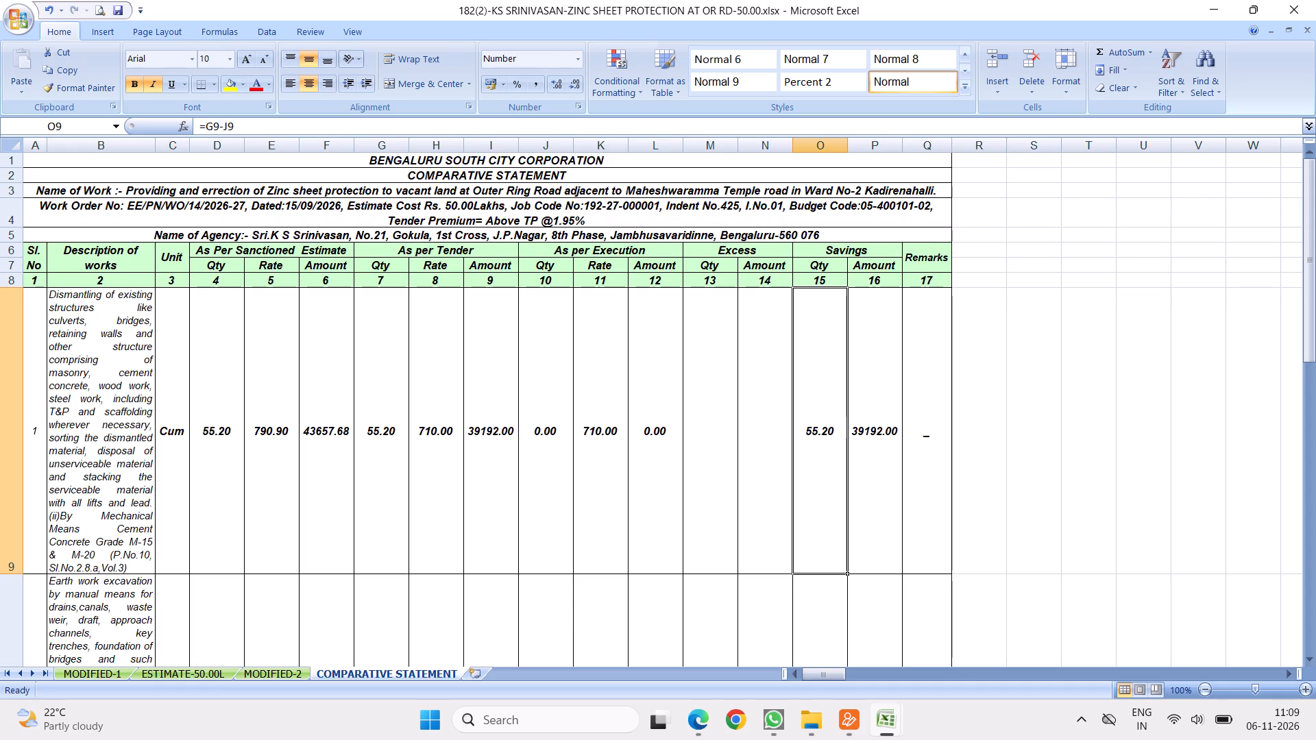
Clear the work descriptions of items 1 and 2 in cells B9 and B10.
left_click(121, 384)
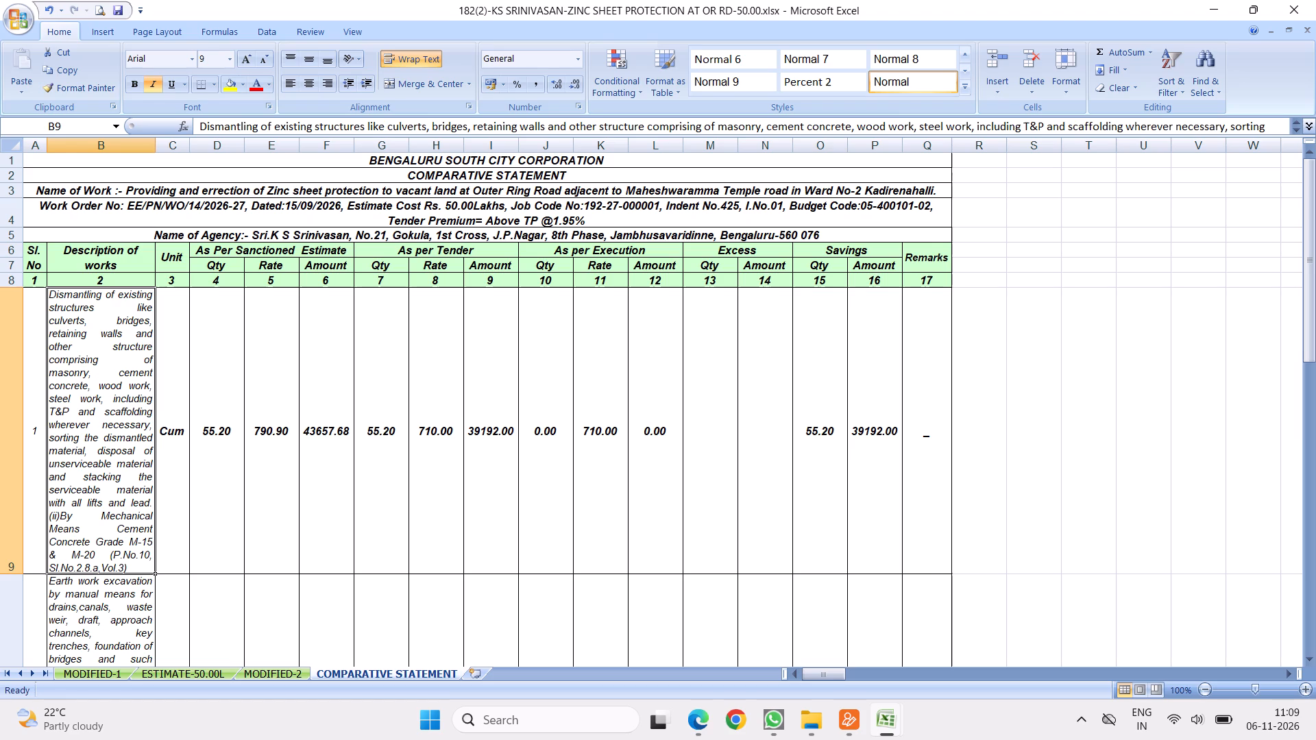
key("Delete")
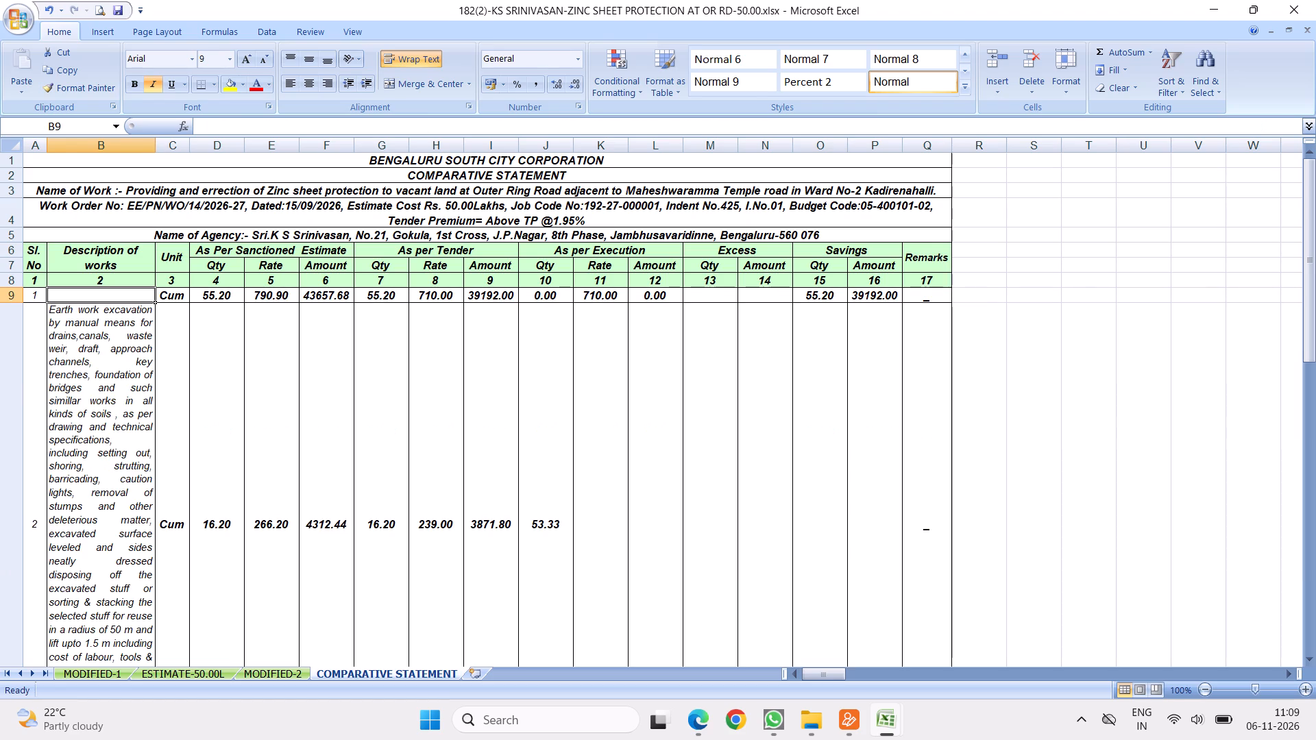
left_click(97, 355)
key("Delete")
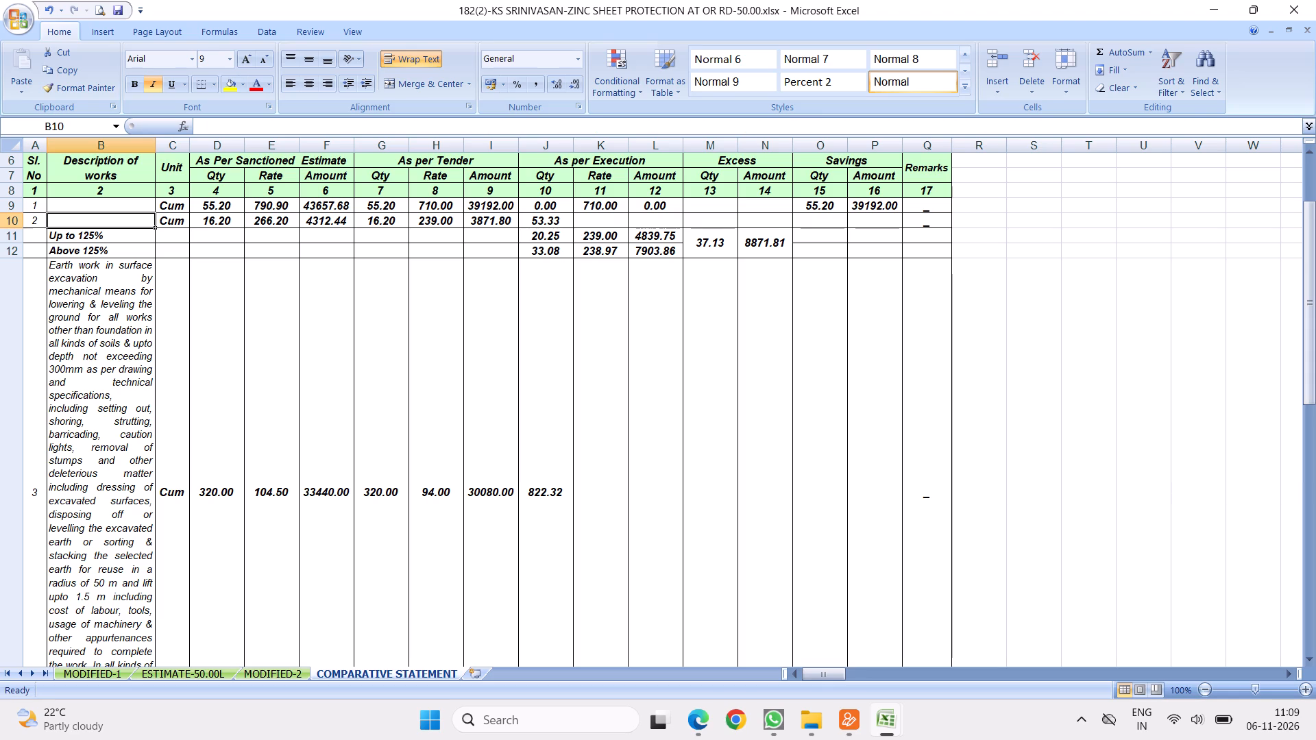
Copy rows 10 to 12, item 2 with its Up to 125% and Above 125% rows, to row 63 below the signature blocks.
left_click_drag(16, 221, 16, 238)
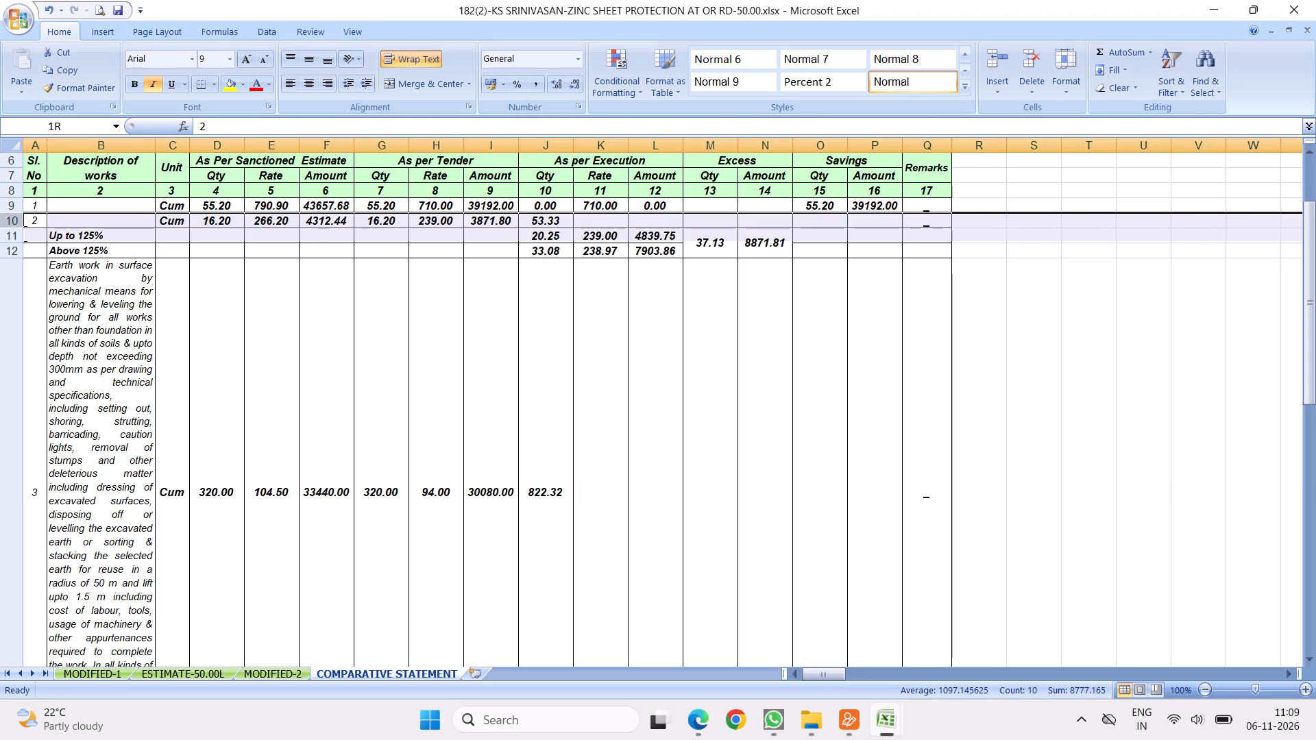
left_click_drag(16, 238, 16, 245)
right_click(103, 236)
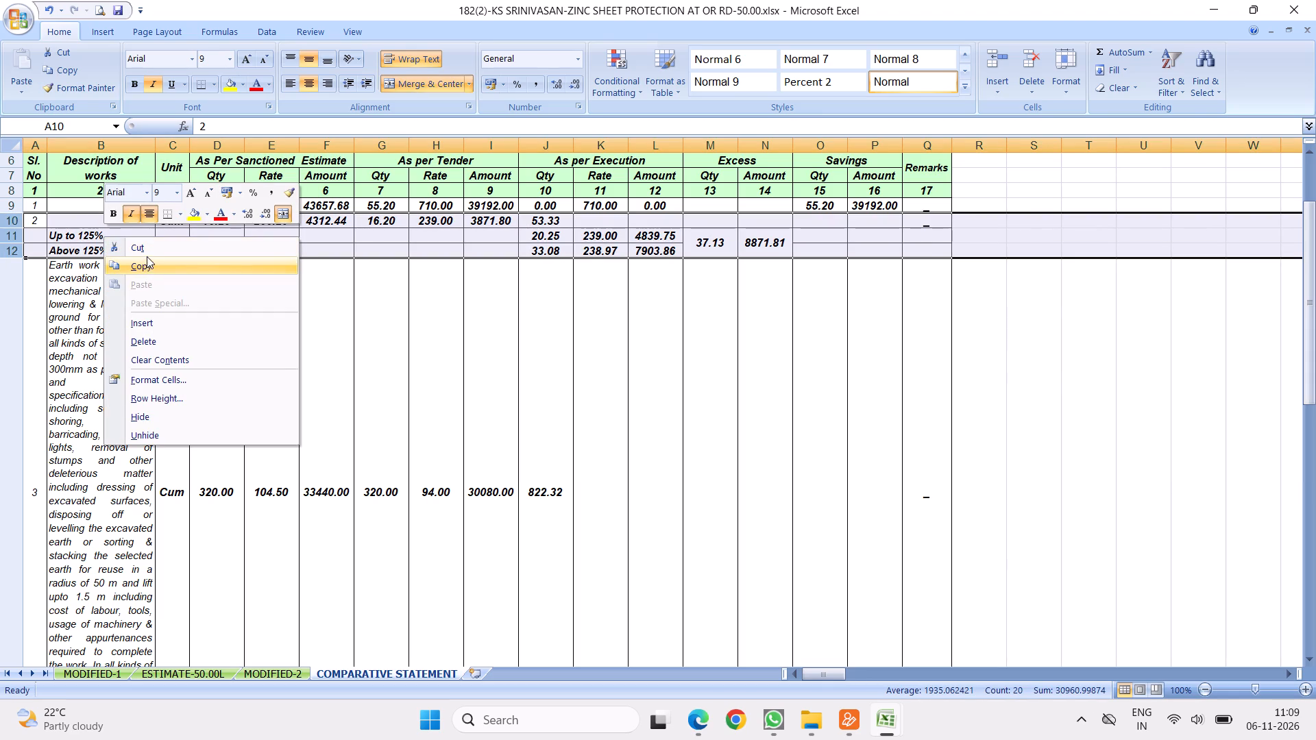
left_click(143, 263)
scroll(532, 375, "down", 9)
scroll(337, 437, "down", 7)
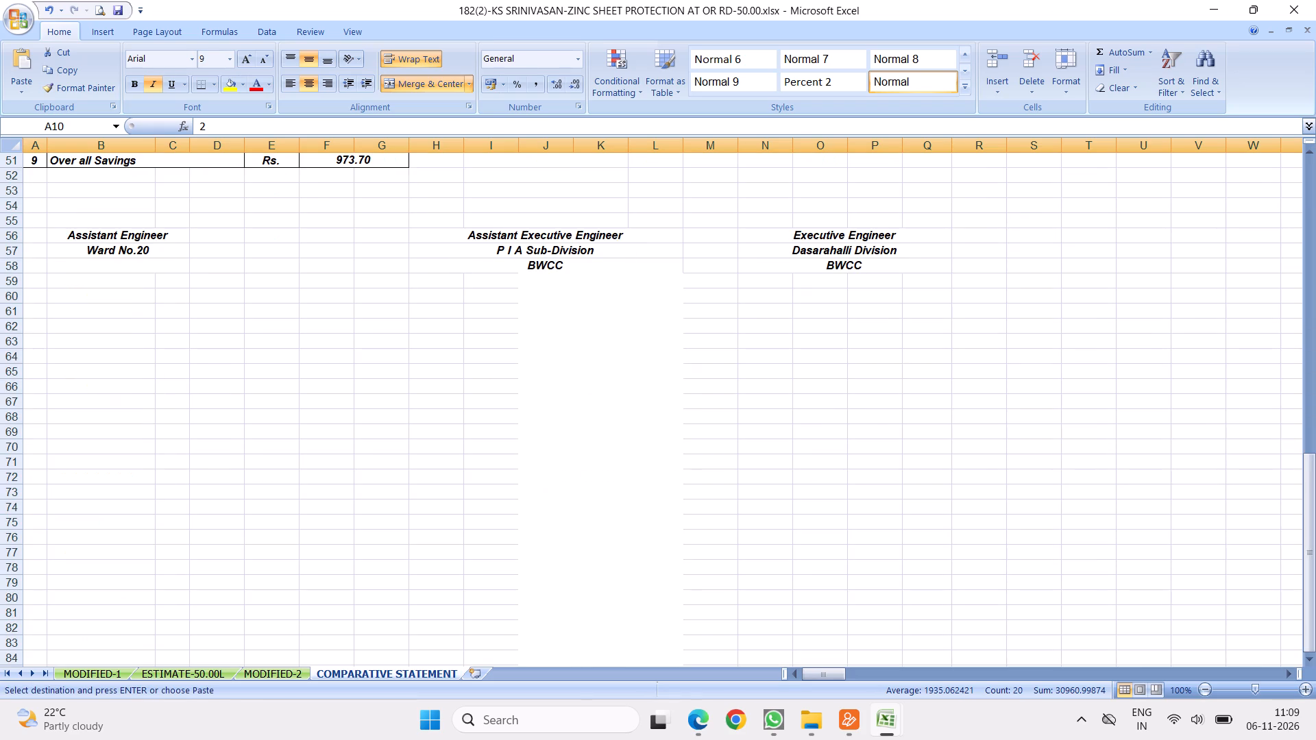
right_click(11, 343)
left_click(52, 391)
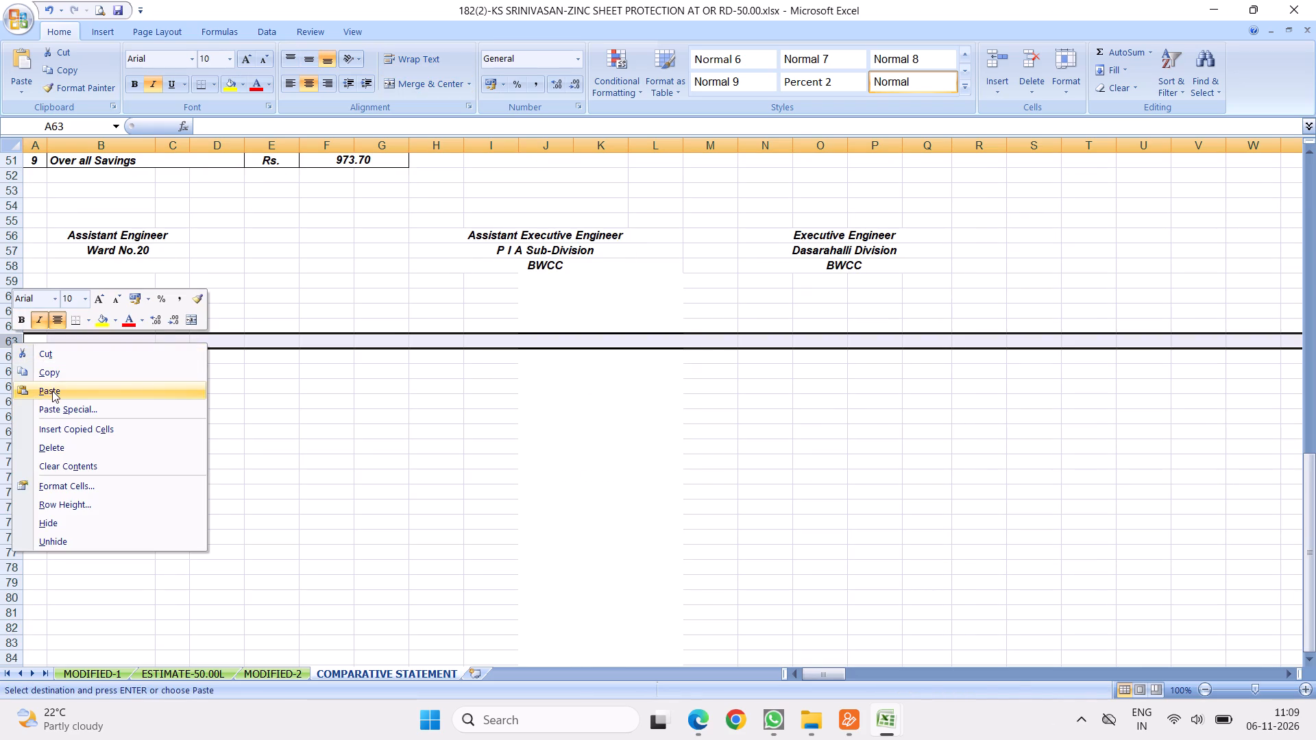
scroll(350, 303, "up", 20)
scroll(350, 303, "up", 1)
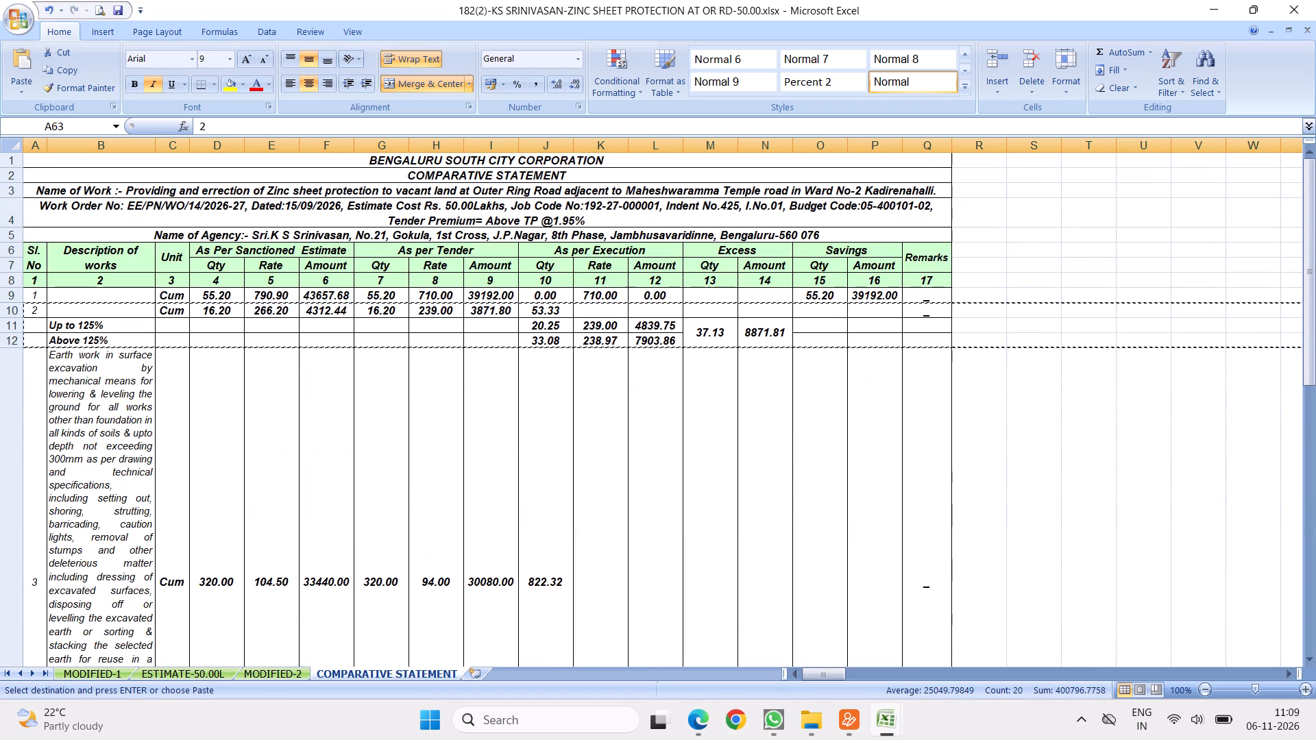
left_click(151, 376)
left_click(127, 322)
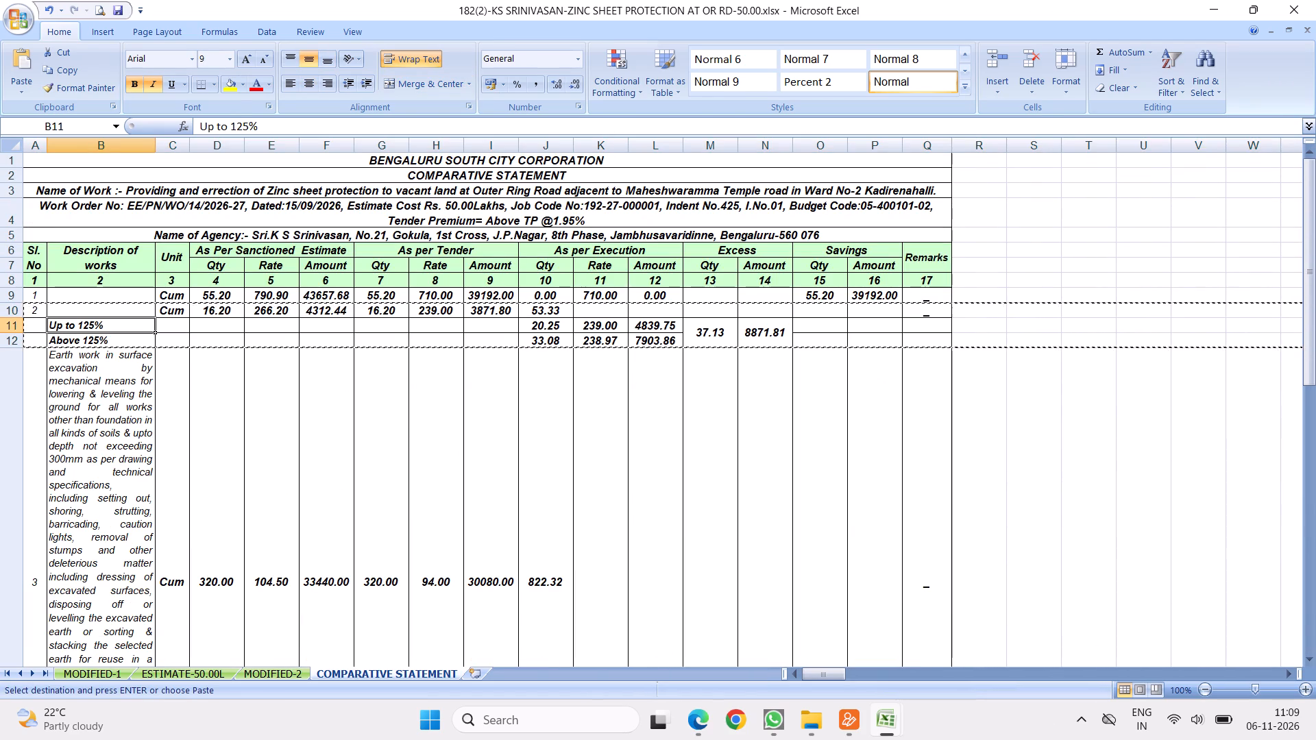
key("Escape")
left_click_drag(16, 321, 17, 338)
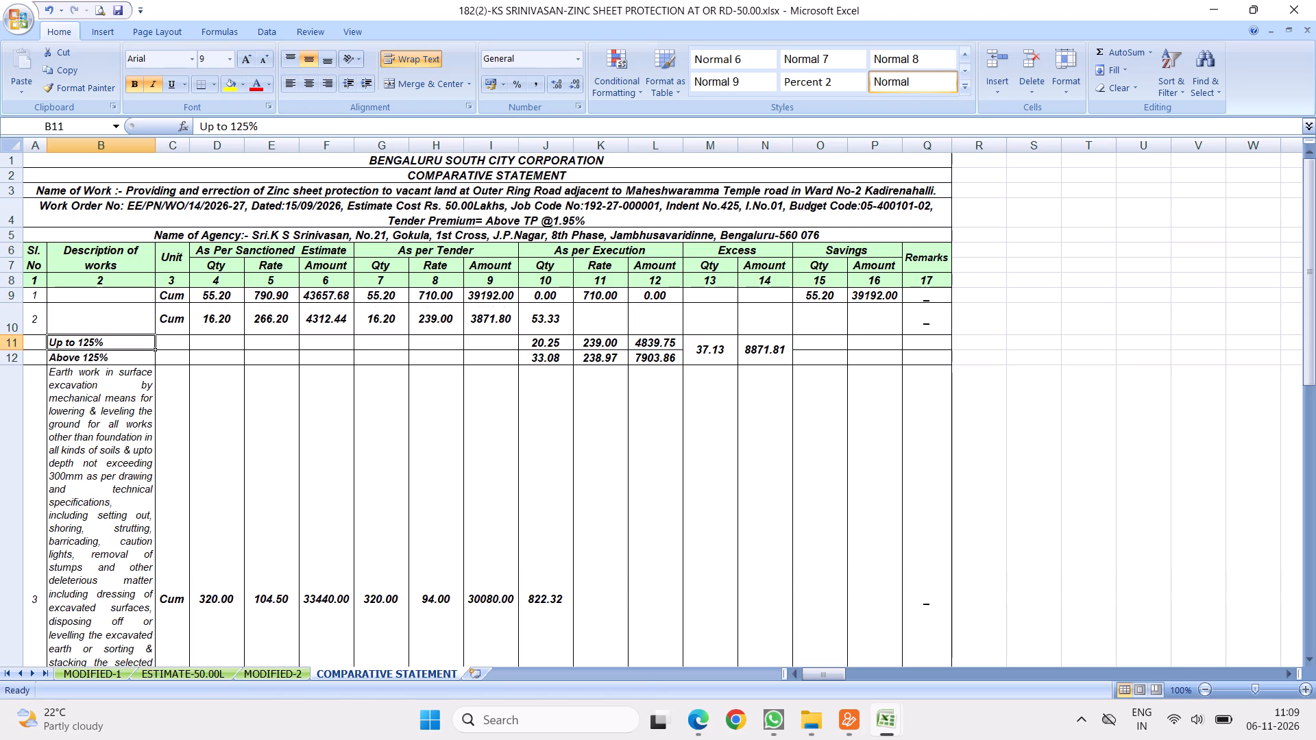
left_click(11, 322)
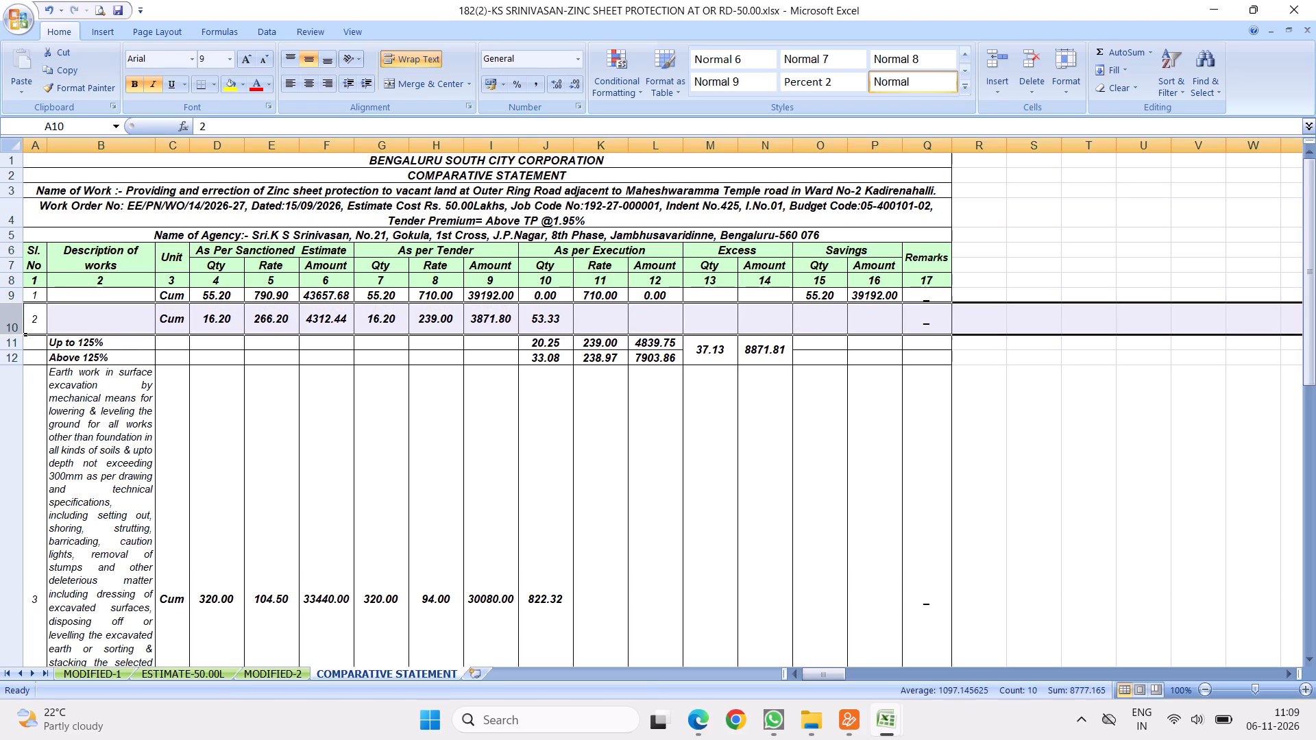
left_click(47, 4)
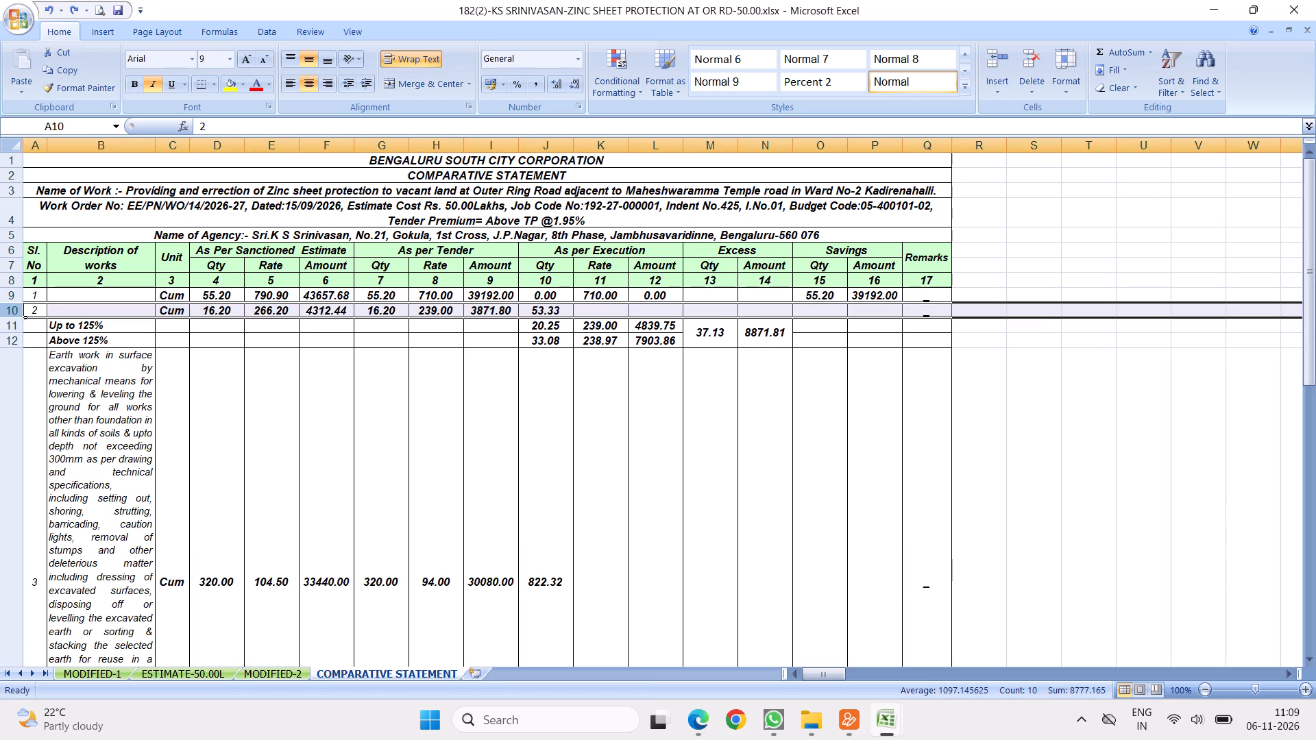
Delete the Up to 125% and Above 125% rows beneath item 2.
left_click_drag(15, 327, 14, 336)
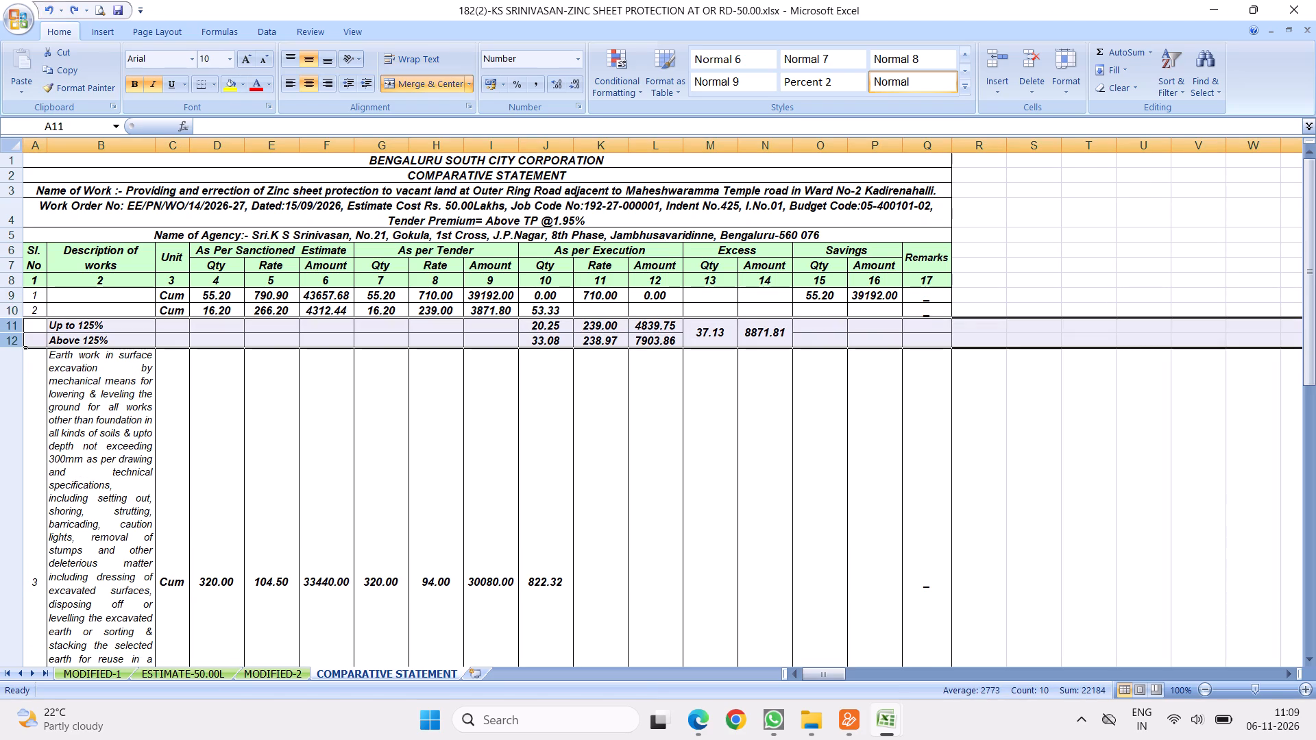
right_click(49, 328)
left_click(86, 431)
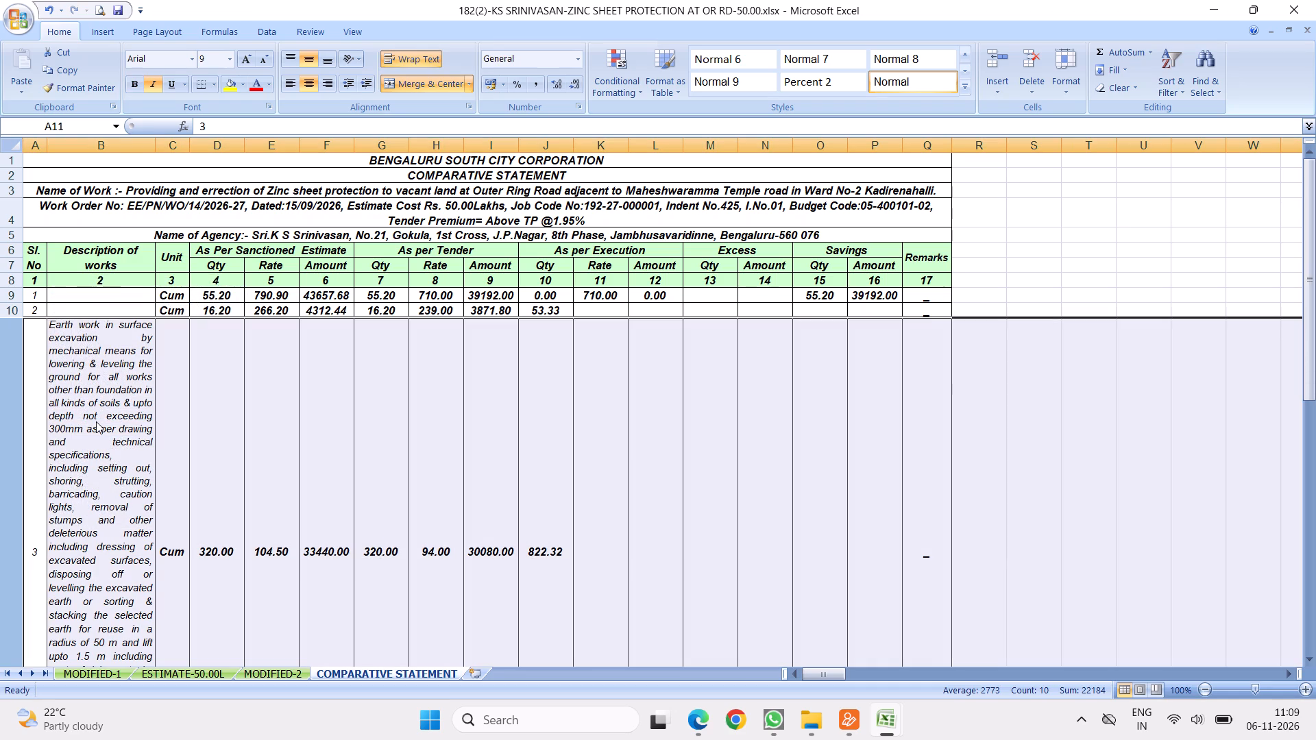
Clear item 3's work description and delete the Up to 125% and Above 125% rows beneath that item.
left_click(120, 366)
key("Delete")
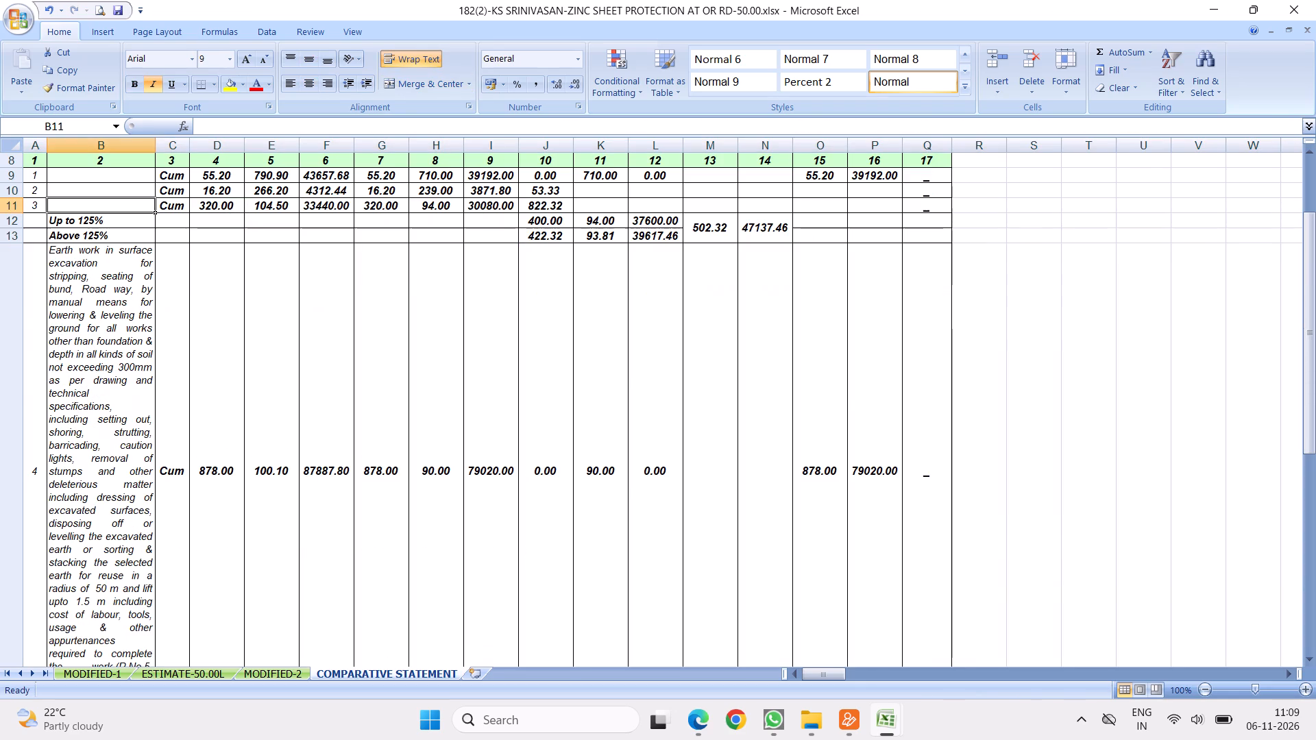
left_click_drag(10, 223, 11, 227)
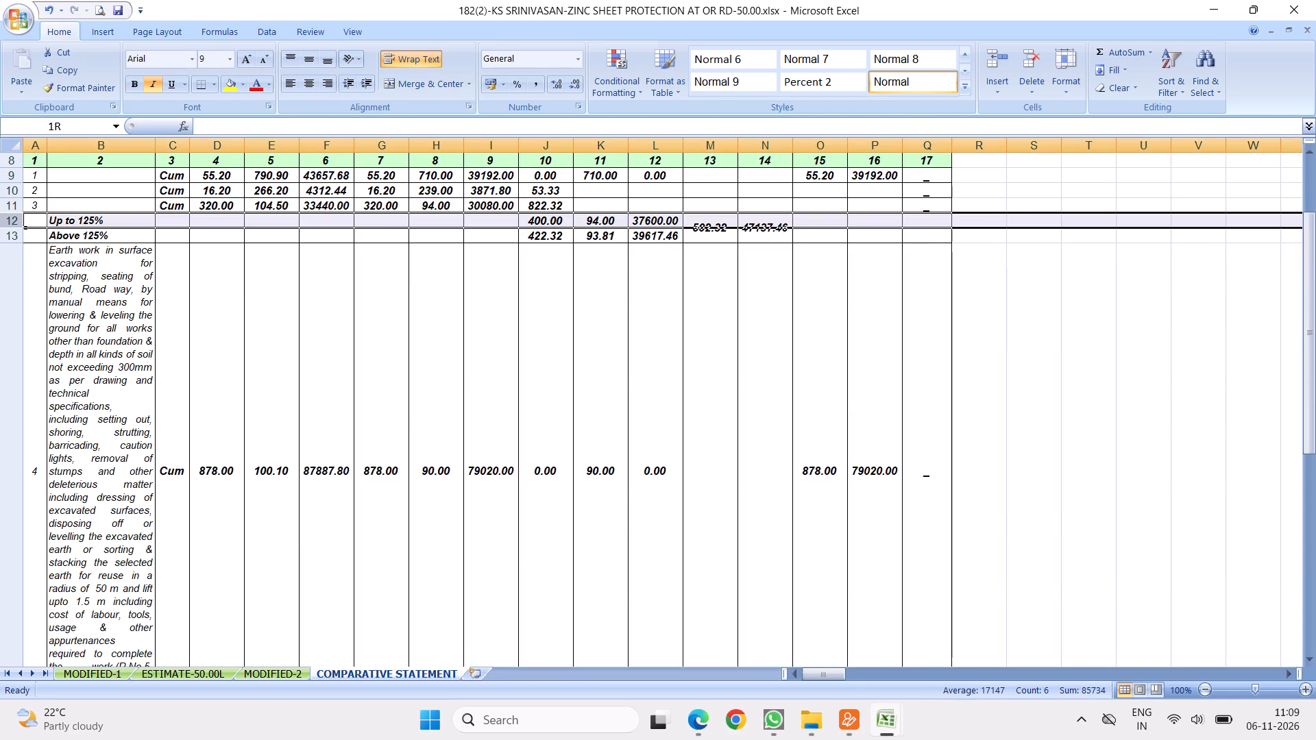
left_click_drag(11, 227, 12, 234)
right_click(86, 224)
left_click(134, 330)
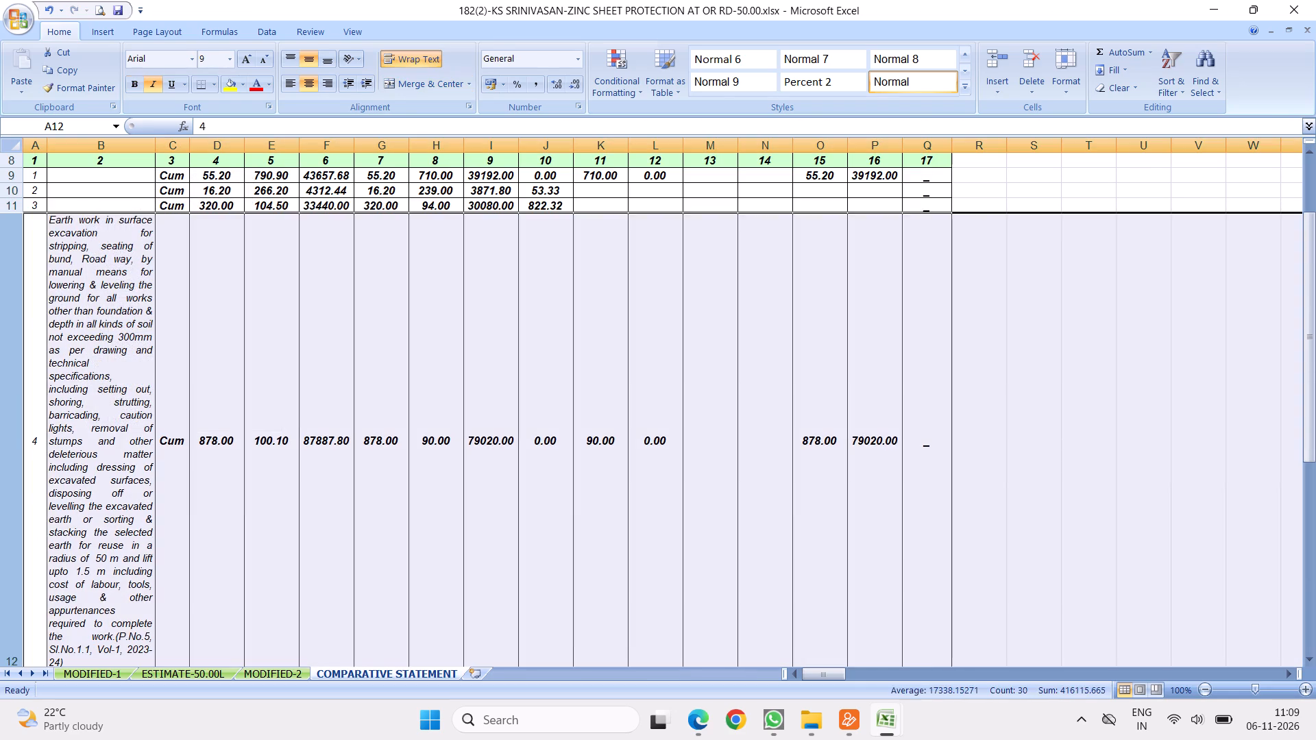
Clear the work descriptions of items 4 to 10 in column B.
left_click(114, 319)
key("Delete")
left_click(90, 304)
key("Delete")
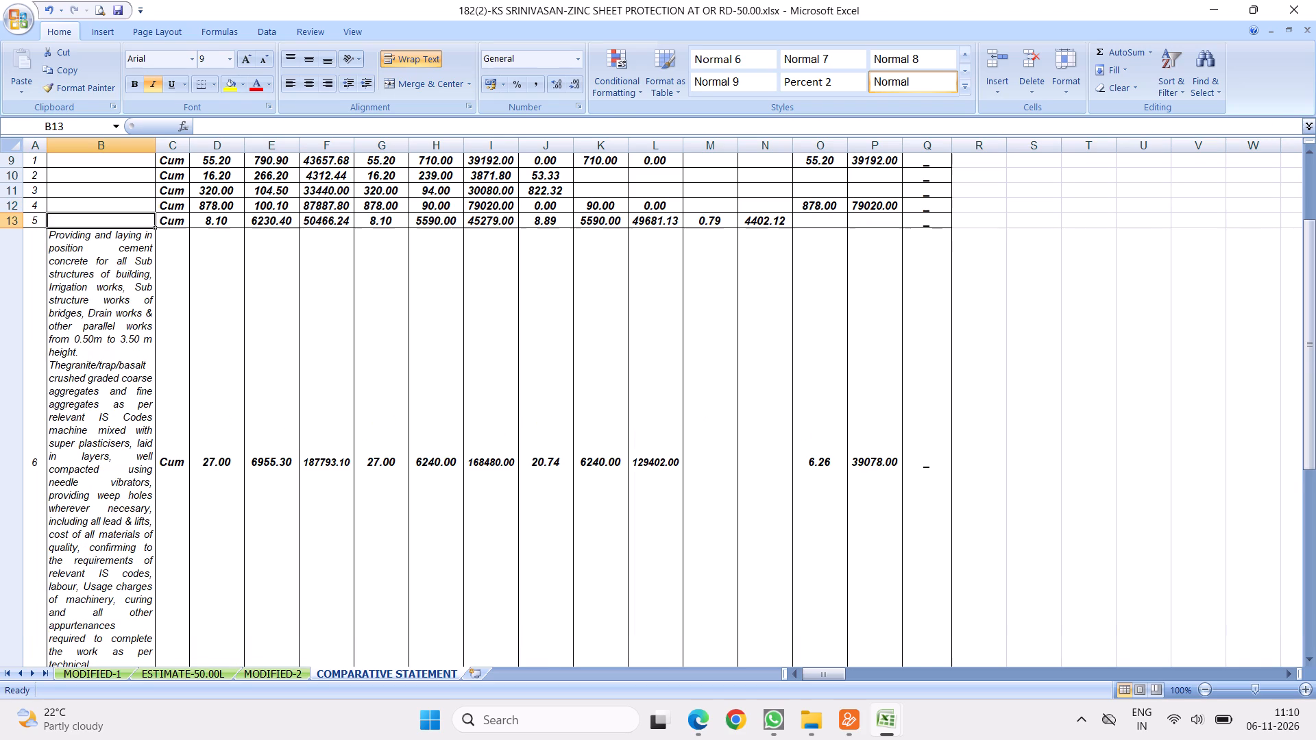
left_click(97, 312)
key("Delete")
left_click_drag(108, 251, 94, 457)
key("Delete")
left_click_drag(78, 343, 85, 523)
key("Delete")
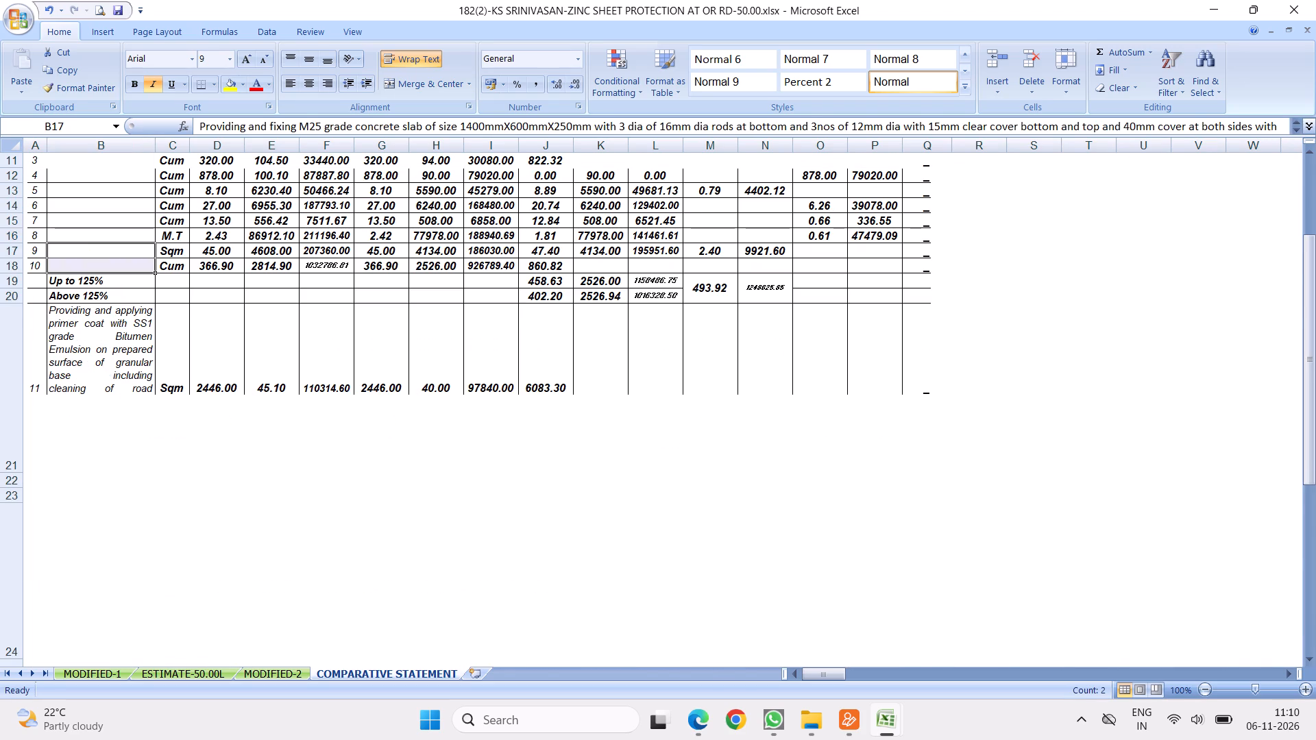
Delete the Up to 125% and Above 125% rows beneath items 10 and 11.
left_click(94, 370)
left_click_drag(16, 280, 14, 296)
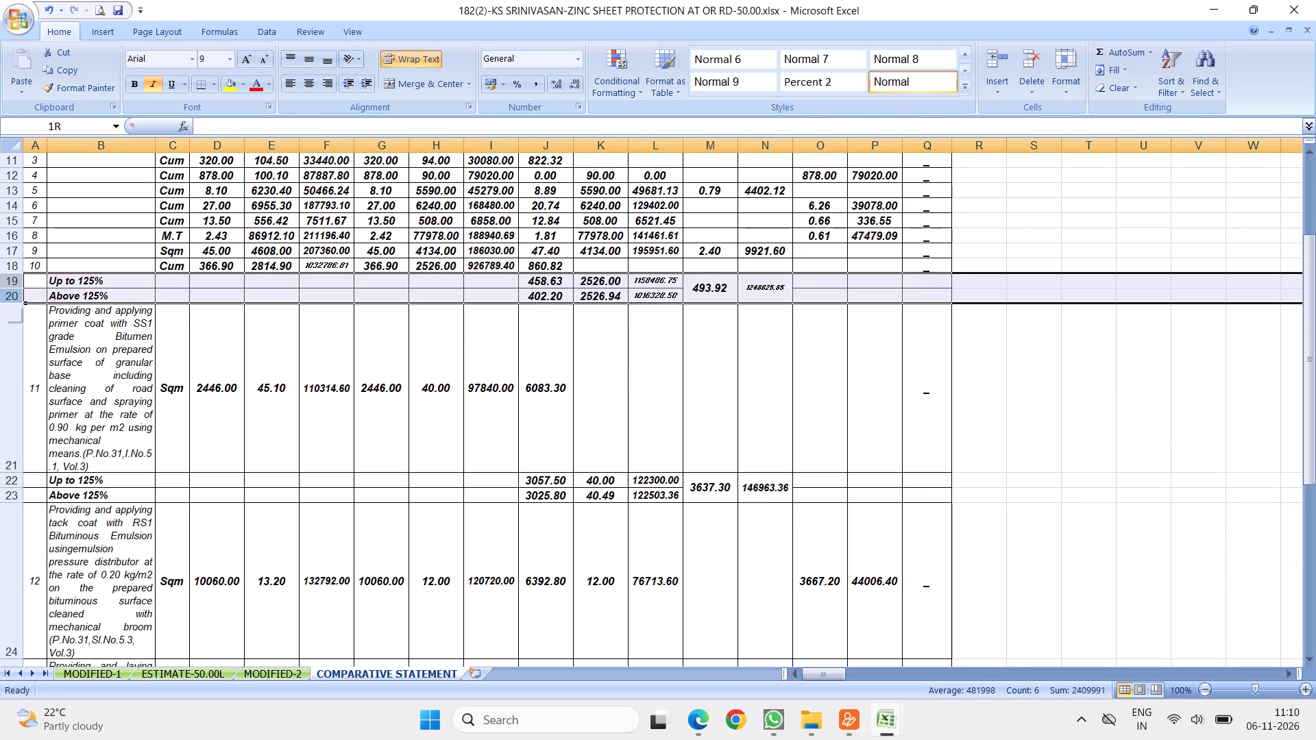
left_click_drag(14, 296, 14, 297)
right_click(56, 297)
left_click(95, 405)
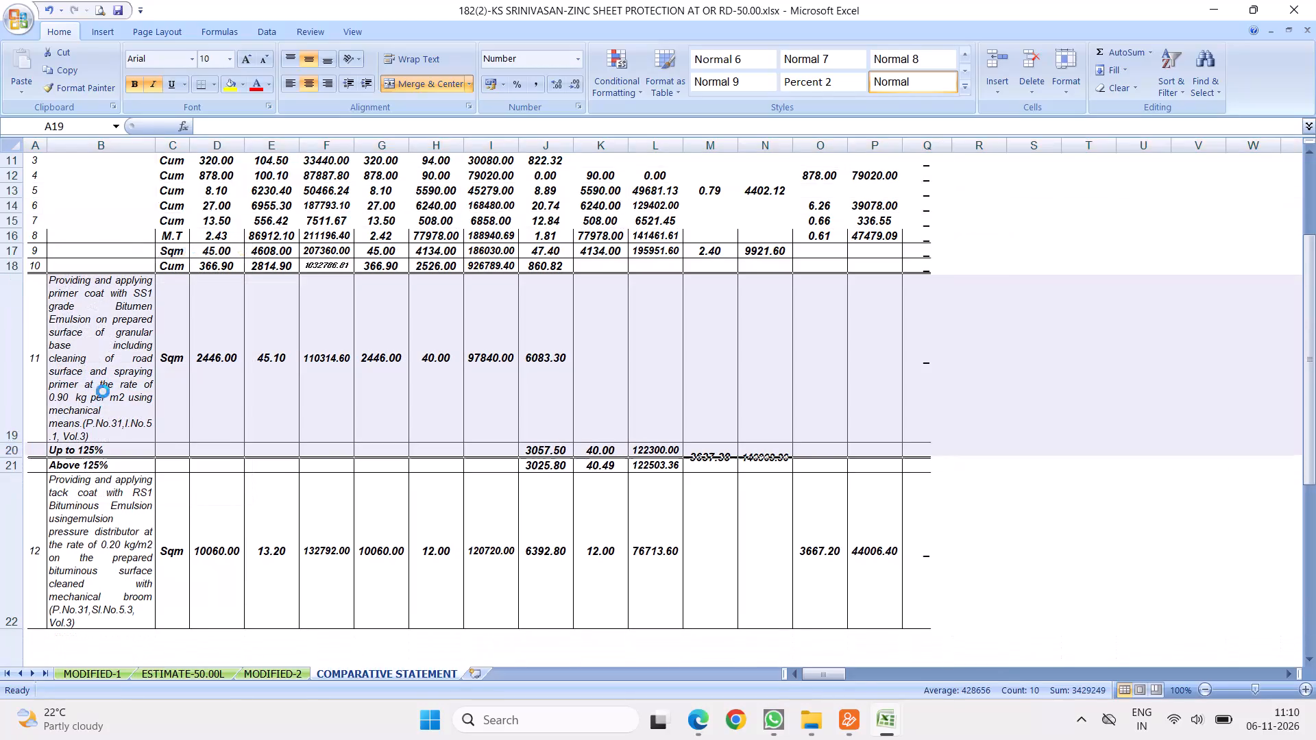
left_click(95, 322)
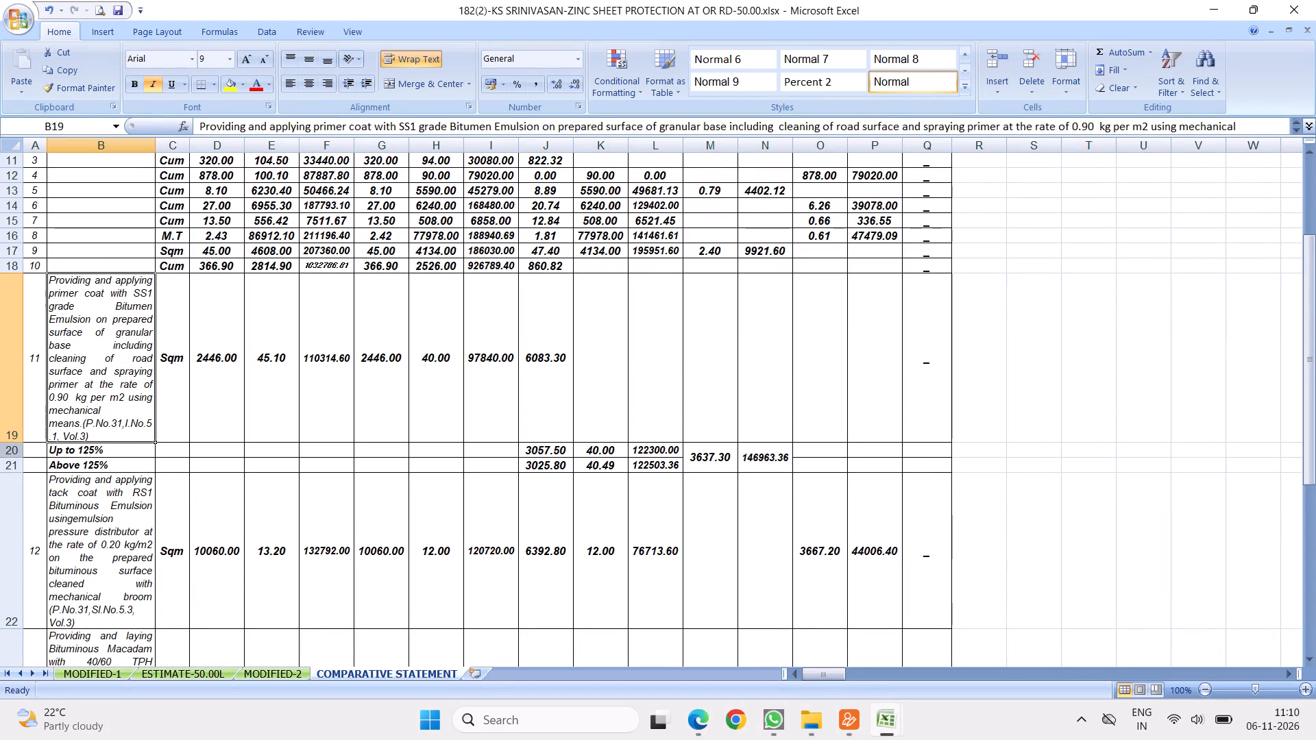
left_click_drag(13, 452, 13, 465)
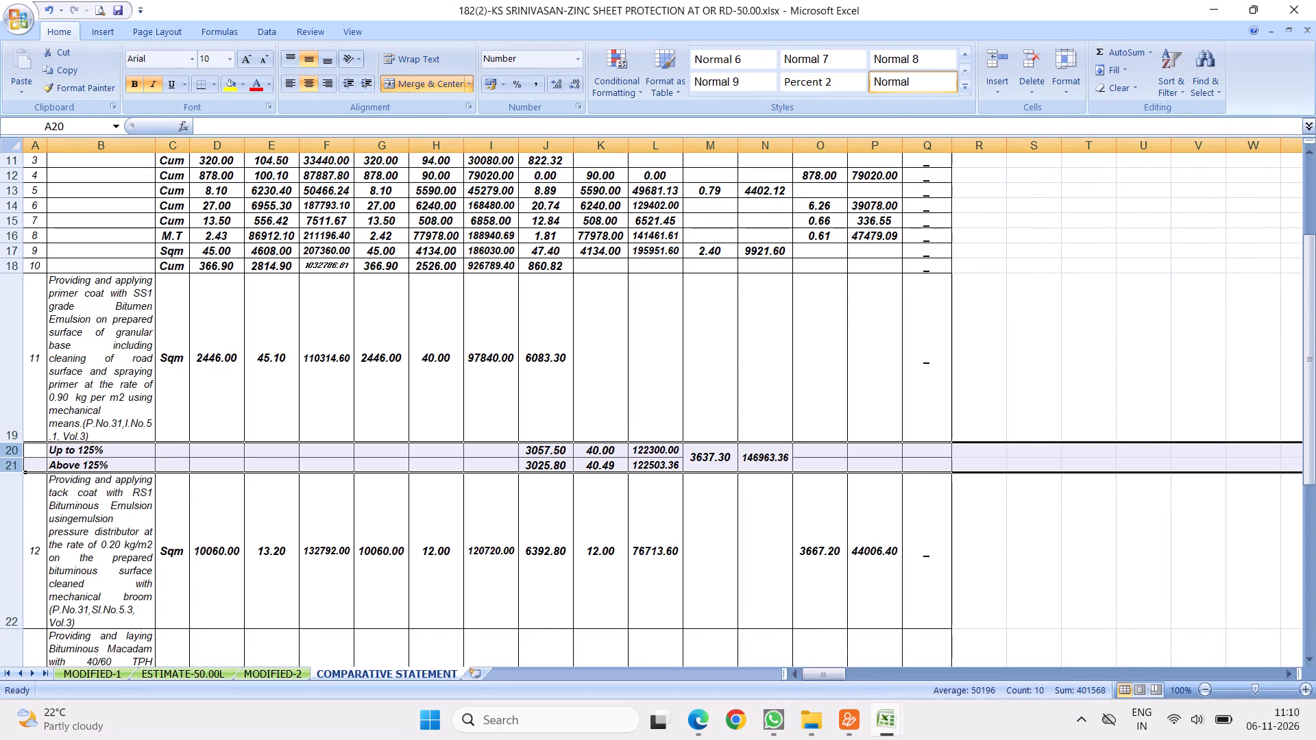
right_click(27, 462)
left_click(73, 565)
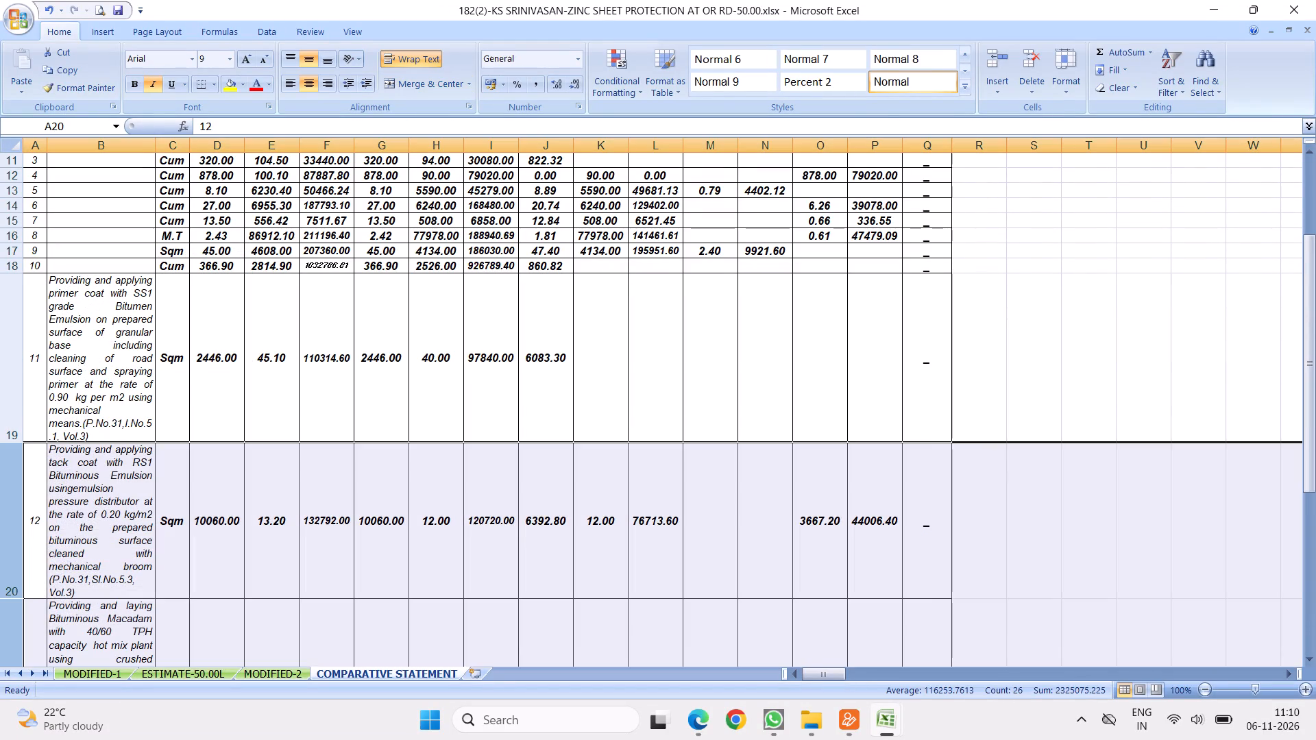
Clear the work descriptions of items 11, 12 and 13 in column B.
left_click(73, 527)
left_click(77, 341)
key("Delete")
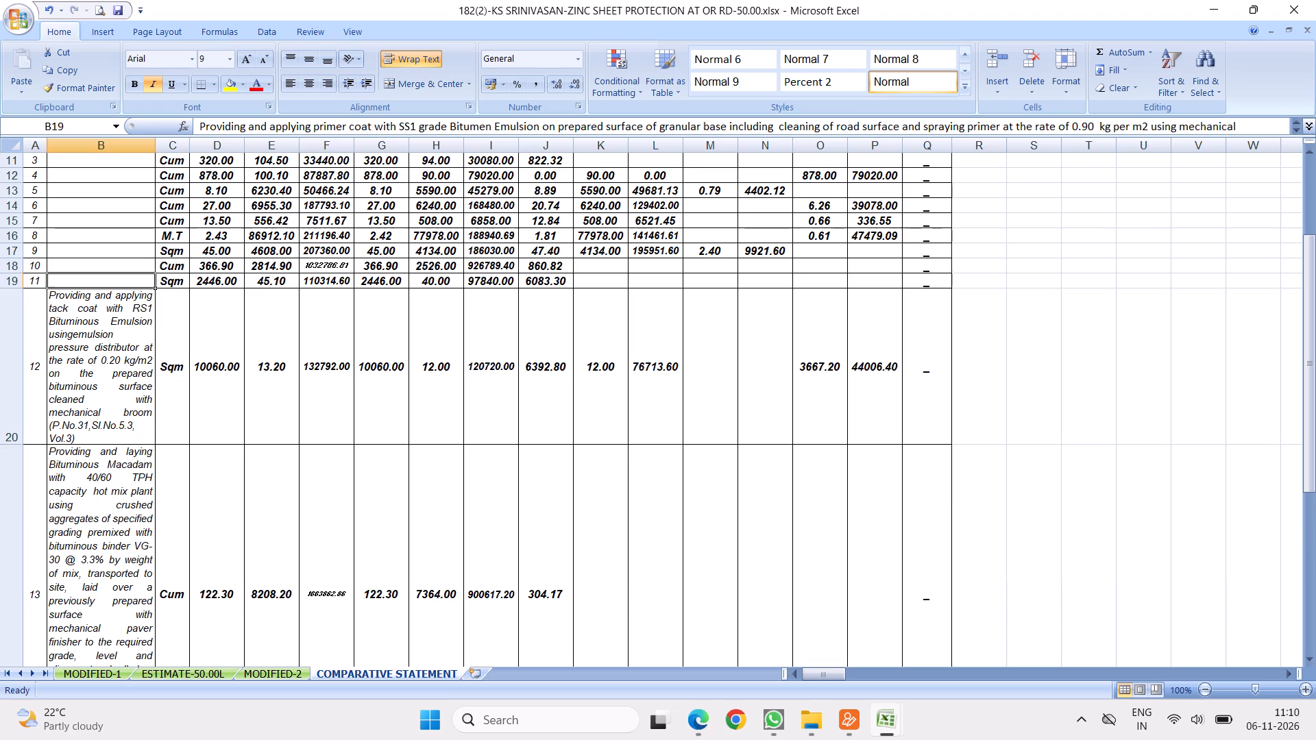
left_click(94, 393)
key("Delete")
left_click(111, 452)
key("Delete")
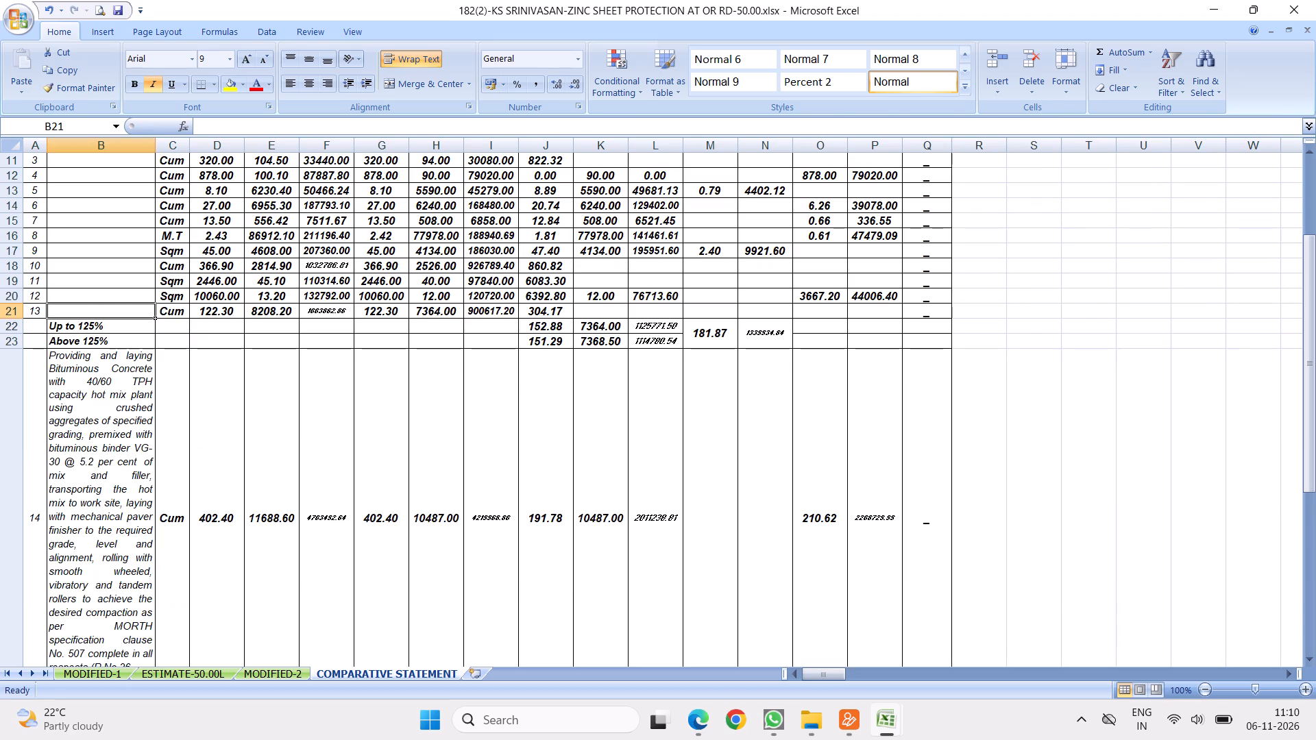
Delete the Up to 125% and Above 125% rows beneath item 13.
left_click(240, 413)
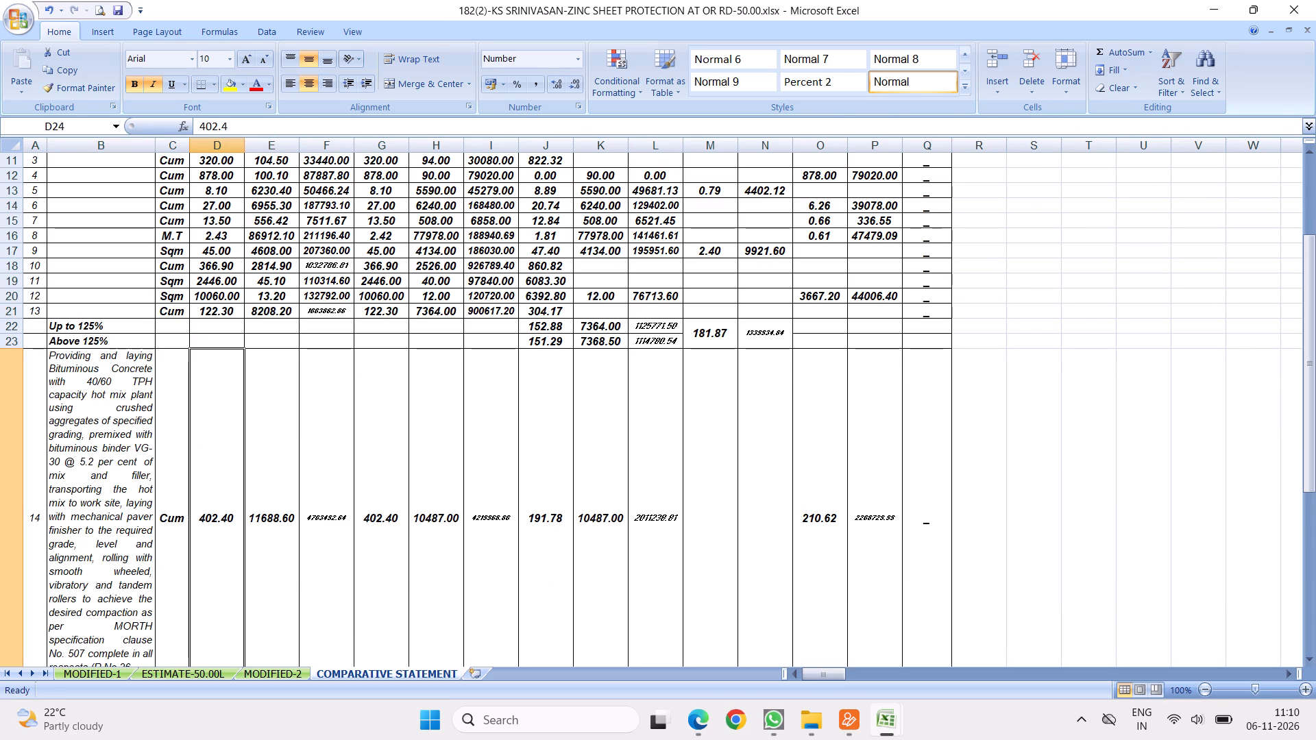
left_click_drag(13, 323, 16, 339)
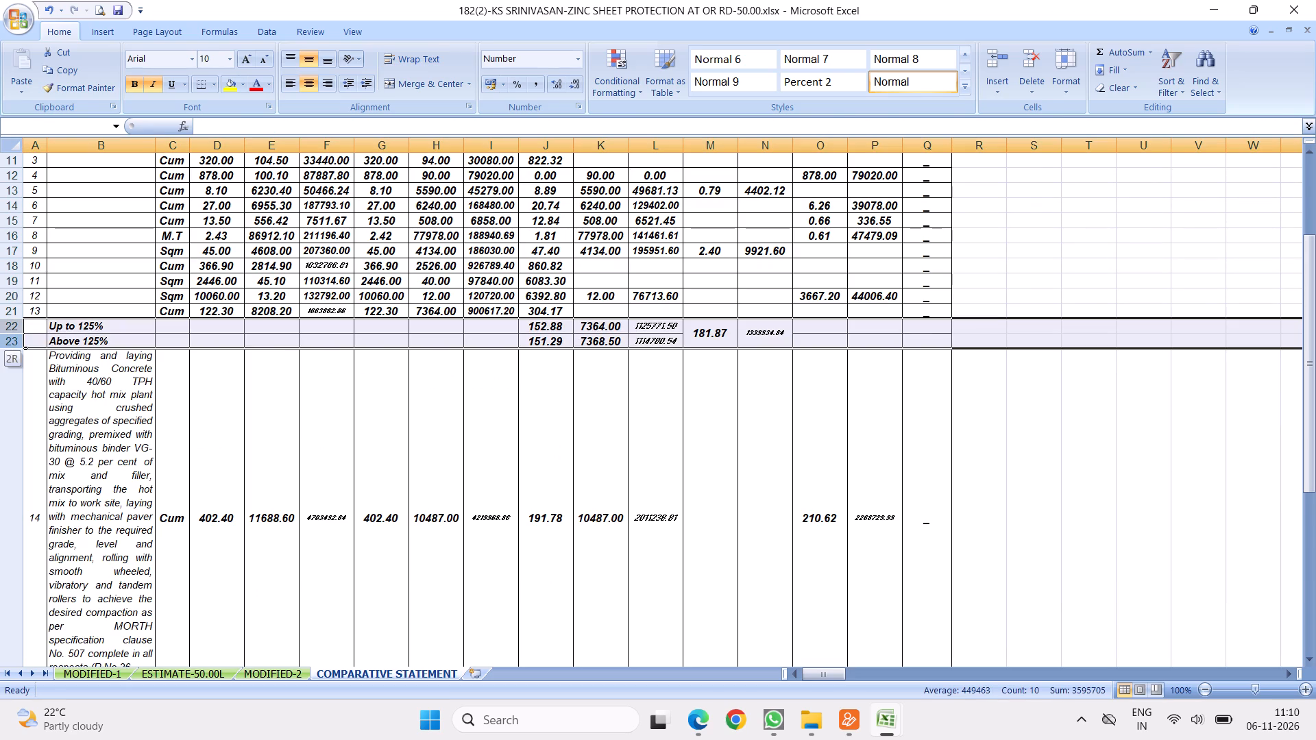
left_click_drag(16, 339, 16, 339)
right_click(60, 332)
left_click(108, 434)
Clear the work descriptions of items 14 to 17 in column B.
left_click(115, 399)
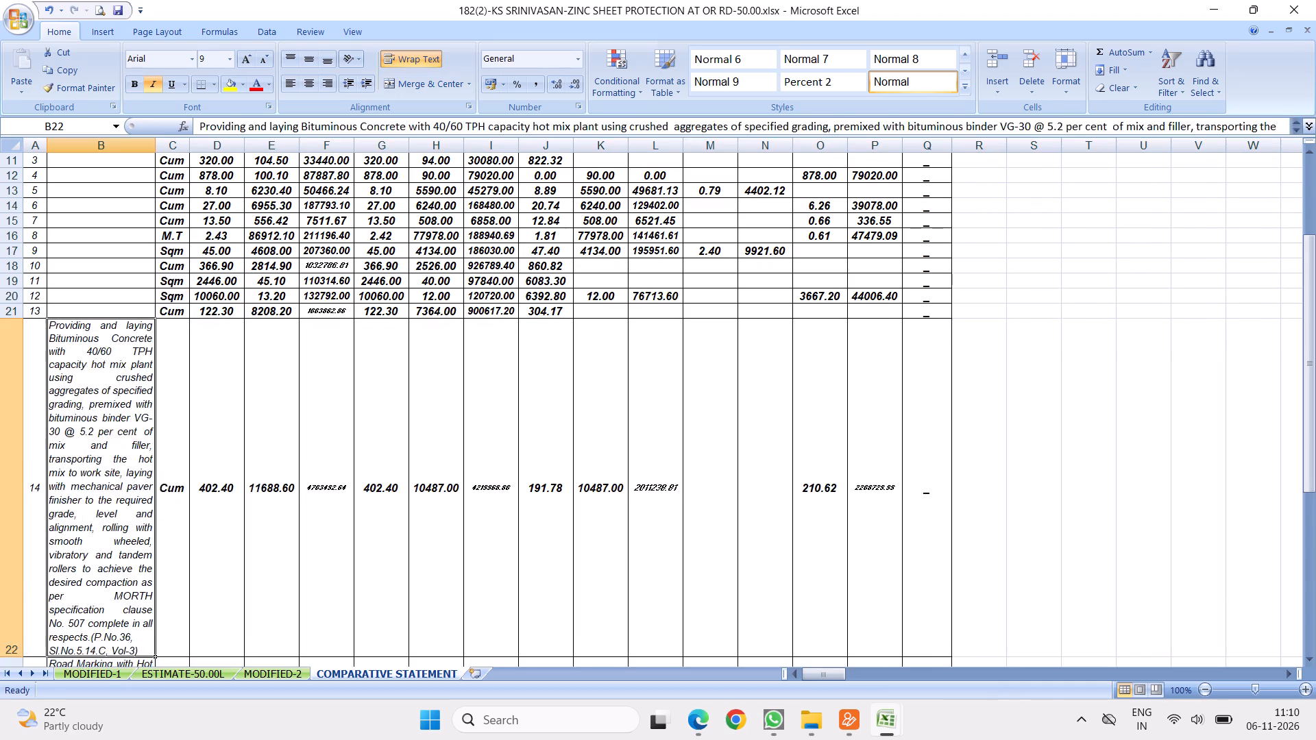
key("Delete")
left_click(86, 405)
key("Delete")
left_click(94, 391)
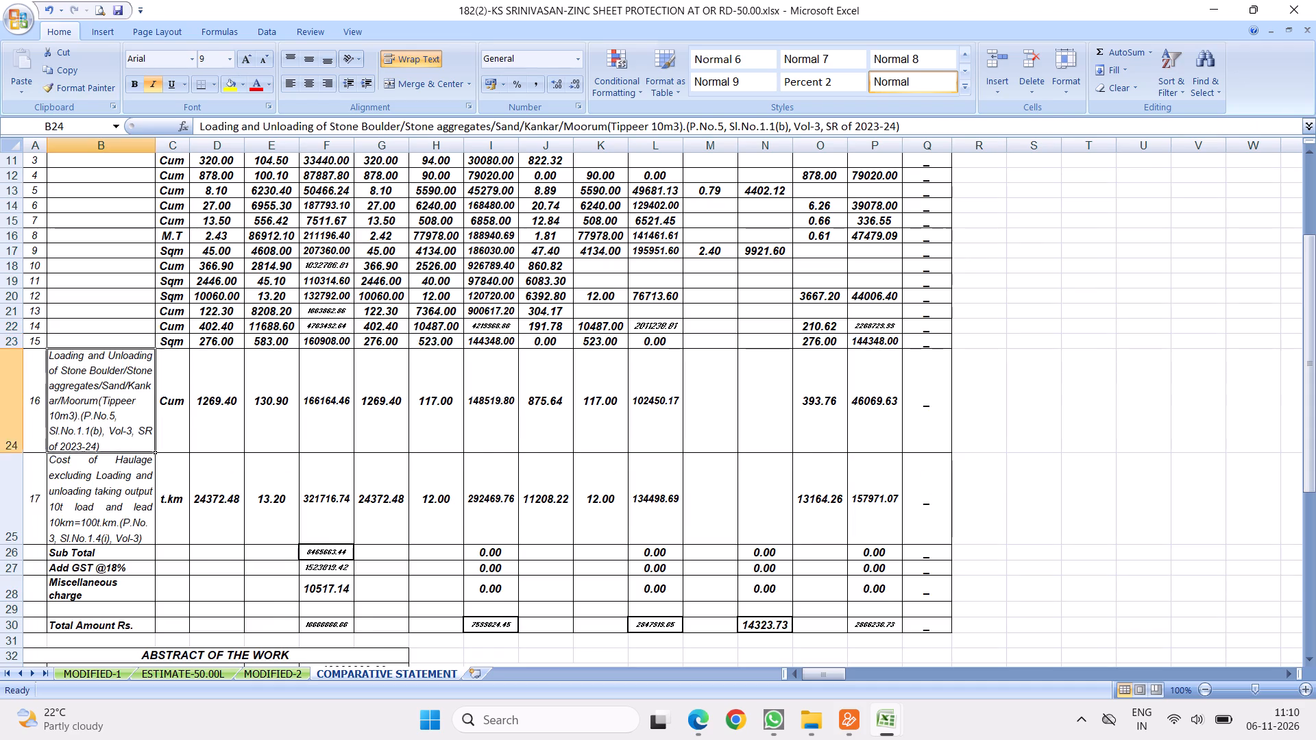
key("Delete")
left_click(69, 406)
key("Delete")
left_click(276, 371)
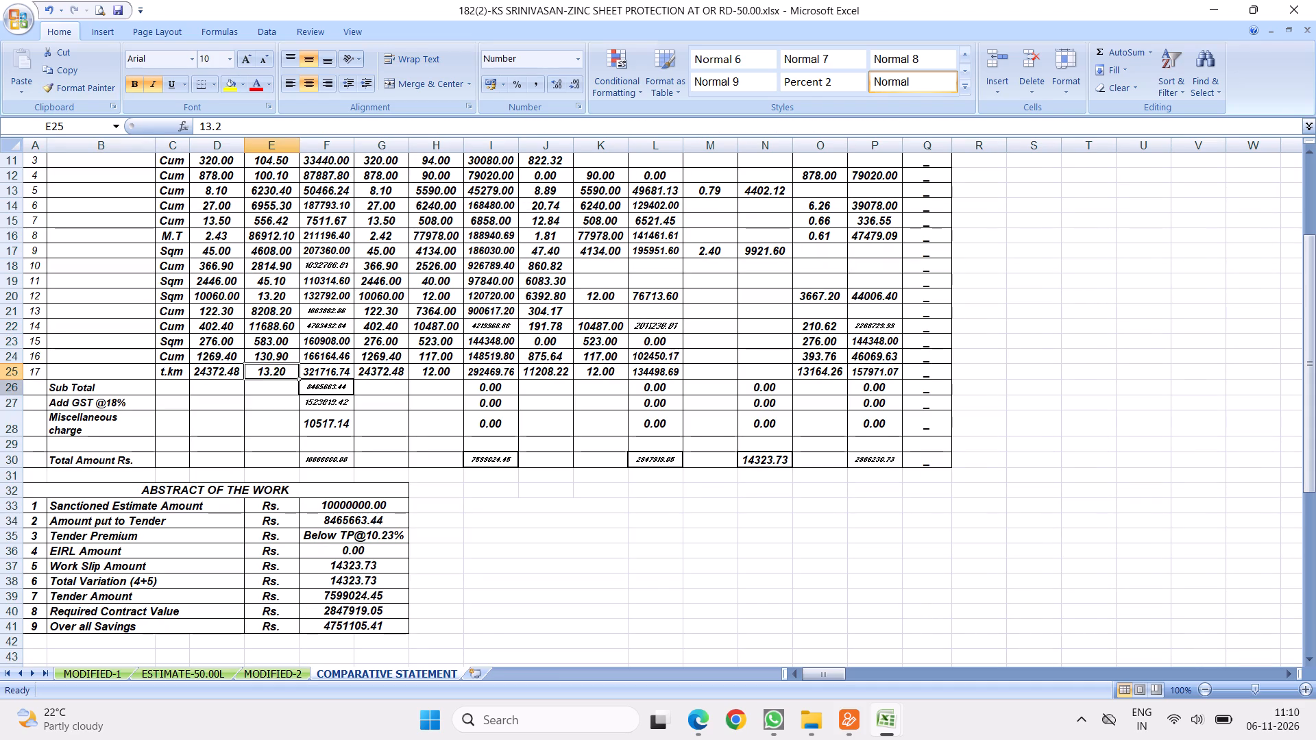
Look through the ESTIMATE-50.00L sheet, examining its work items and the closing totals.
left_click(204, 671)
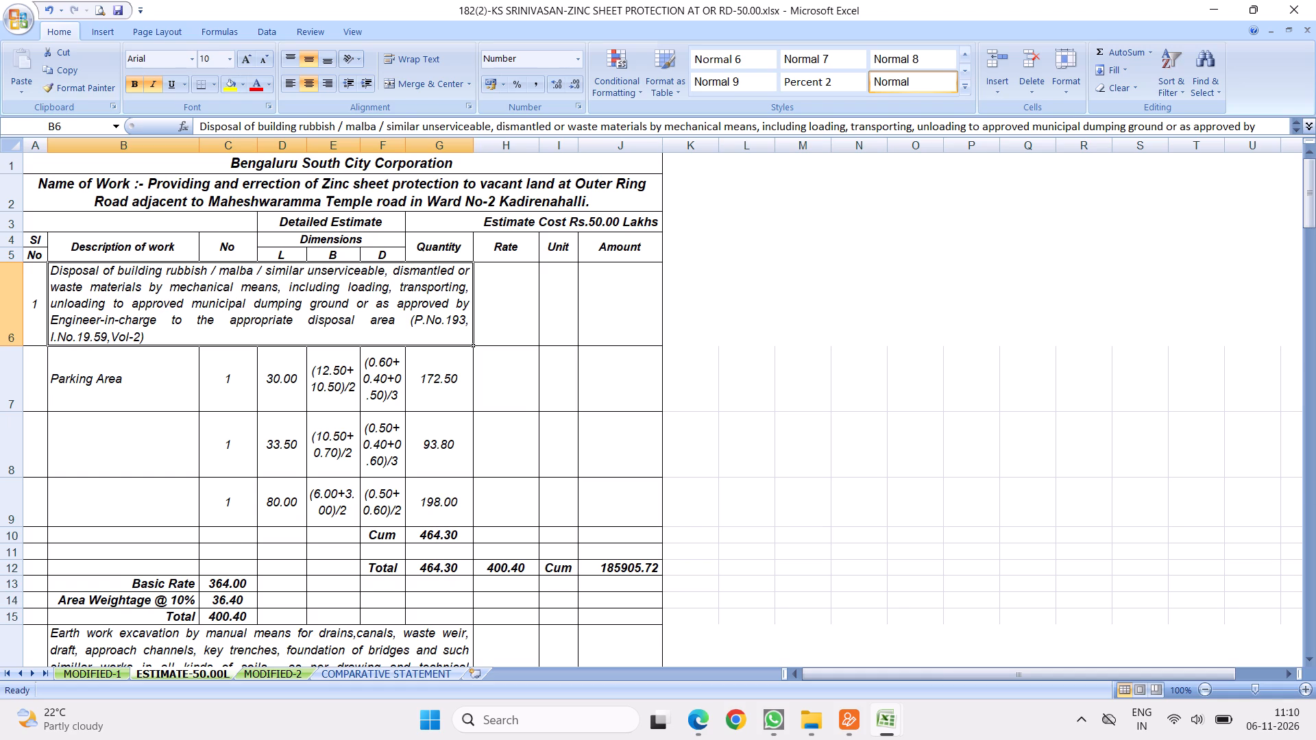
left_click_drag(1308, 173, 1295, 671)
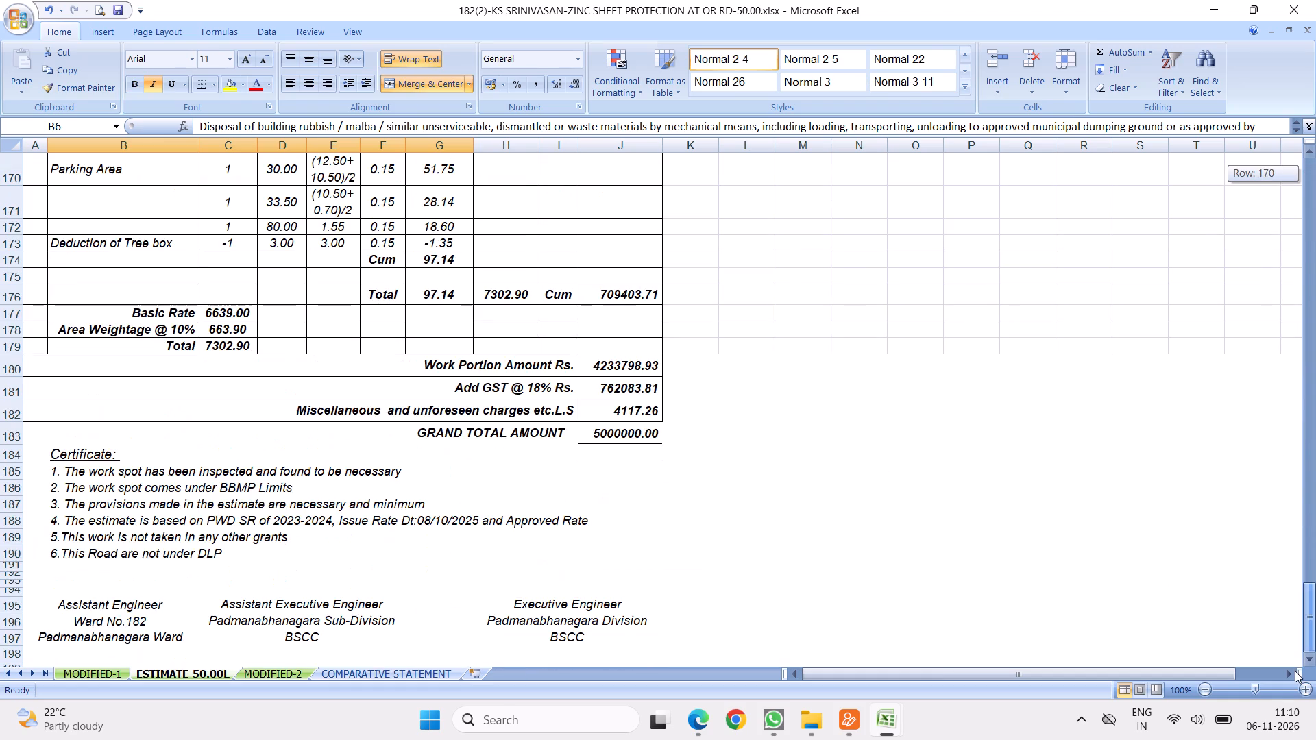
left_click_drag(1295, 671, 1294, 670)
scroll(263, 456, "up", 4)
scroll(317, 424, "down", 2)
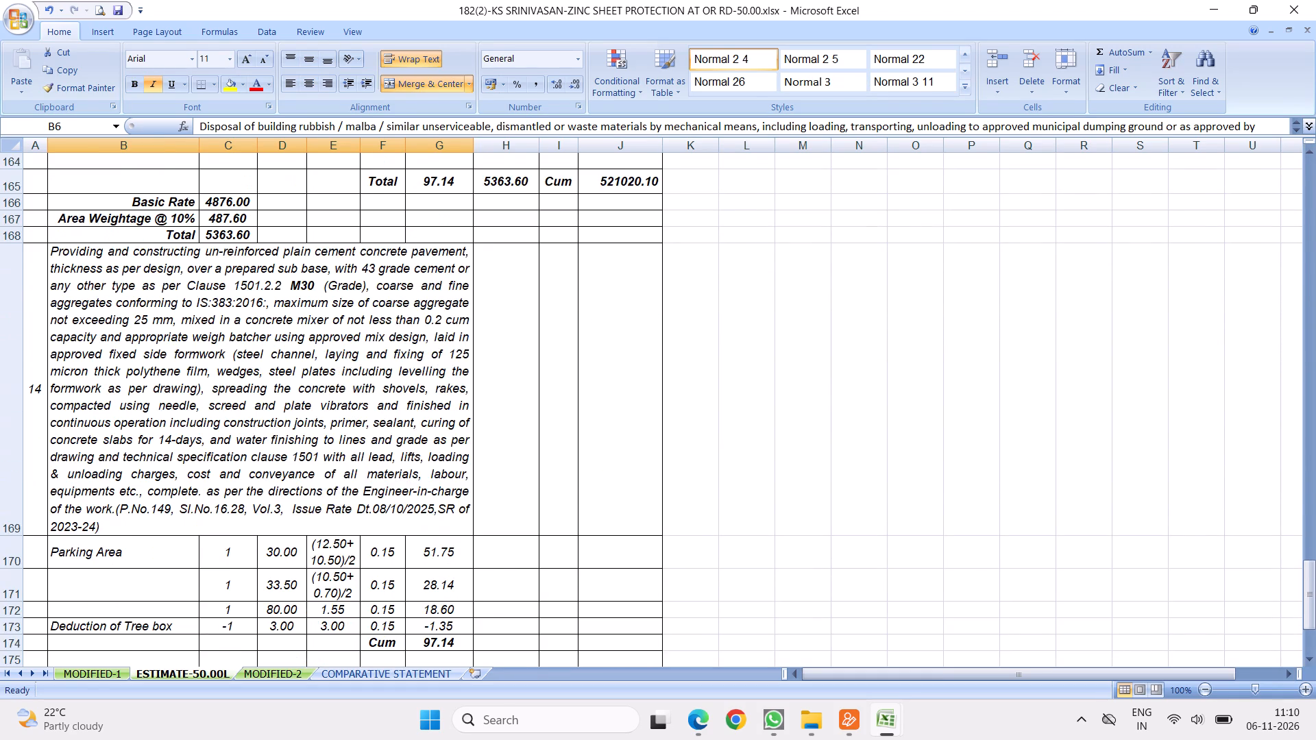
scroll(328, 384, "up", 20)
scroll(328, 384, "up", 9)
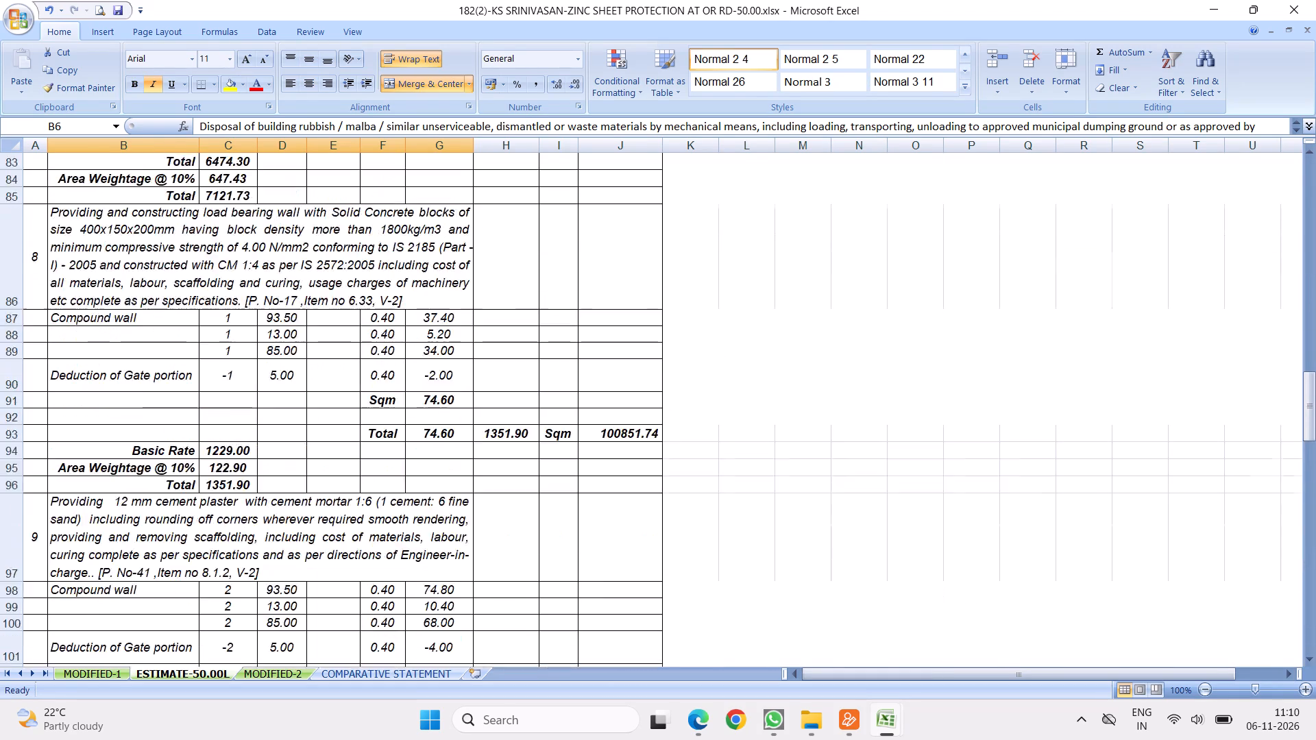
scroll(326, 384, "up", 3)
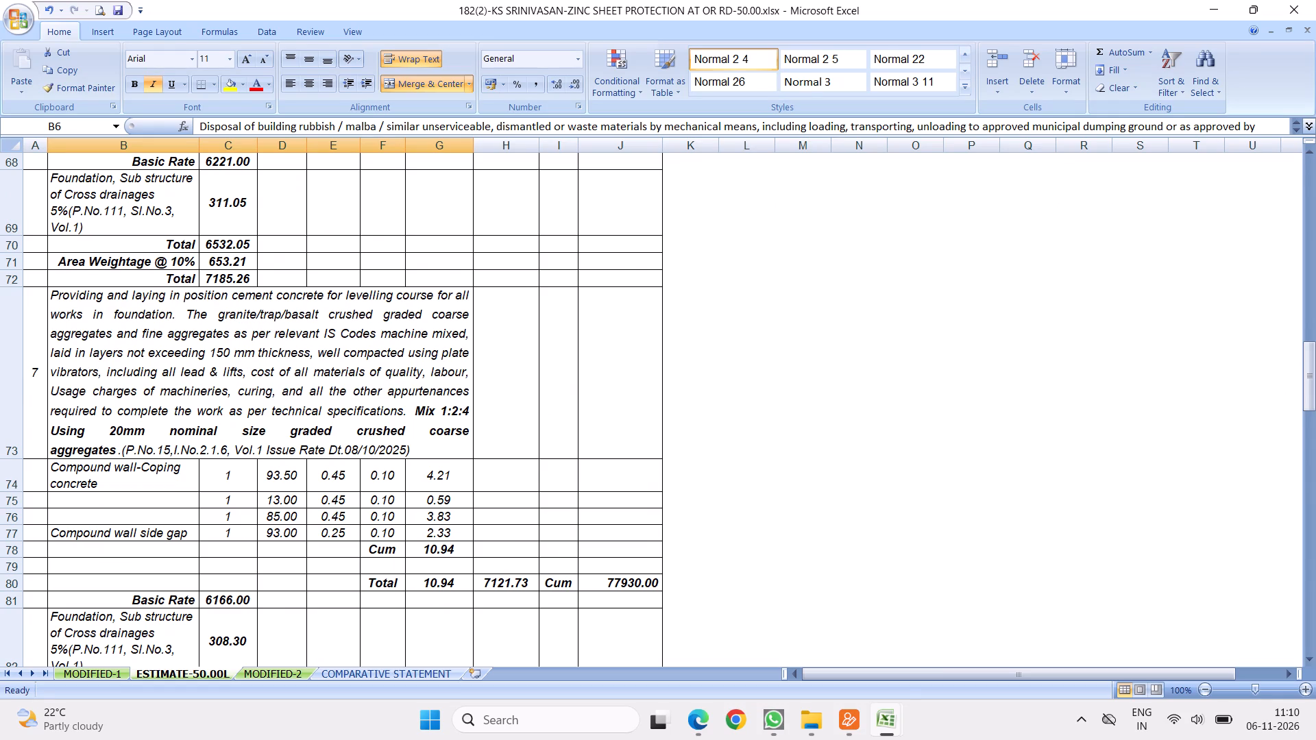
left_click_drag(1315, 349, 1315, 116)
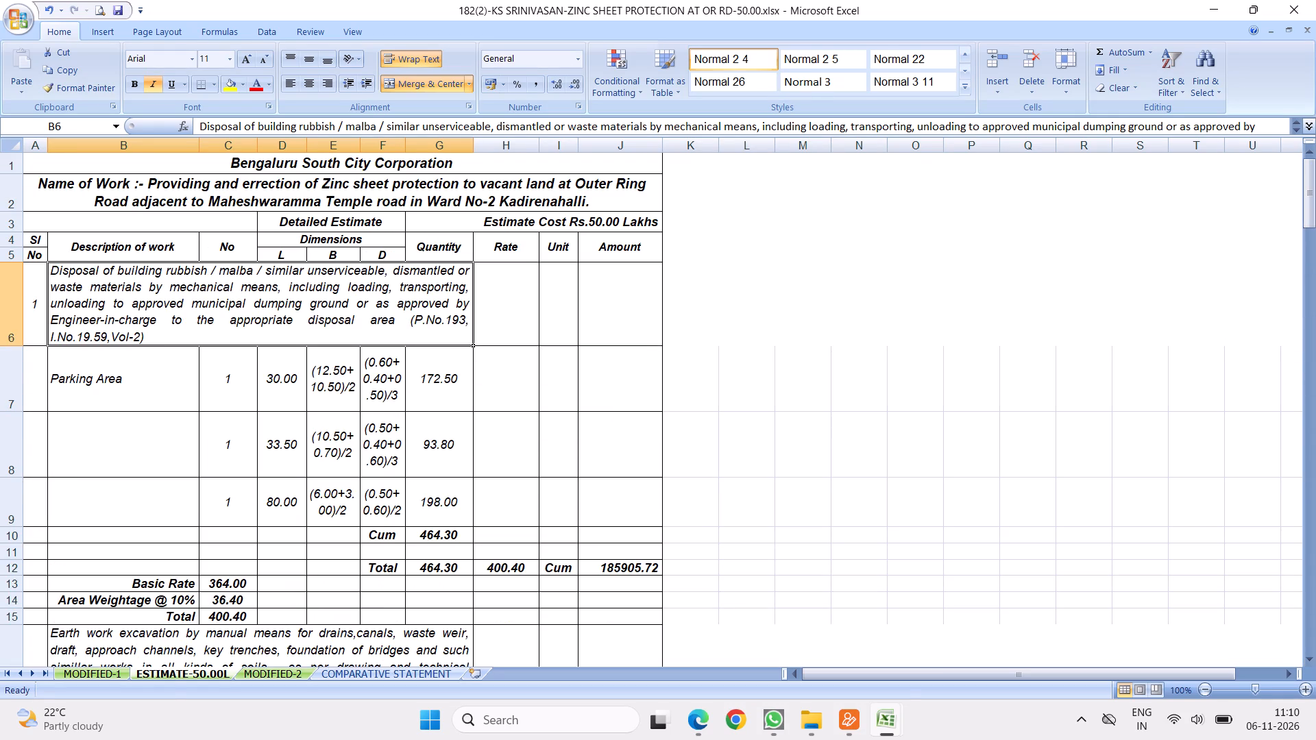
Create a copy of the ESTIMATE-50.00L sheet at the end of the workbook.
right_click(170, 672)
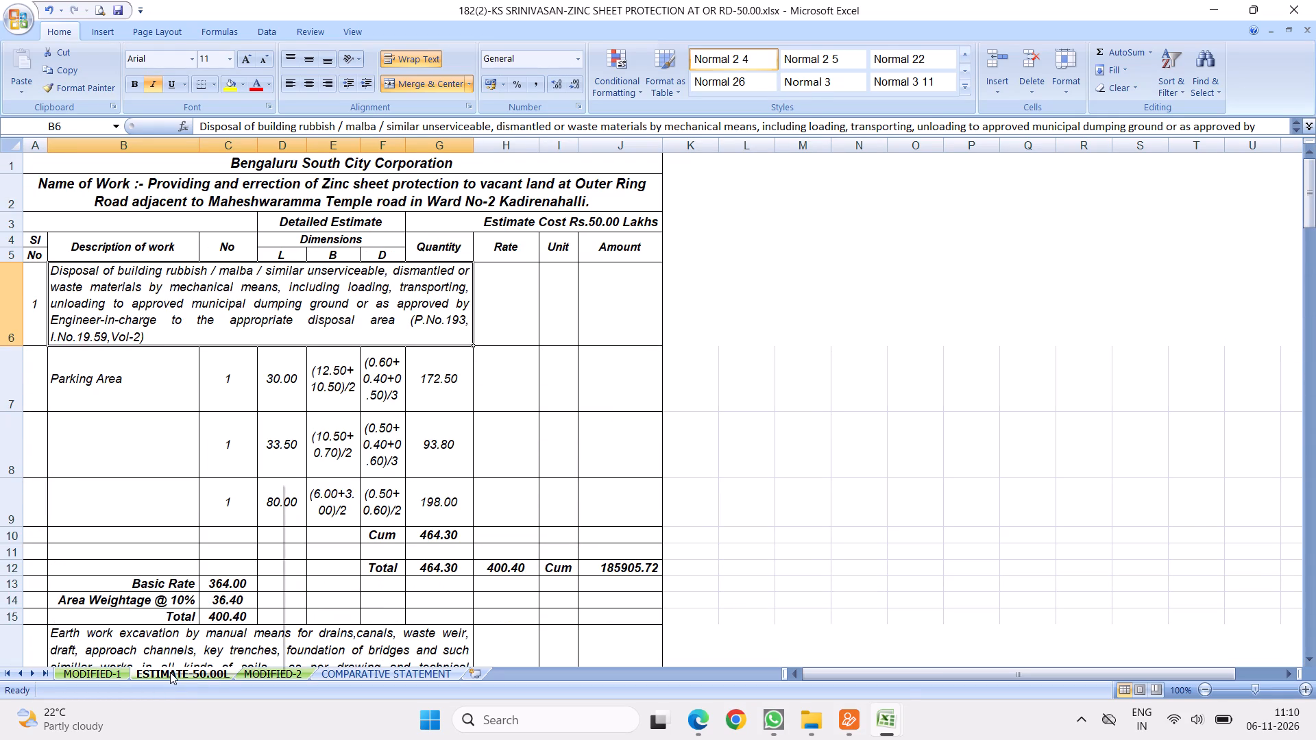
left_click(243, 549)
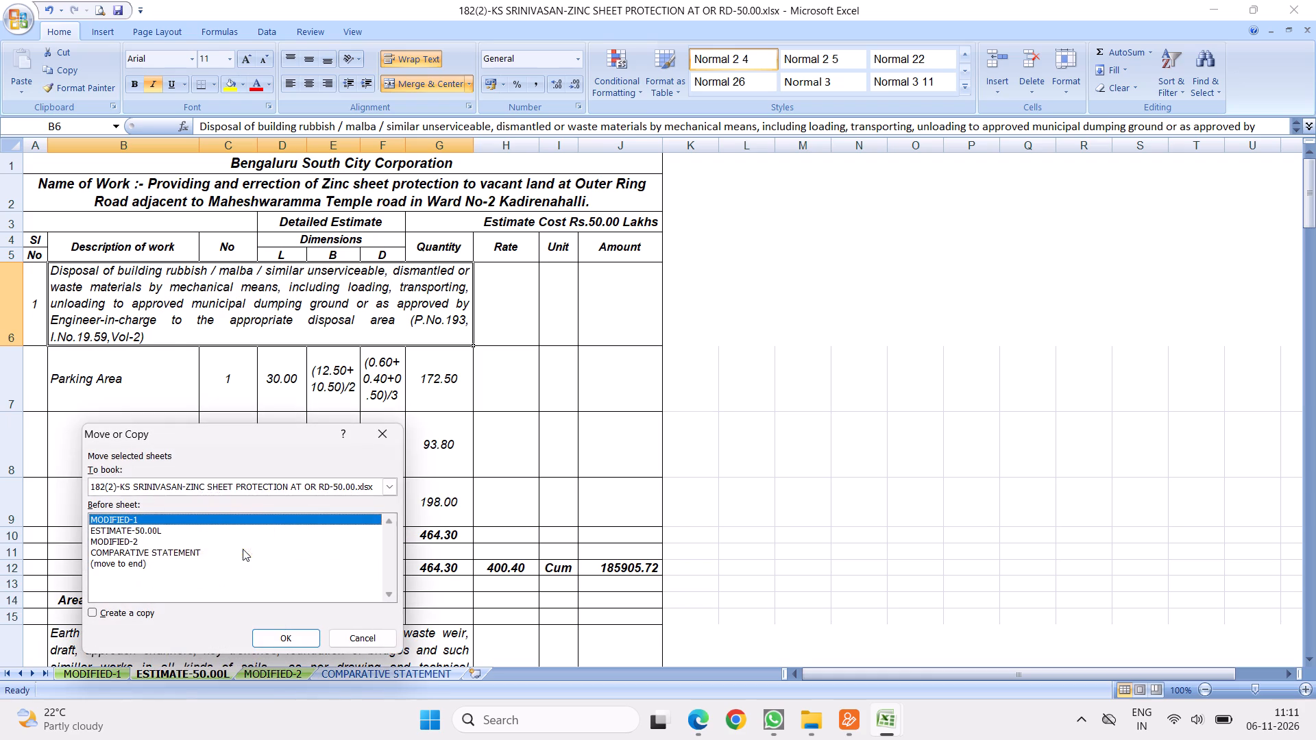
left_click(117, 563)
left_click(103, 613)
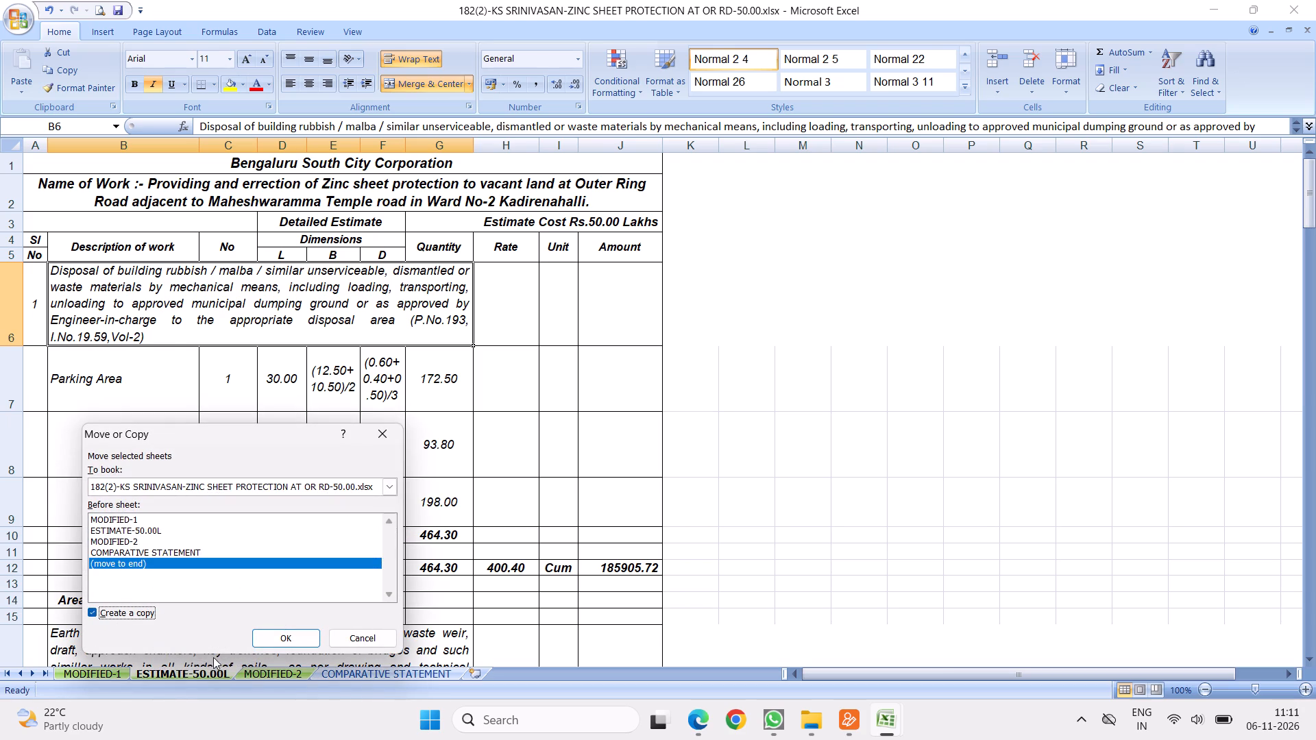
left_click(279, 637)
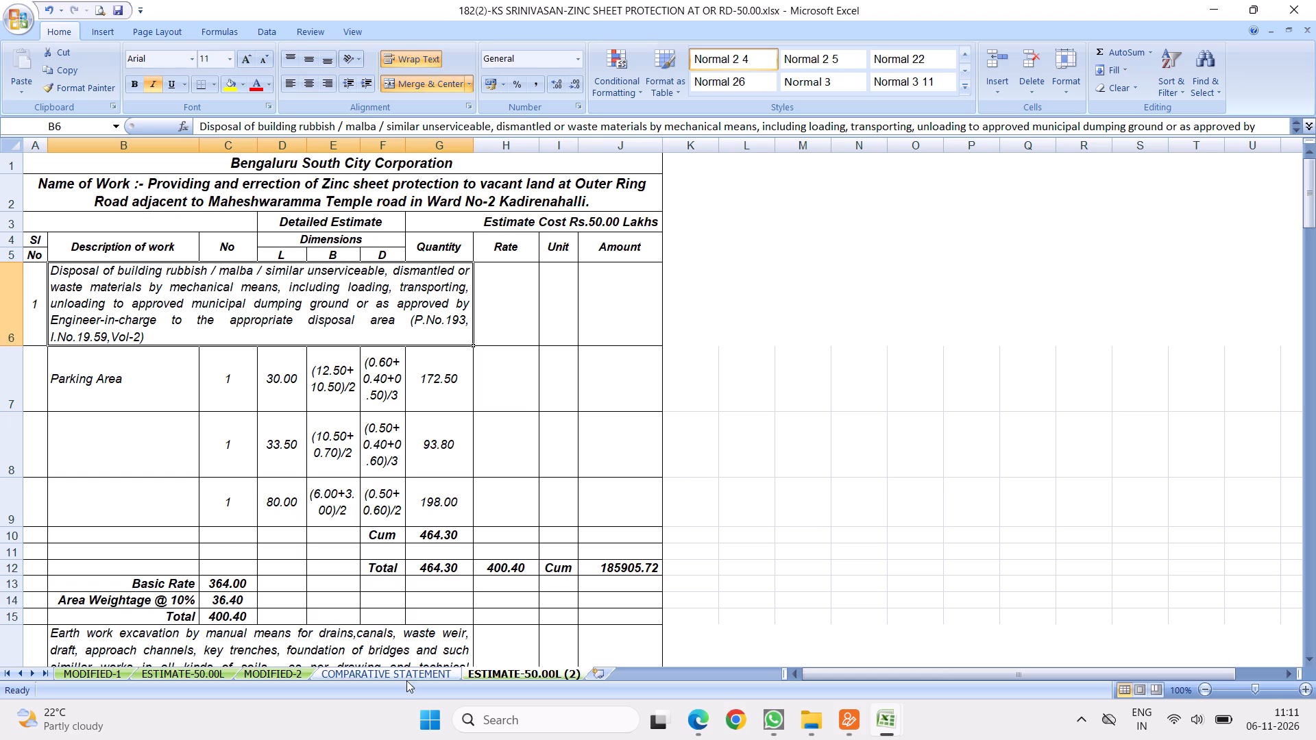
left_click(490, 589)
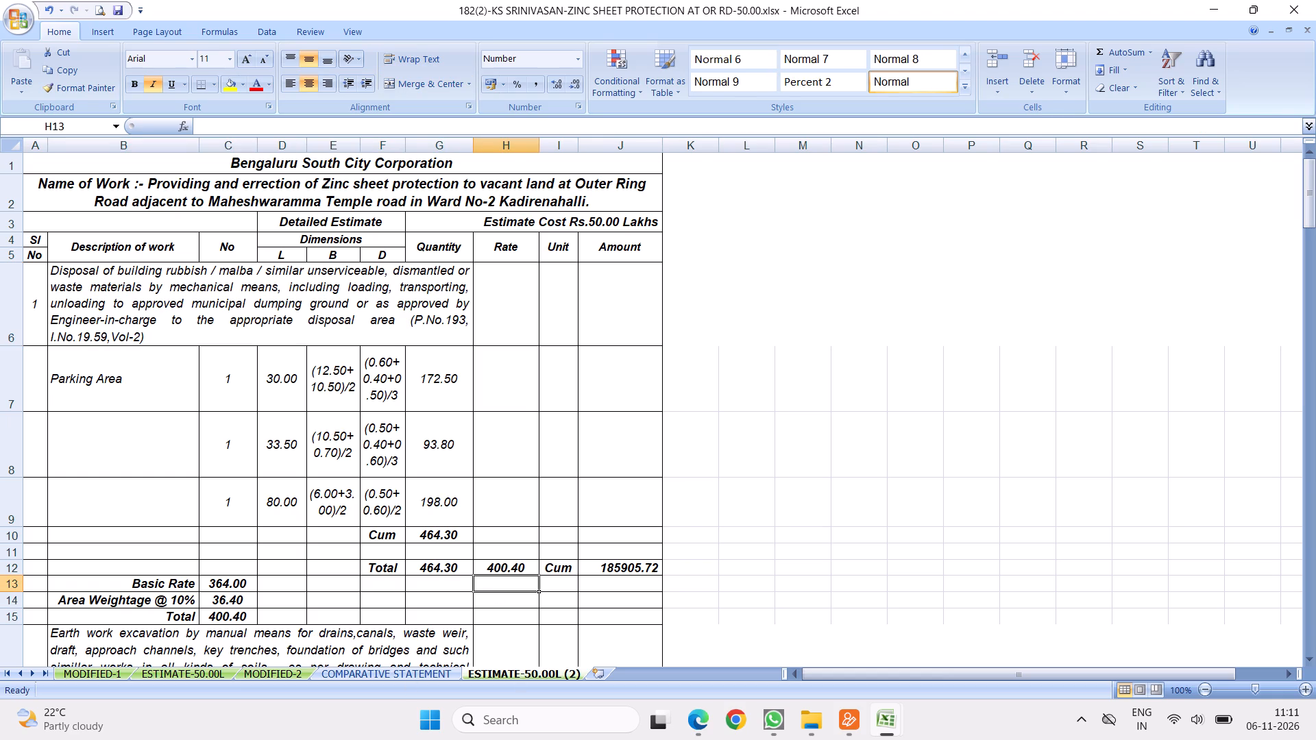
Delete columns C to K from the copied estimate sheet, keeping the serial number and description columns.
left_click_drag(233, 145, 502, 147)
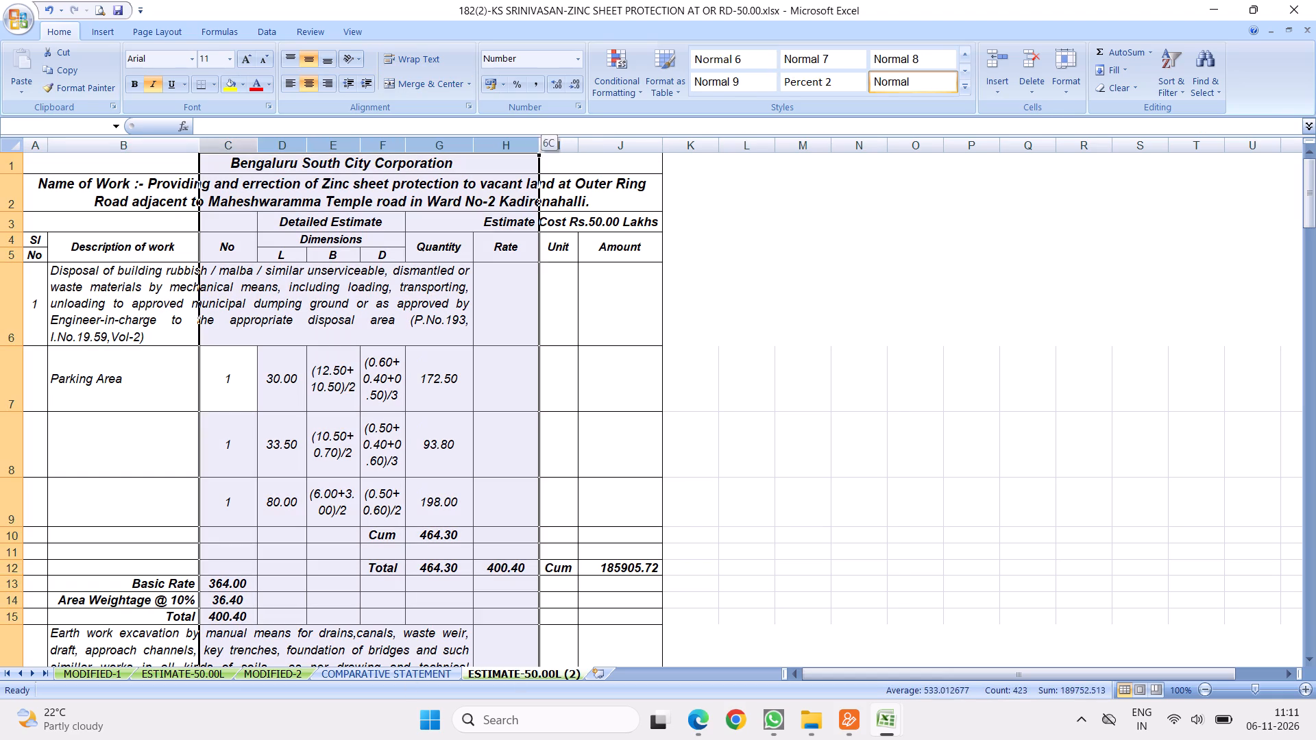
left_click_drag(502, 147, 694, 132)
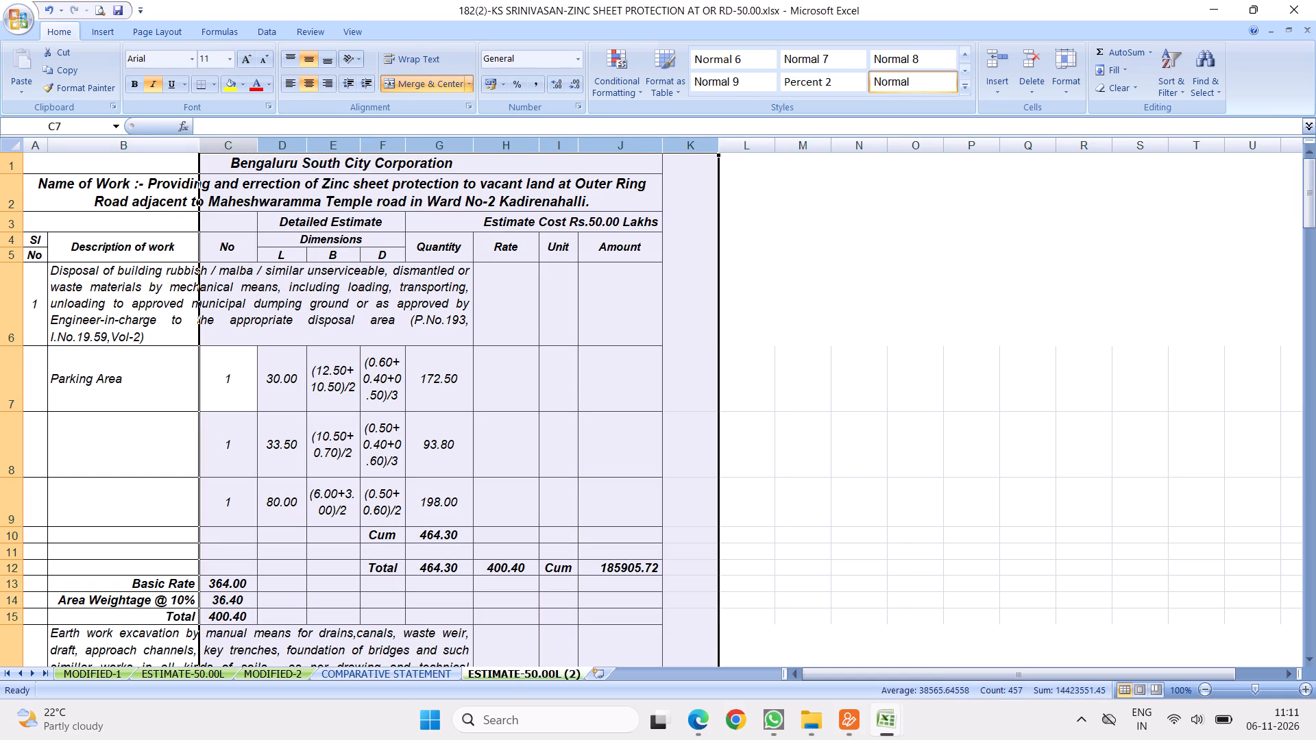
right_click(233, 146)
left_click(276, 249)
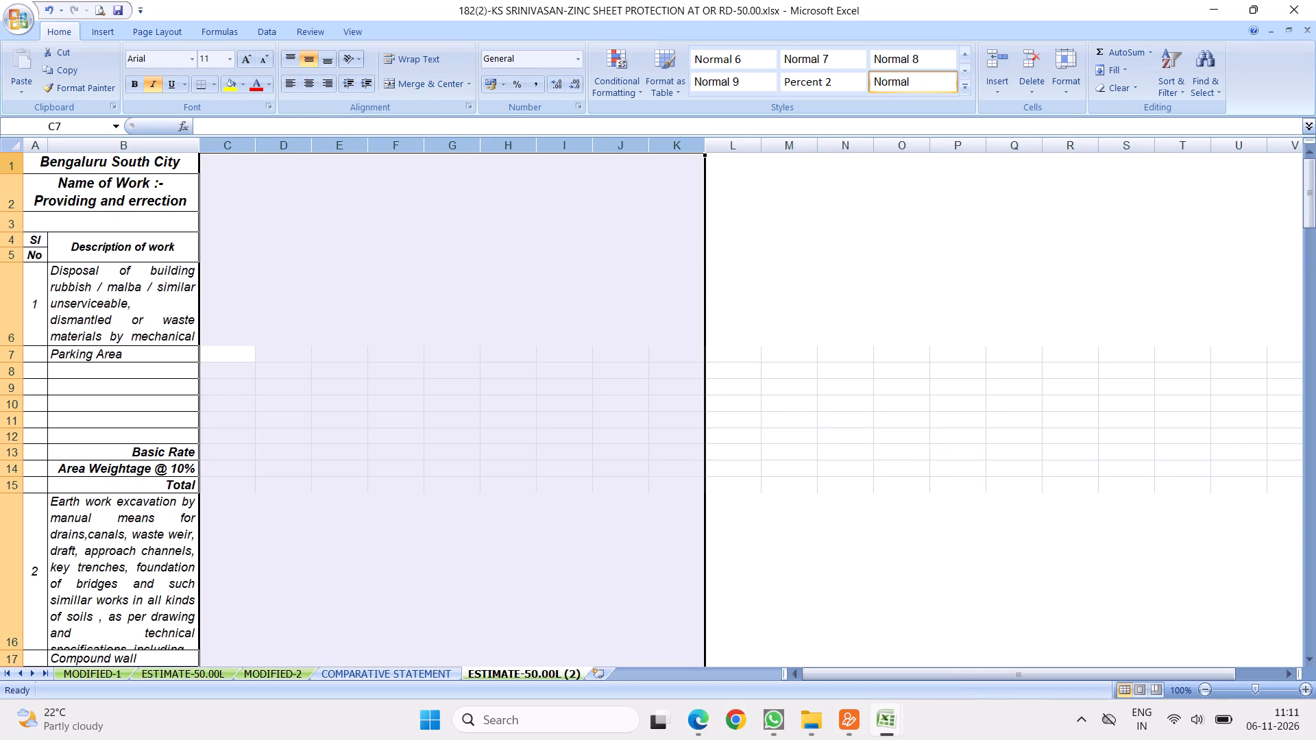
Delete the five heading rows above item 1 in the copied estimate sheet.
left_click_drag(17, 165, 34, 257)
right_click(80, 234)
left_click(118, 336)
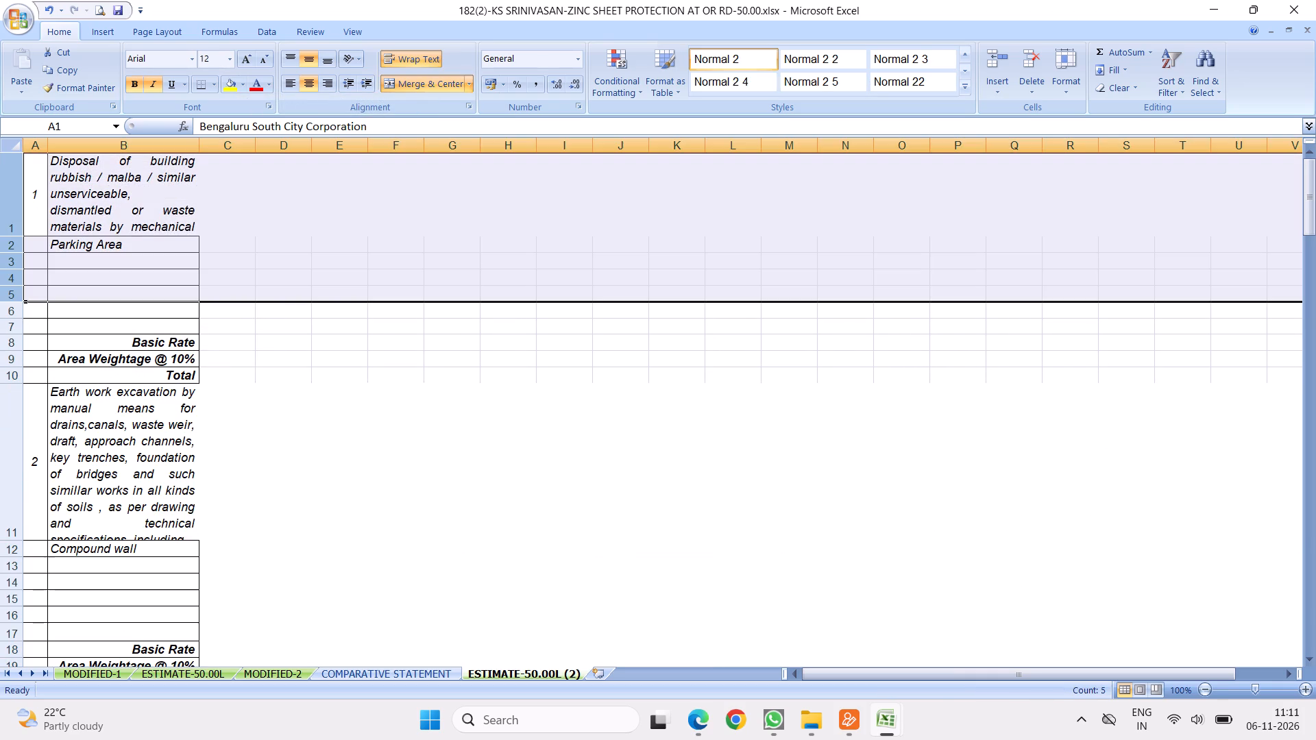
left_click(145, 182)
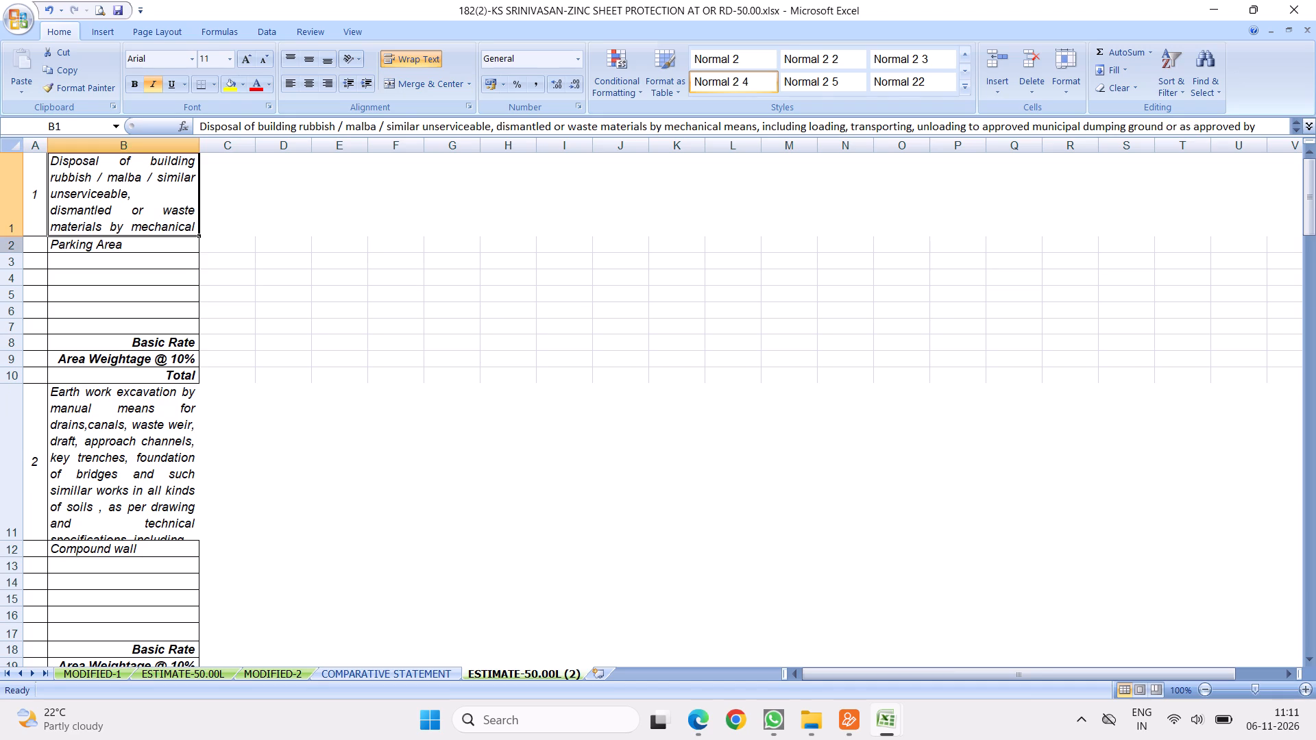
Delete the measurement and rate rows beneath items 1 and 2, keeping only their description rows.
left_click_drag(17, 243, 29, 378)
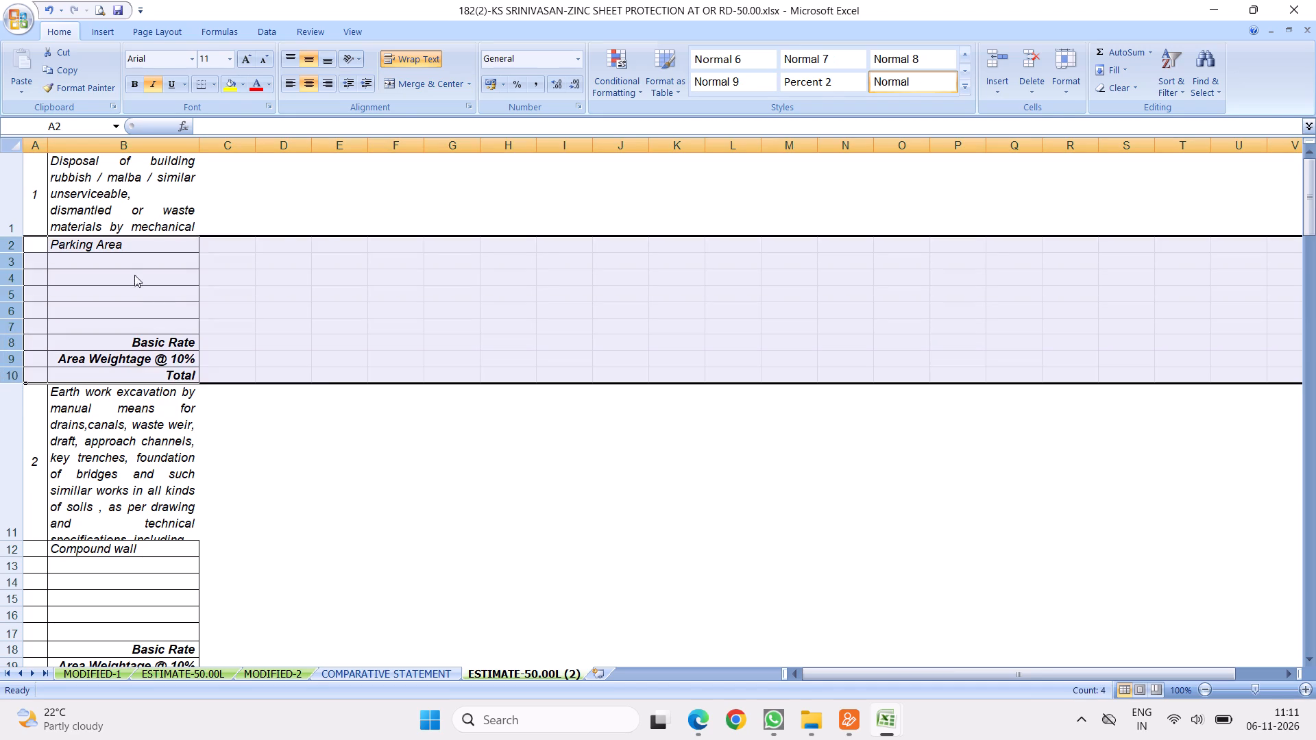
right_click(131, 272)
left_click(169, 380)
left_click(147, 328)
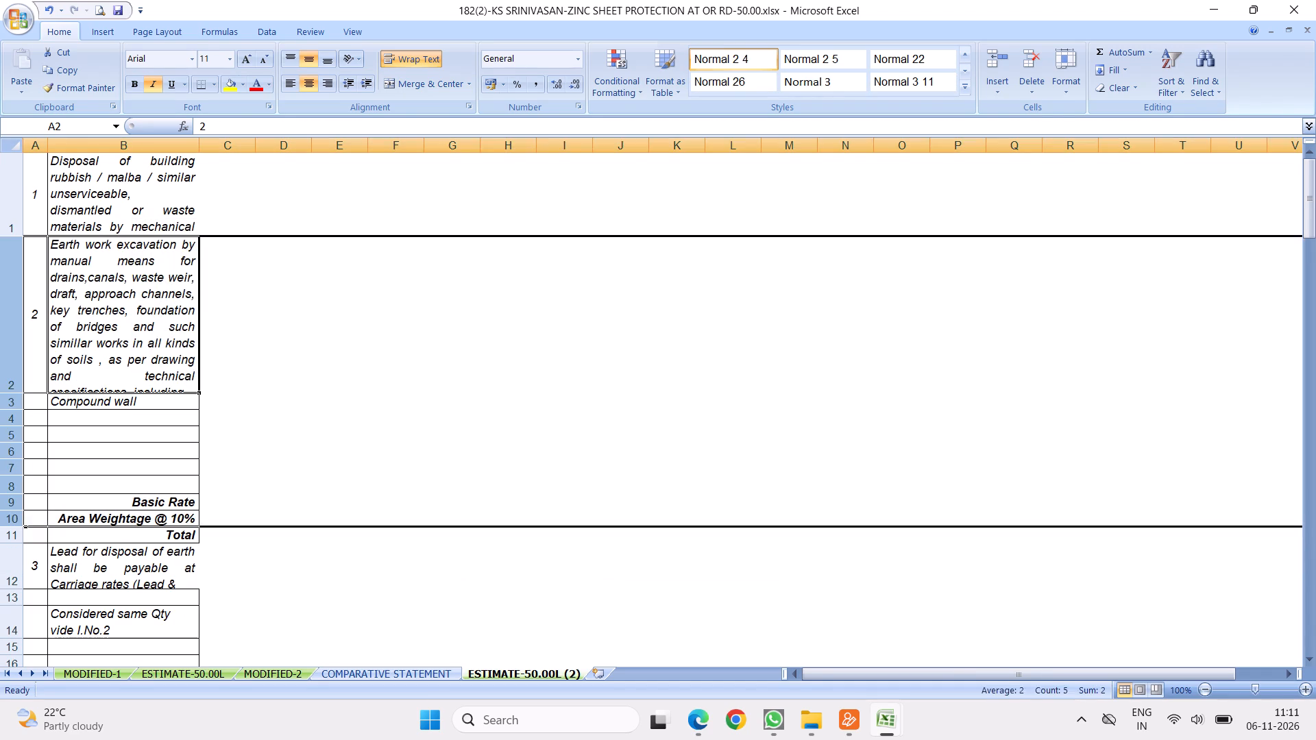
left_click_drag(12, 403, 27, 496)
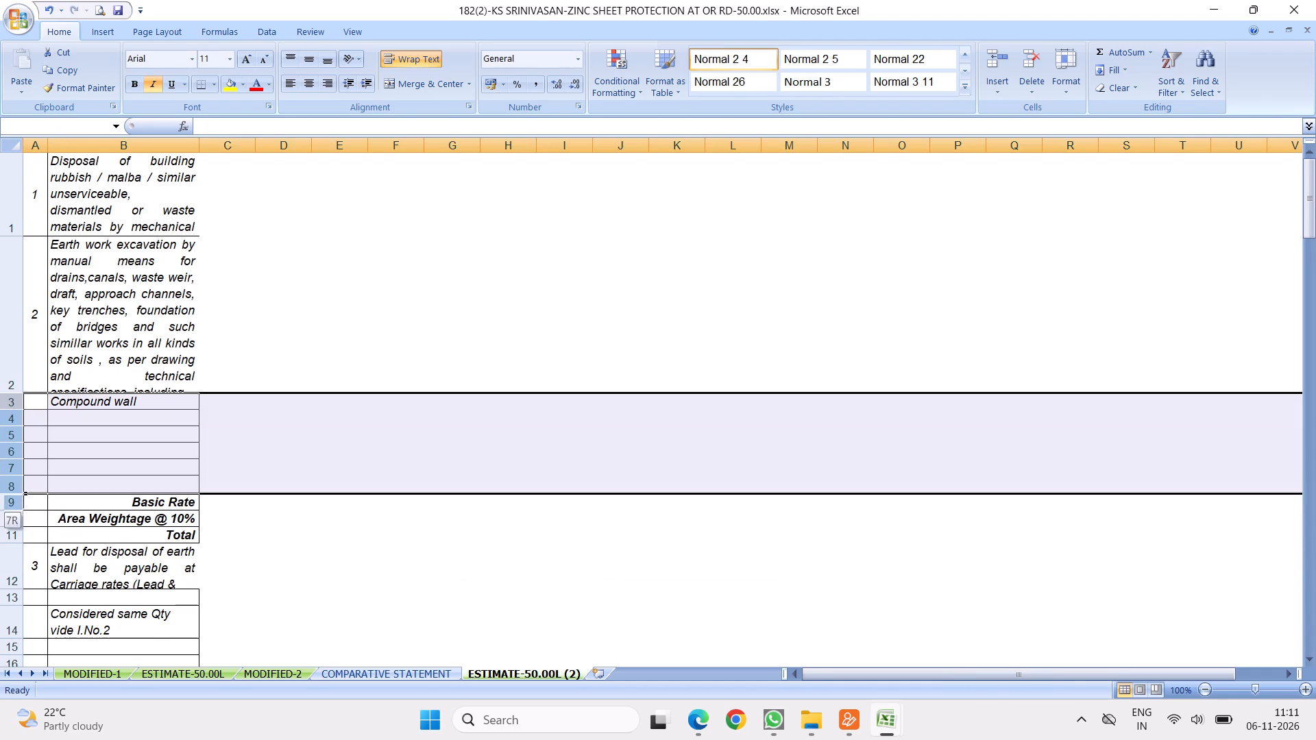
left_click_drag(27, 496, 21, 528)
right_click(60, 463)
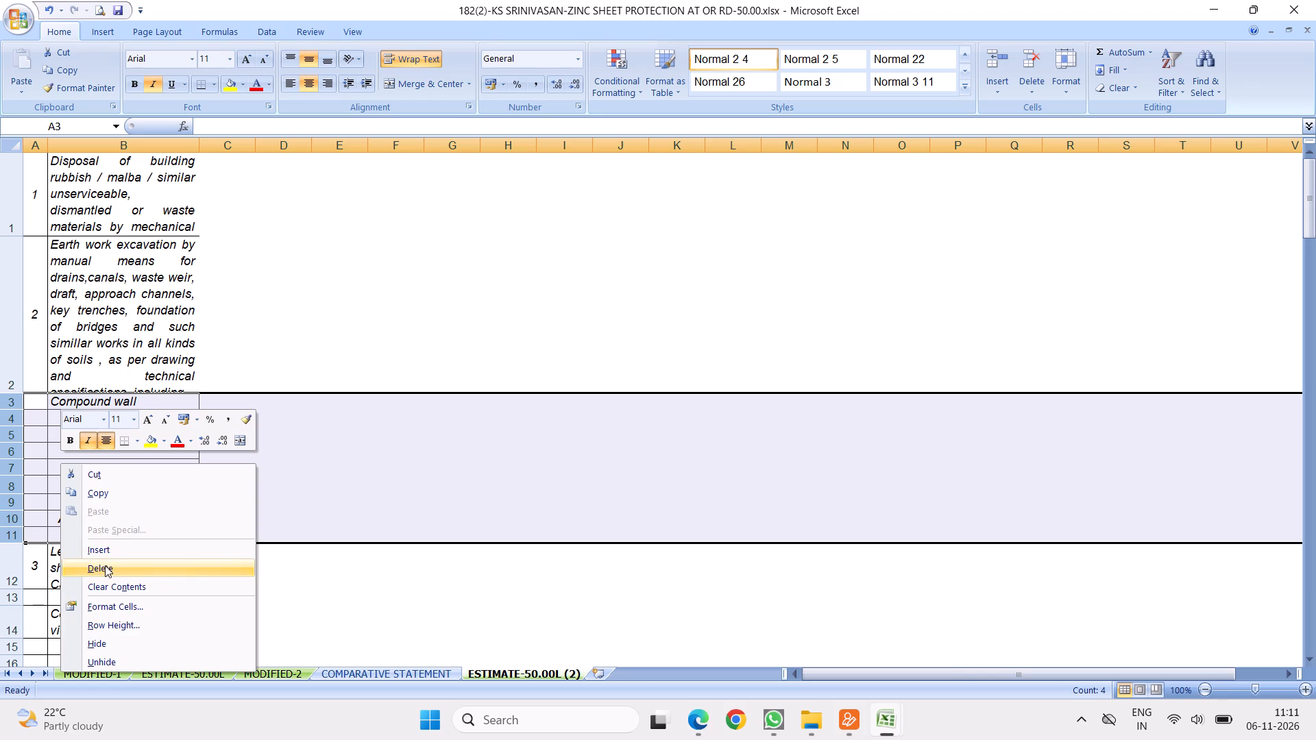
left_click(103, 564)
left_click(125, 434)
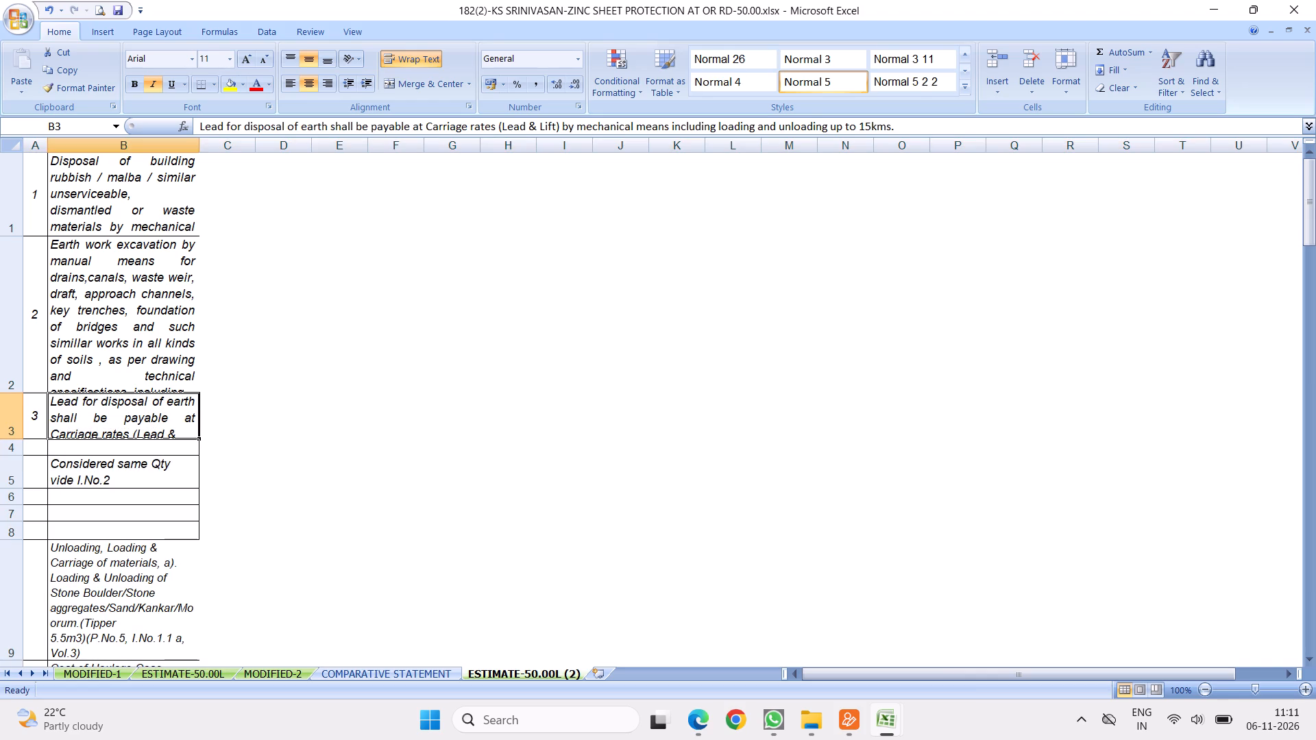
Delete the measurement, carriage and rate rows beneath items 3 and 4, keeping only their description rows.
left_click_drag(14, 447, 40, 646)
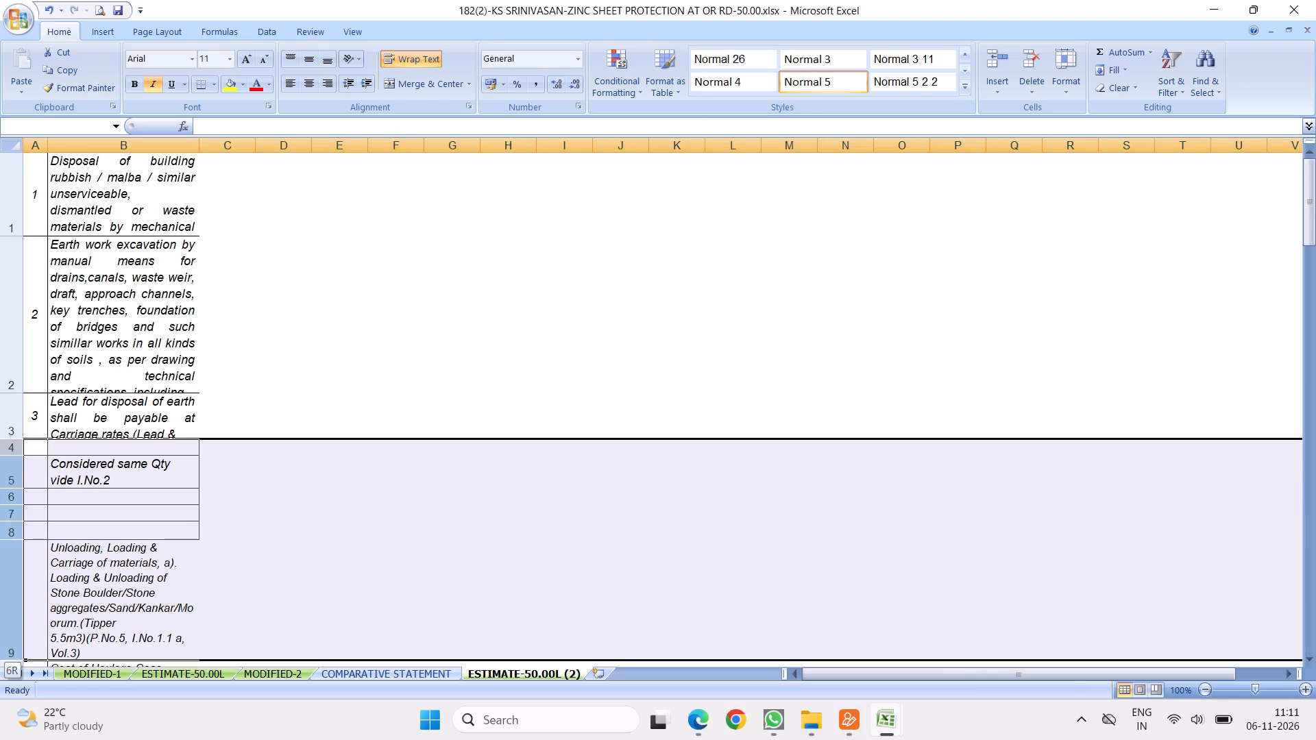
left_click_drag(40, 646, 180, 499)
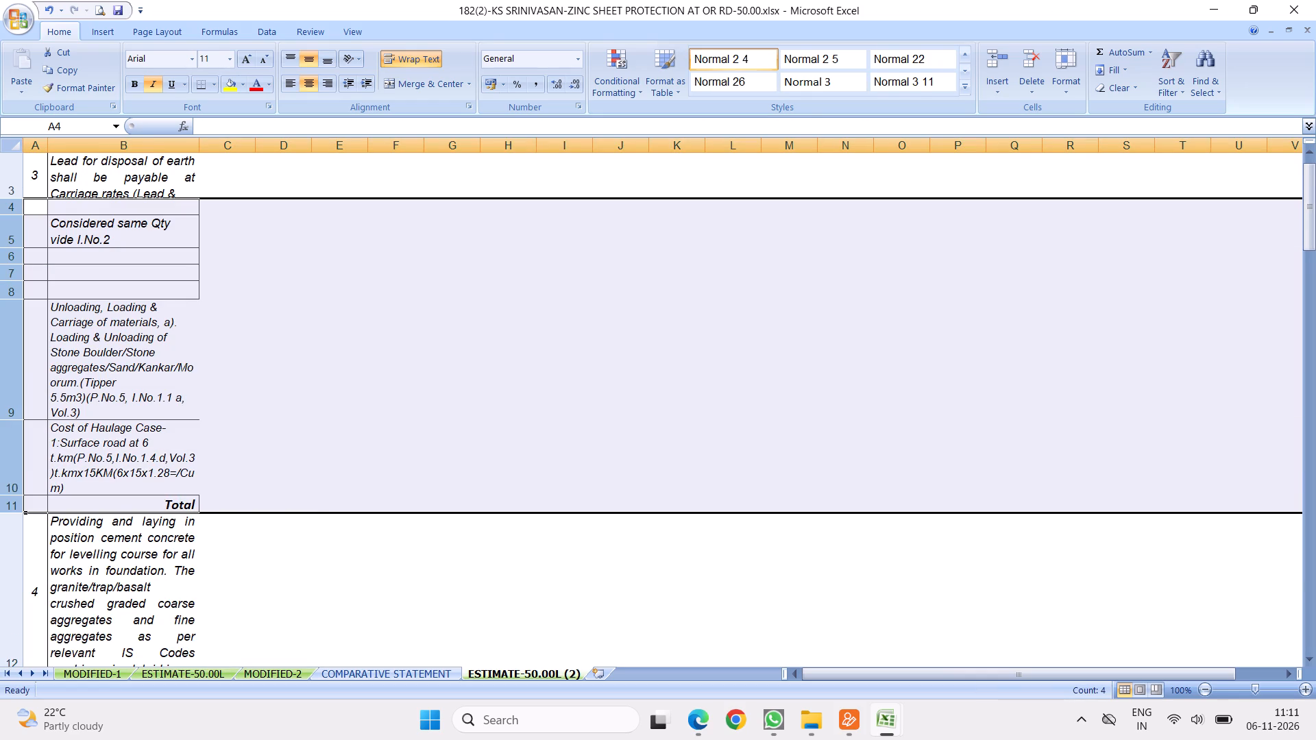
right_click(118, 362)
left_click(161, 466)
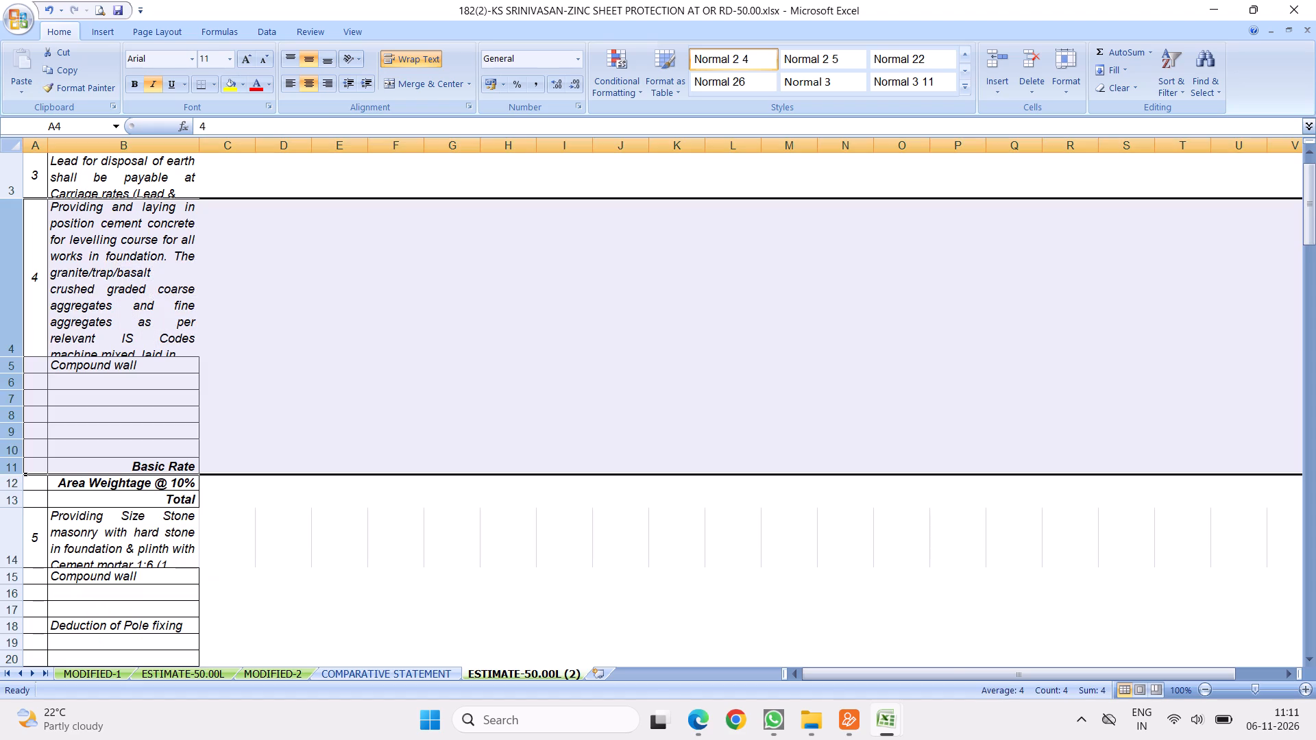
left_click(132, 306)
left_click_drag(12, 369, 28, 465)
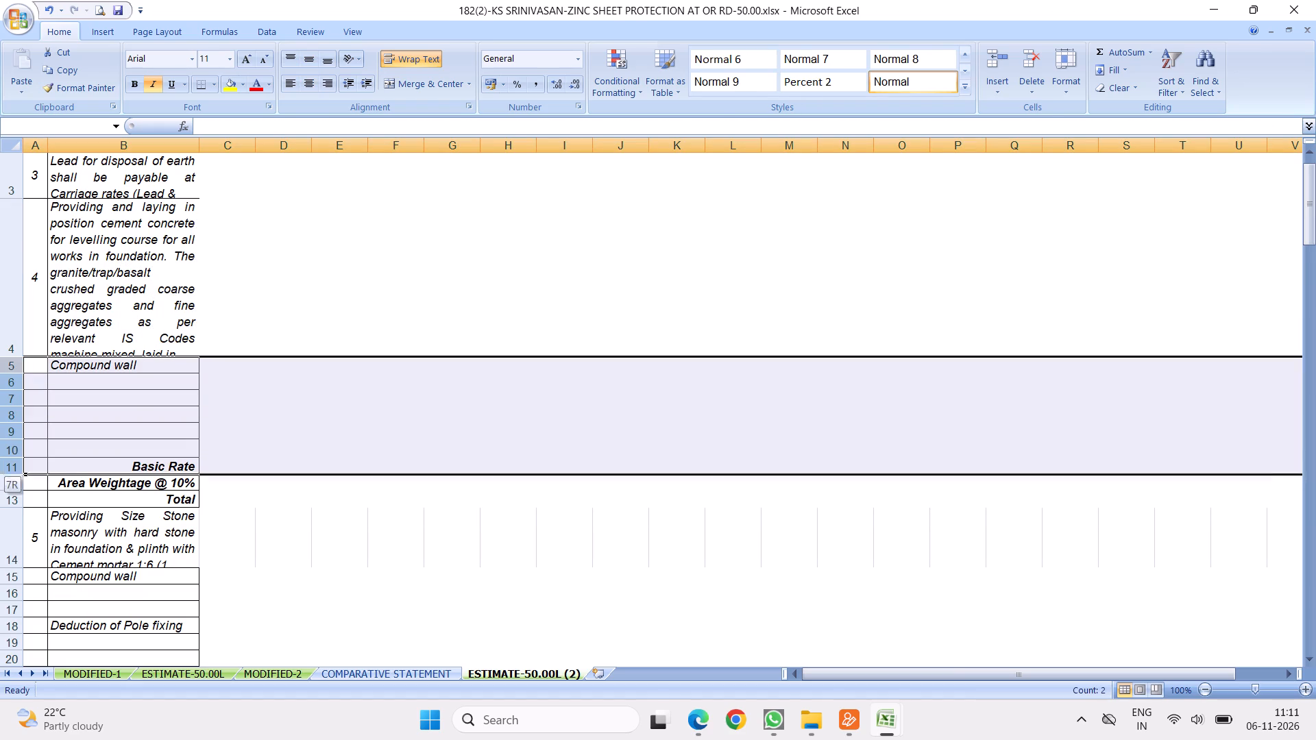
left_click_drag(28, 465, 29, 497)
right_click(103, 439)
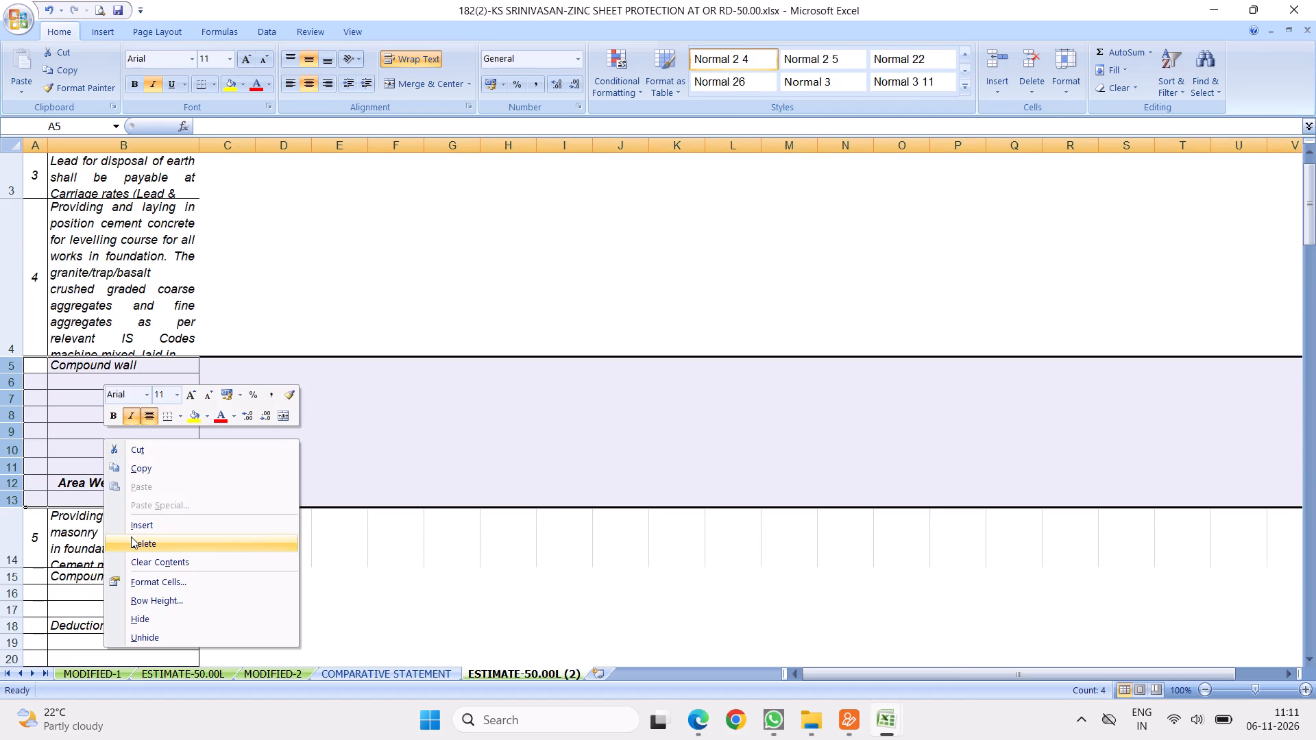
left_click(136, 541)
left_click(92, 401)
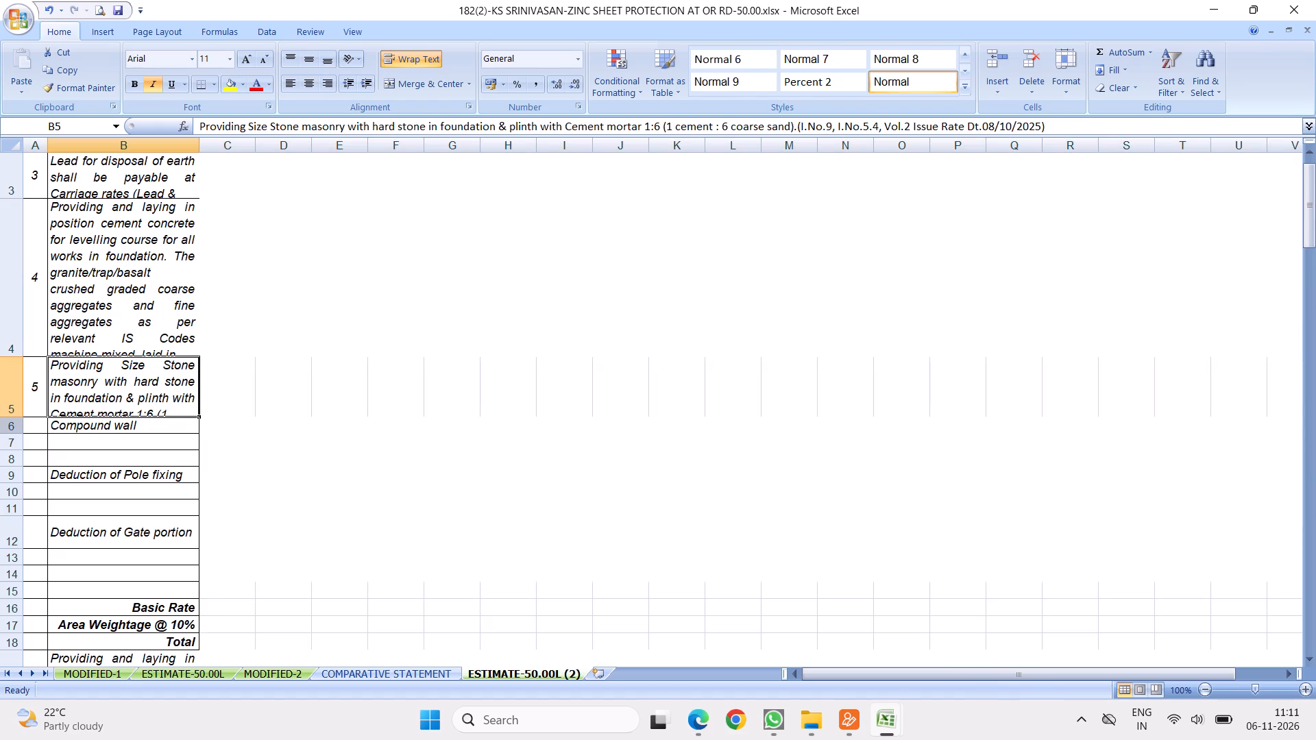
Delete the measurement, deduction and rate rows beneath items 5 and 6, keeping only their description rows.
left_click_drag(16, 425, 26, 636)
right_click_drag(94, 541, 94, 541)
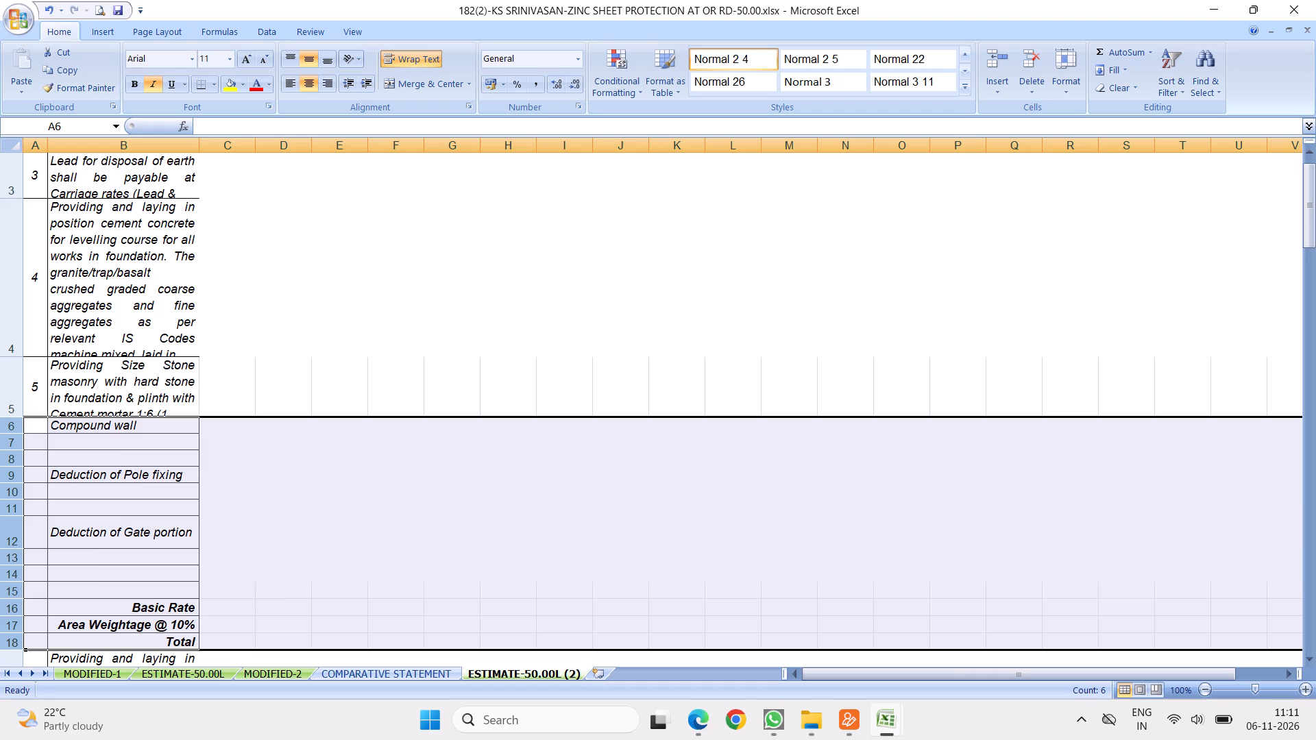
right_click_drag(94, 541, 106, 546)
left_click(132, 432)
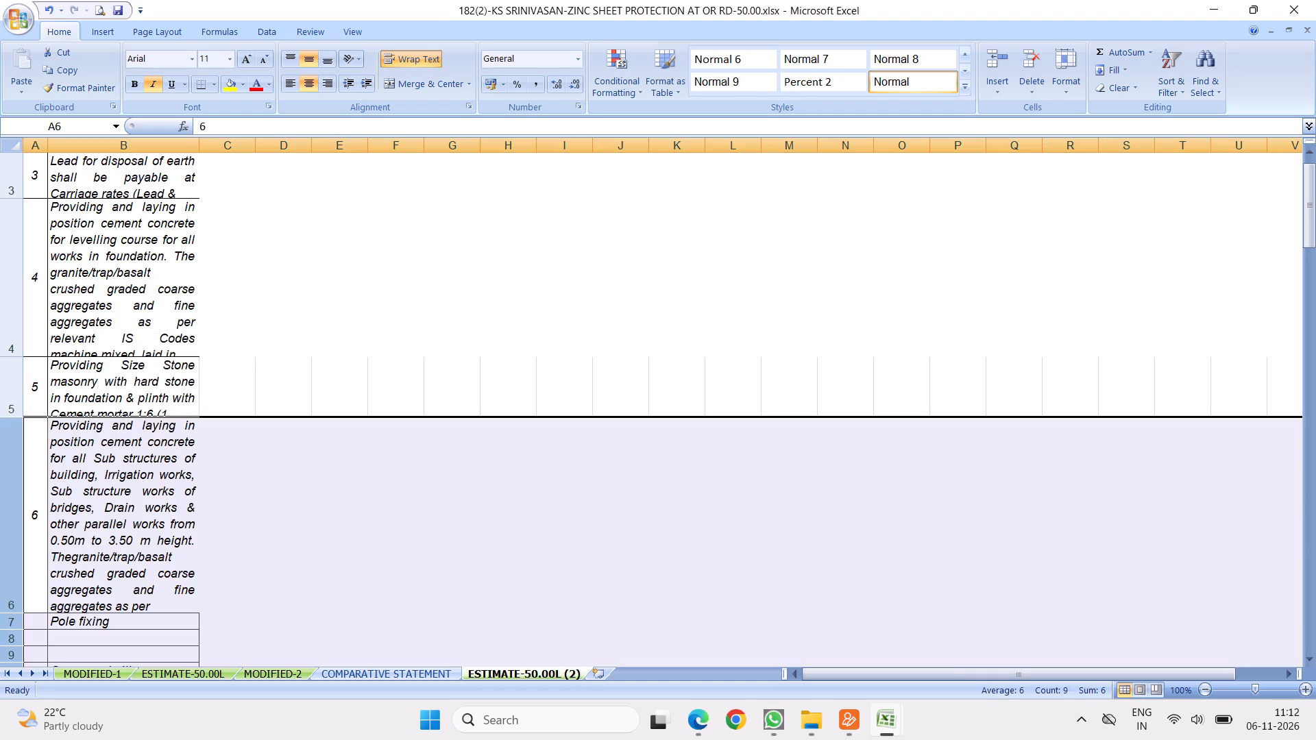
left_click(135, 433)
scroll(144, 447, "down", 1)
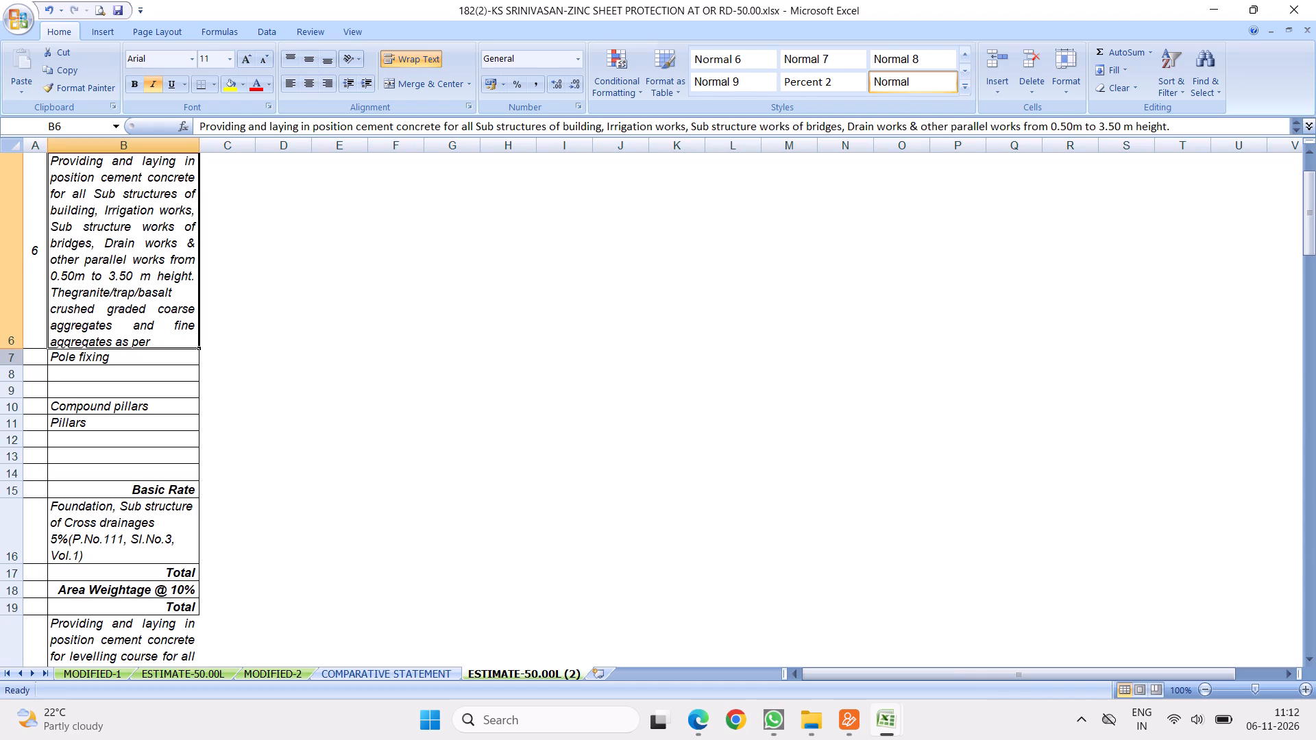
left_click_drag(16, 354, 38, 610)
right_click(92, 461)
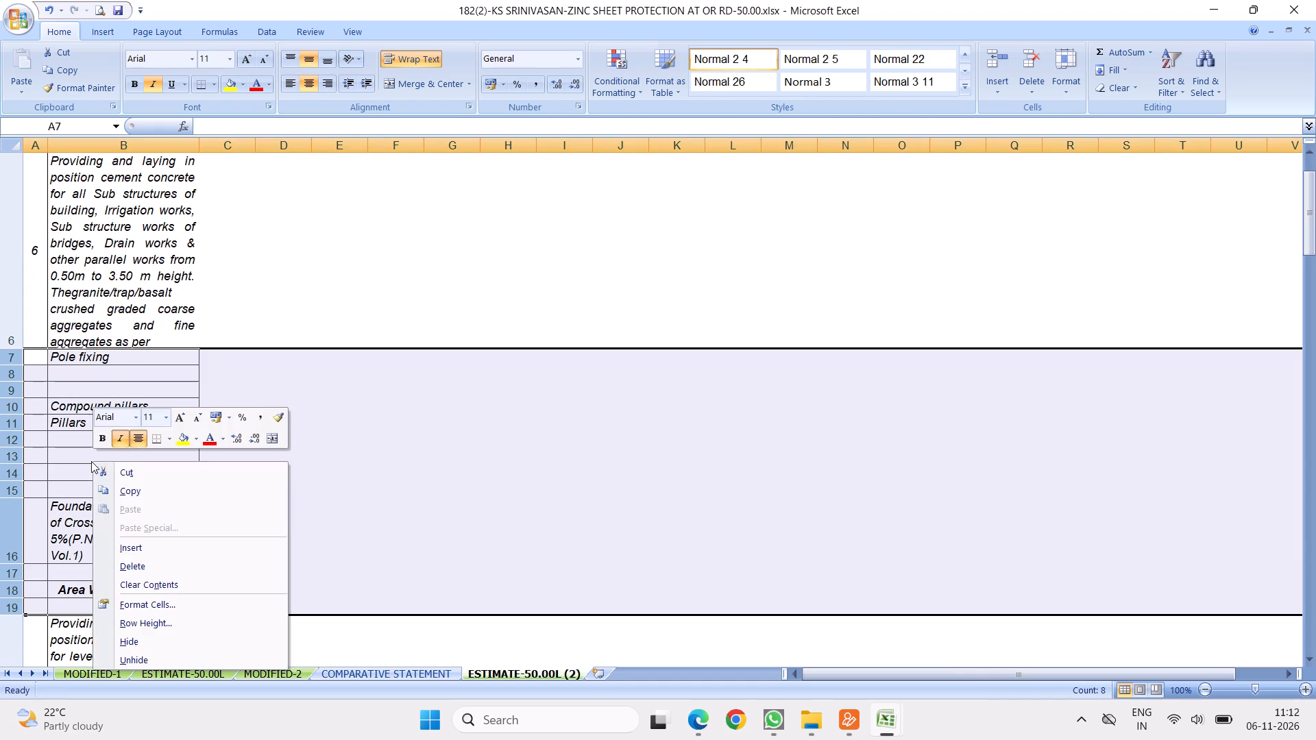
left_click(141, 565)
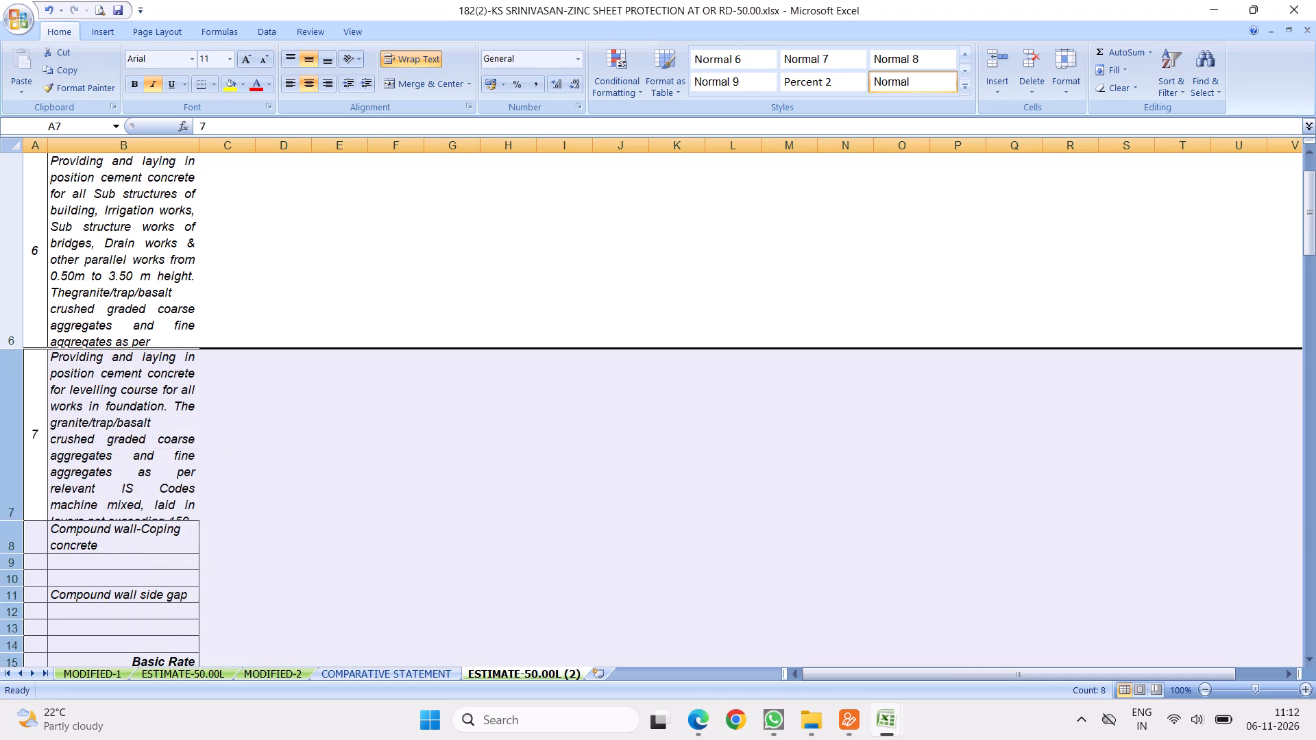
left_click(169, 419)
Delete the coping concrete, side gap and rate rows beneath item 7, keeping only its description row.
left_click_drag(8, 541, 16, 605)
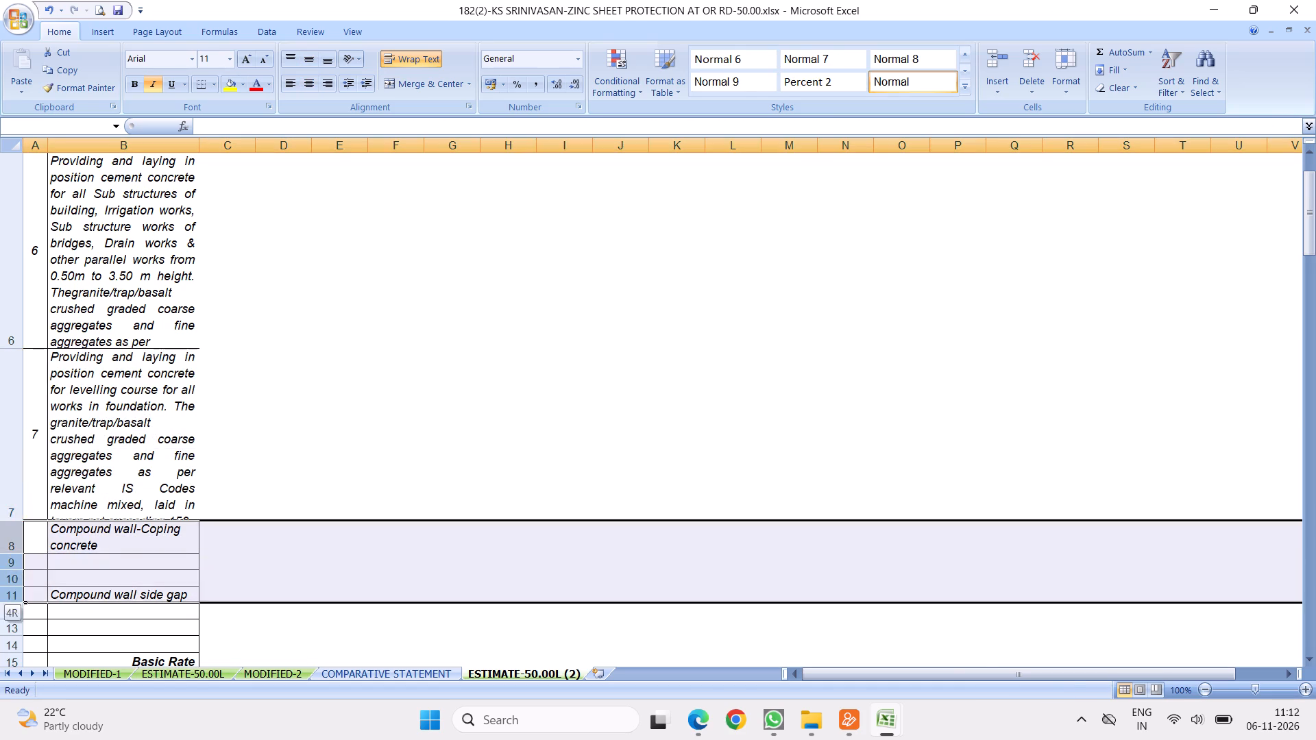
left_click_drag(16, 605, 135, 369)
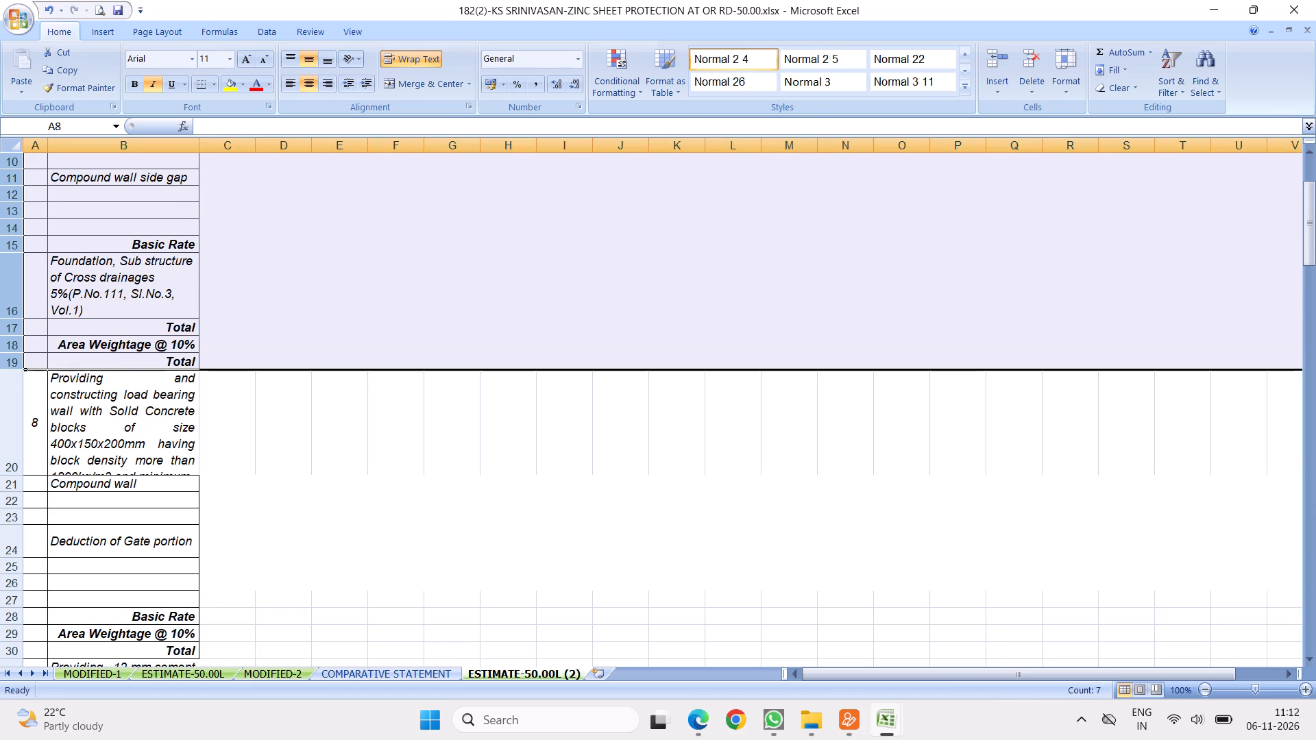
right_click(123, 302)
left_click(158, 406)
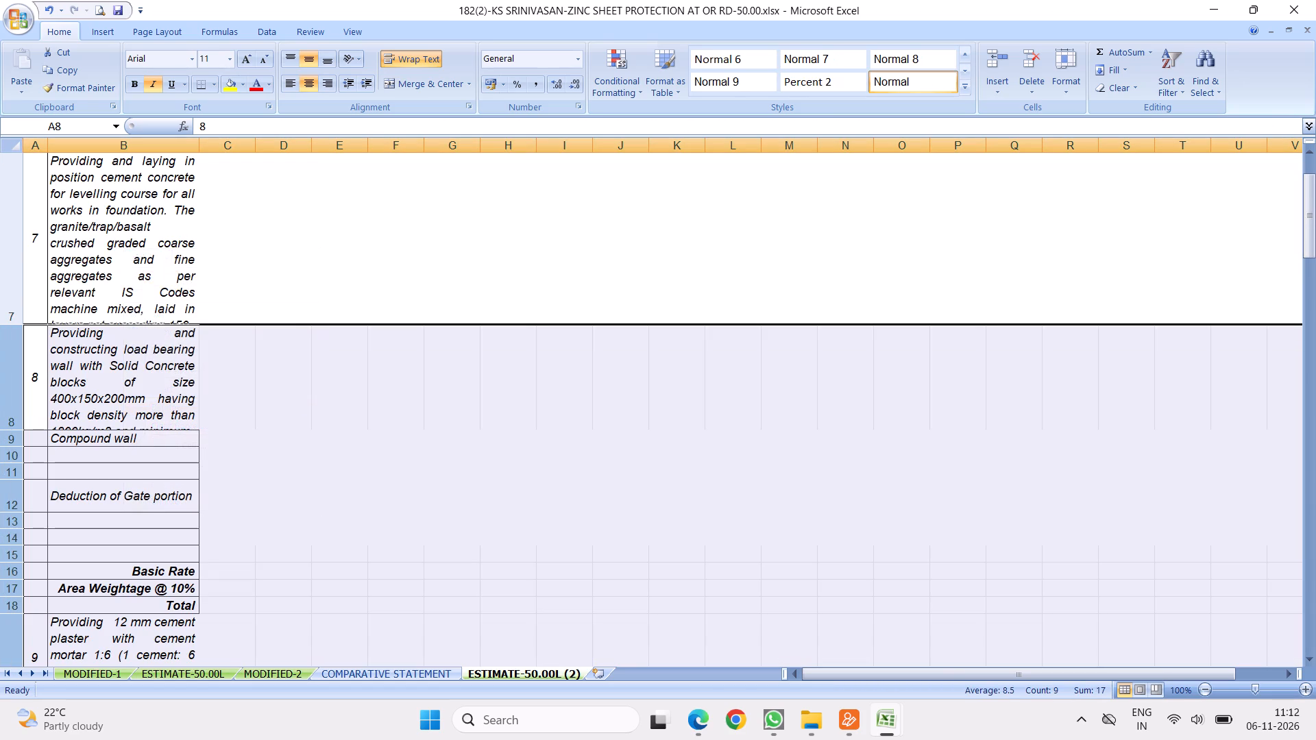
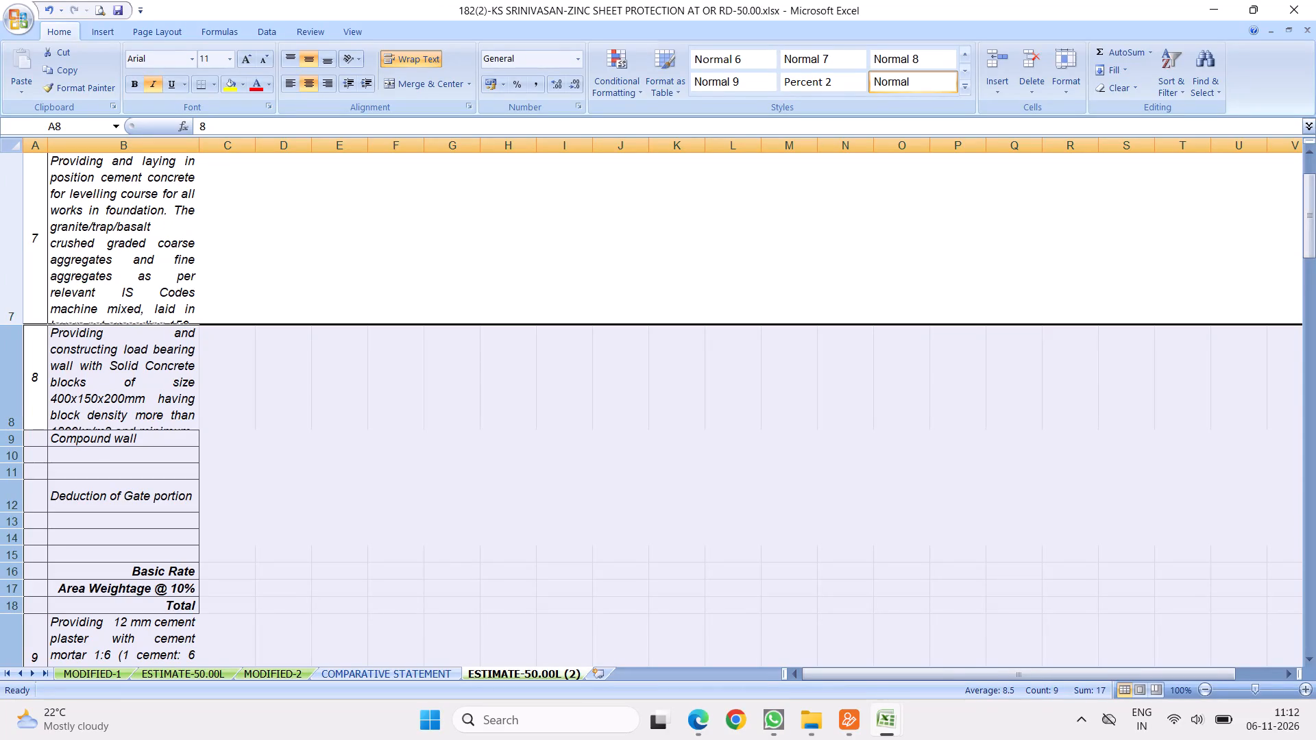
Delete the compound wall, gate deduction, pillar and rate rows beneath items 8 and 9, keeping only their description rows.
left_click_drag(10, 439, 12, 600)
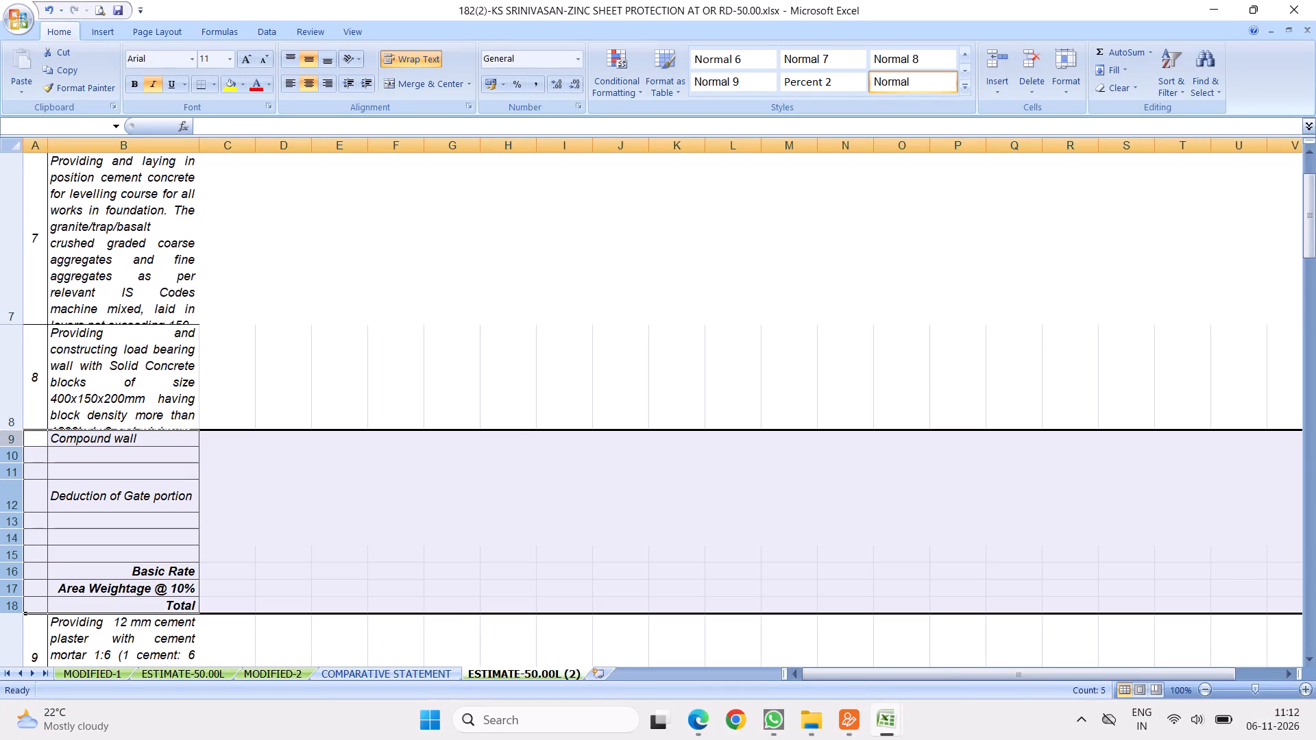
right_click(135, 487)
left_click(185, 587)
left_click(150, 465)
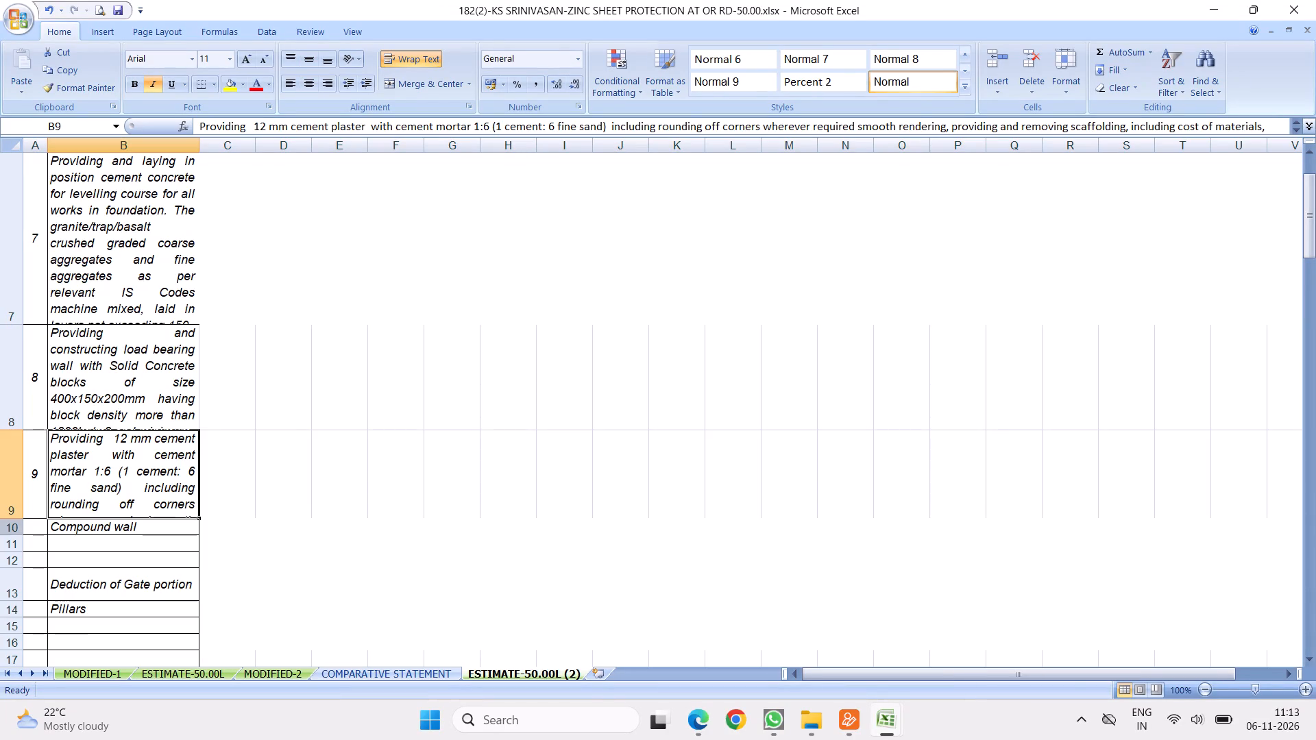
left_click_drag(16, 528, 95, 331)
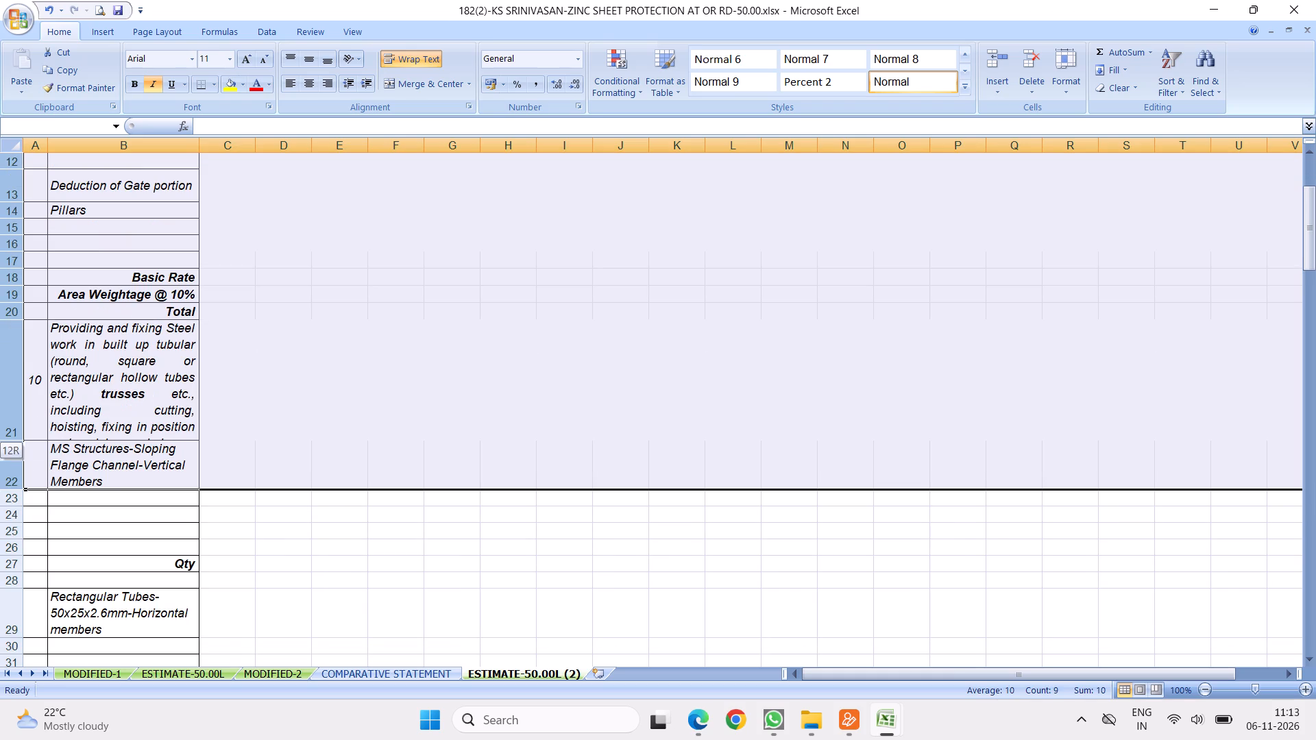
left_click_drag(95, 331, 98, 307)
right_click(120, 258)
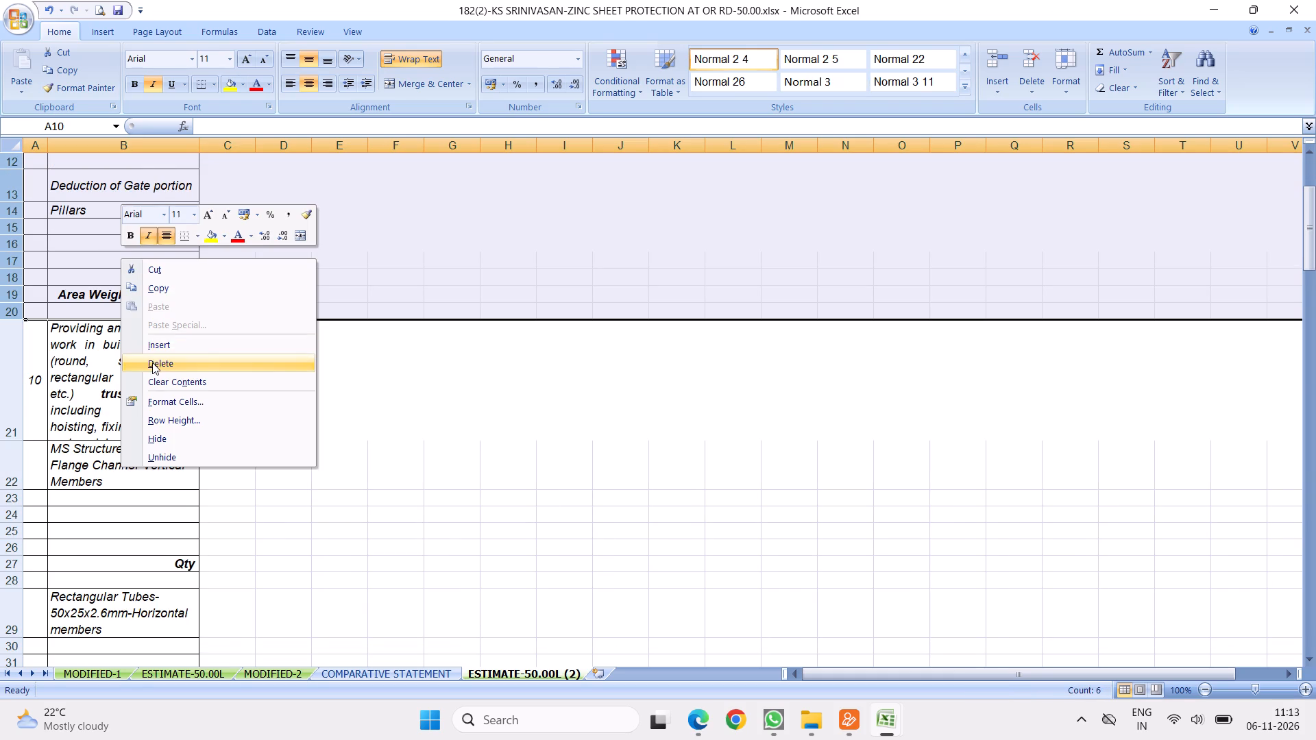
left_click(154, 362)
left_click(104, 410)
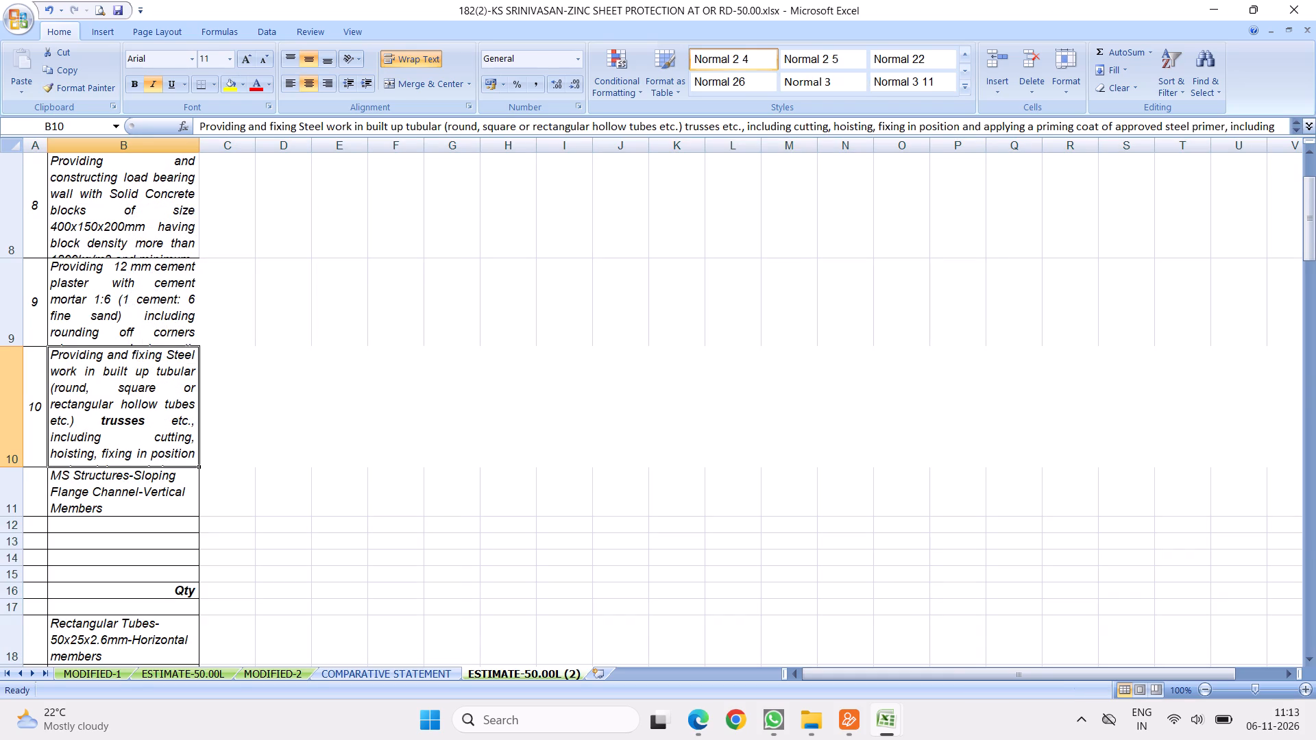
Delete the steel member, quantity and remaining rows beneath item 10, down to the precoated galvanised iron sheet description.
left_click_drag(14, 500, 28, 612)
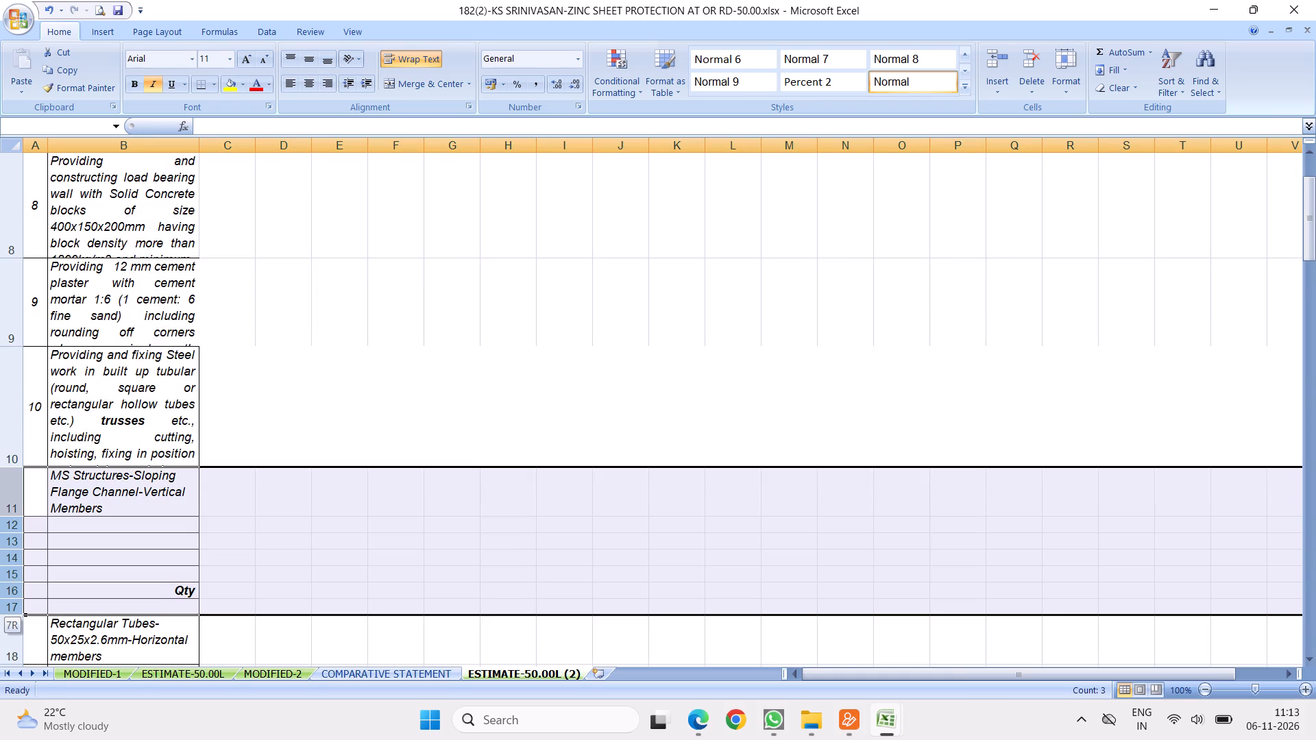
left_click_drag(28, 612, 129, 381)
right_click(126, 318)
left_click(163, 423)
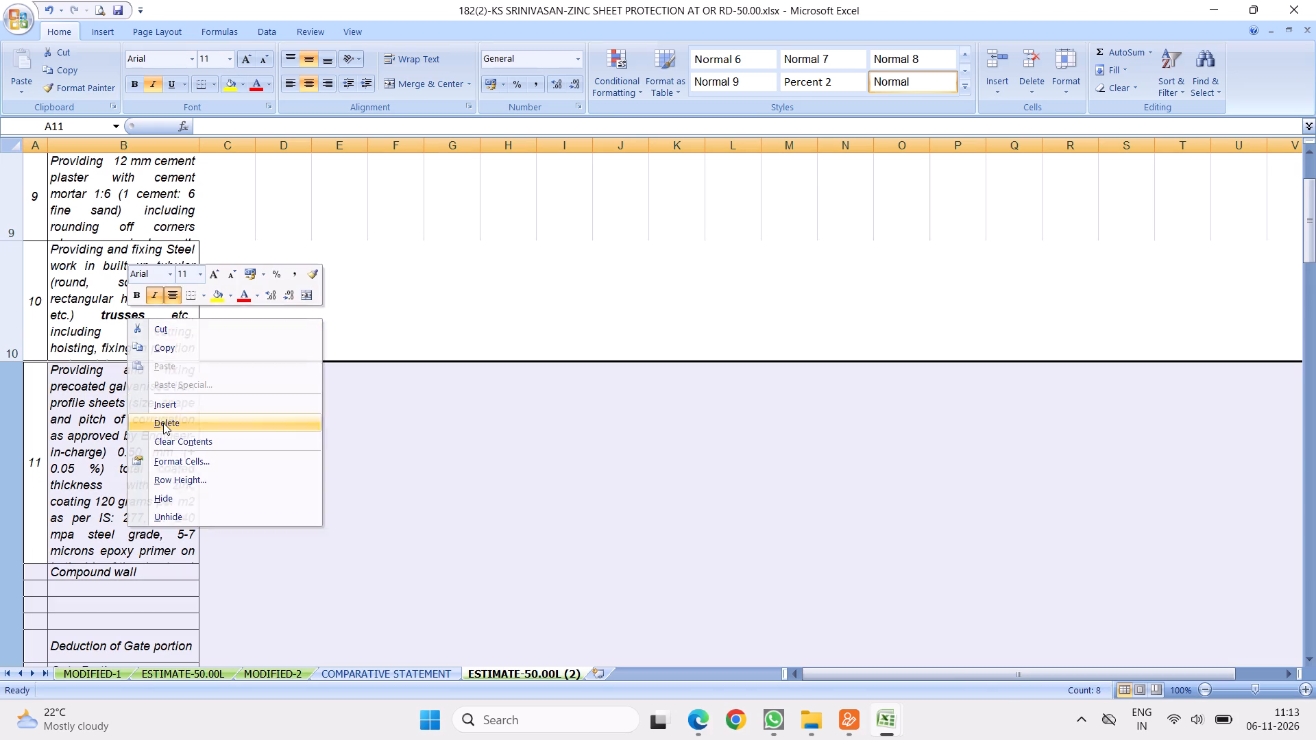
left_click(166, 402)
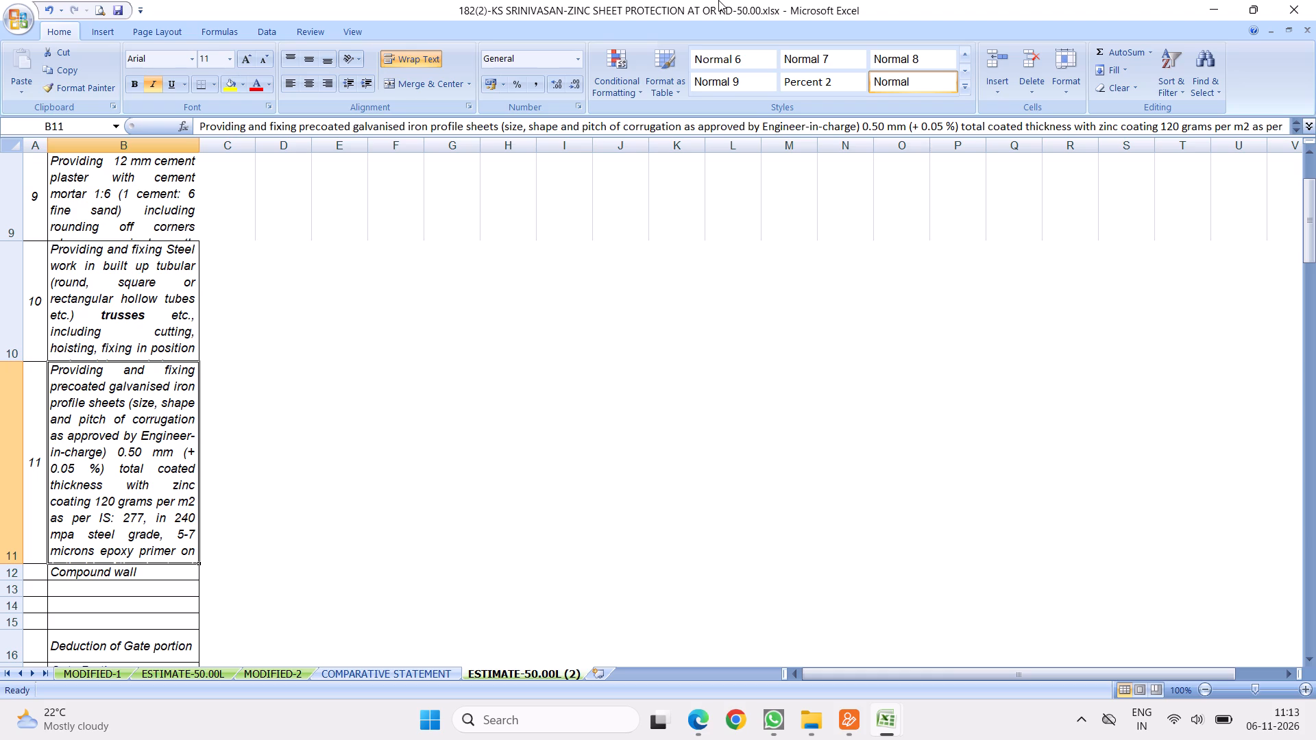
left_click(175, 433)
Delete the compound wall, gate portion and rate rows beneath item 11, keeping only its description row.
scroll(169, 454, "down", 2)
scroll(94, 275, "up", 1)
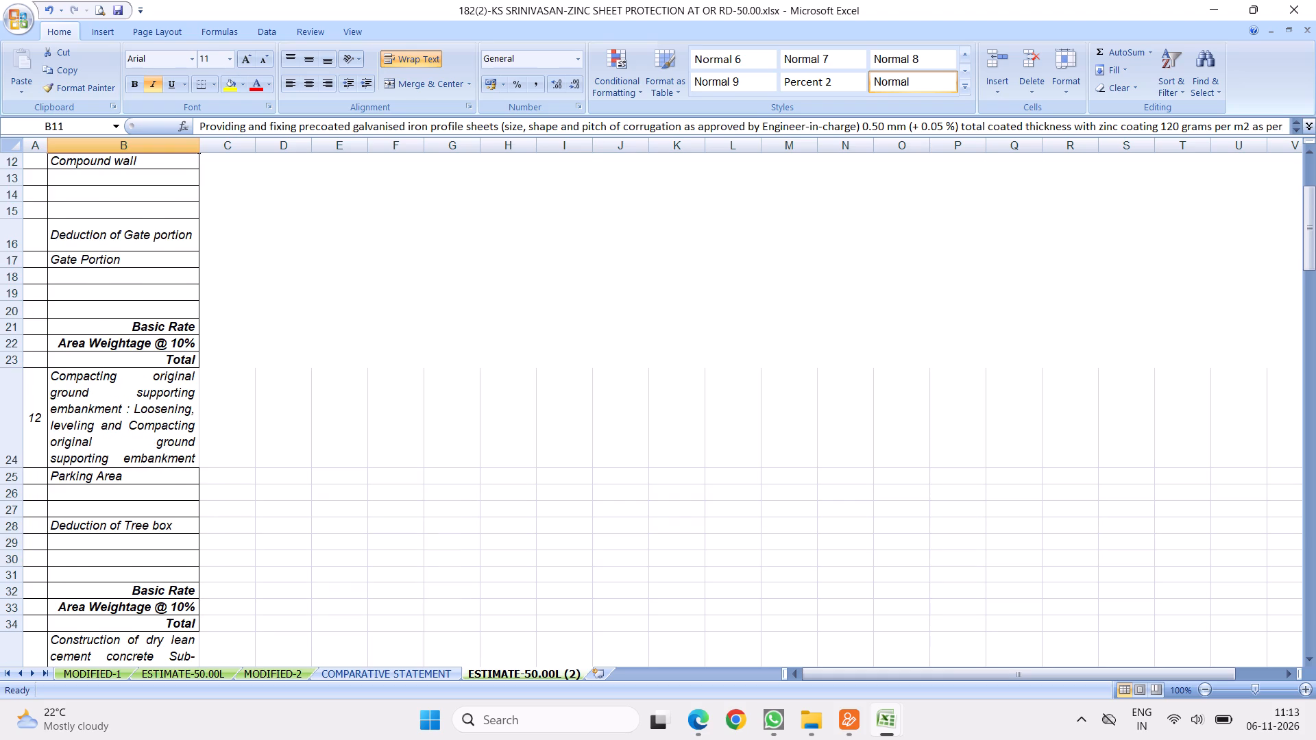
scroll(74, 254, "up", 2)
scroll(144, 297, "down", 2)
left_click_drag(11, 160, 21, 352)
right_click(95, 288)
left_click(134, 397)
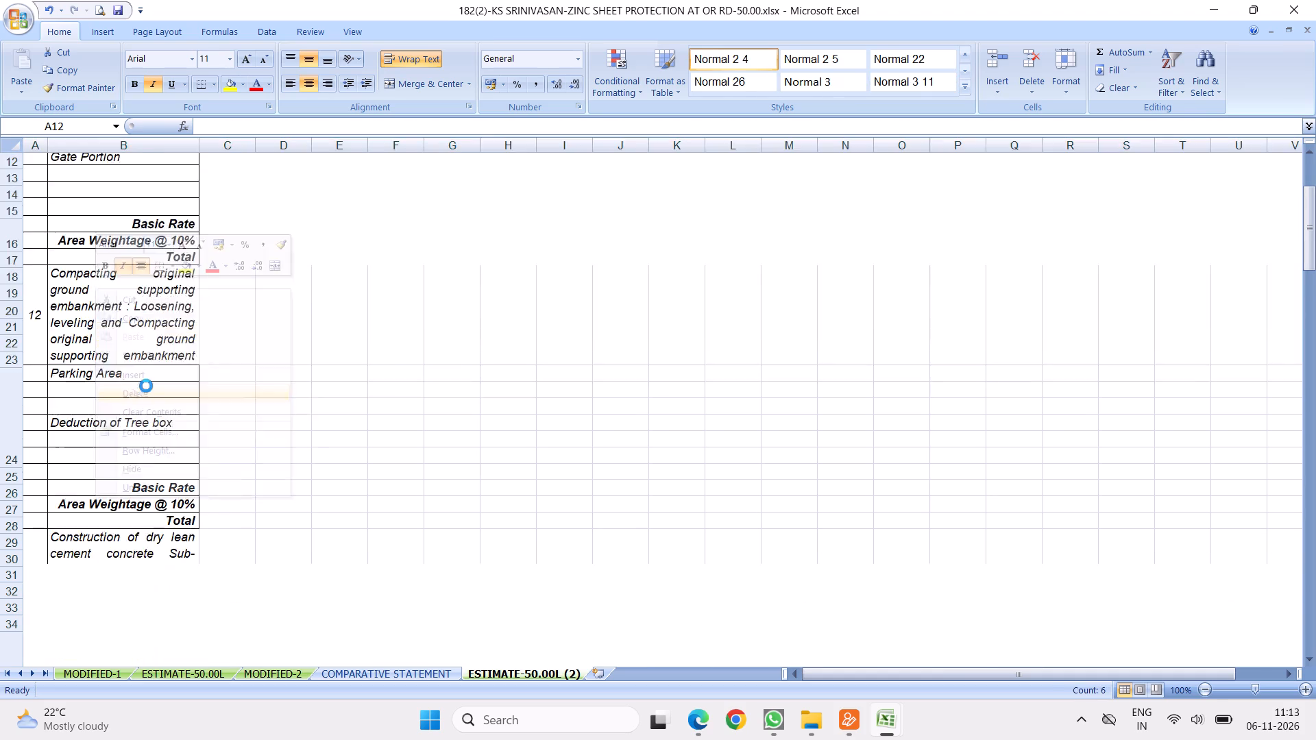
left_click(132, 241)
key("Up")
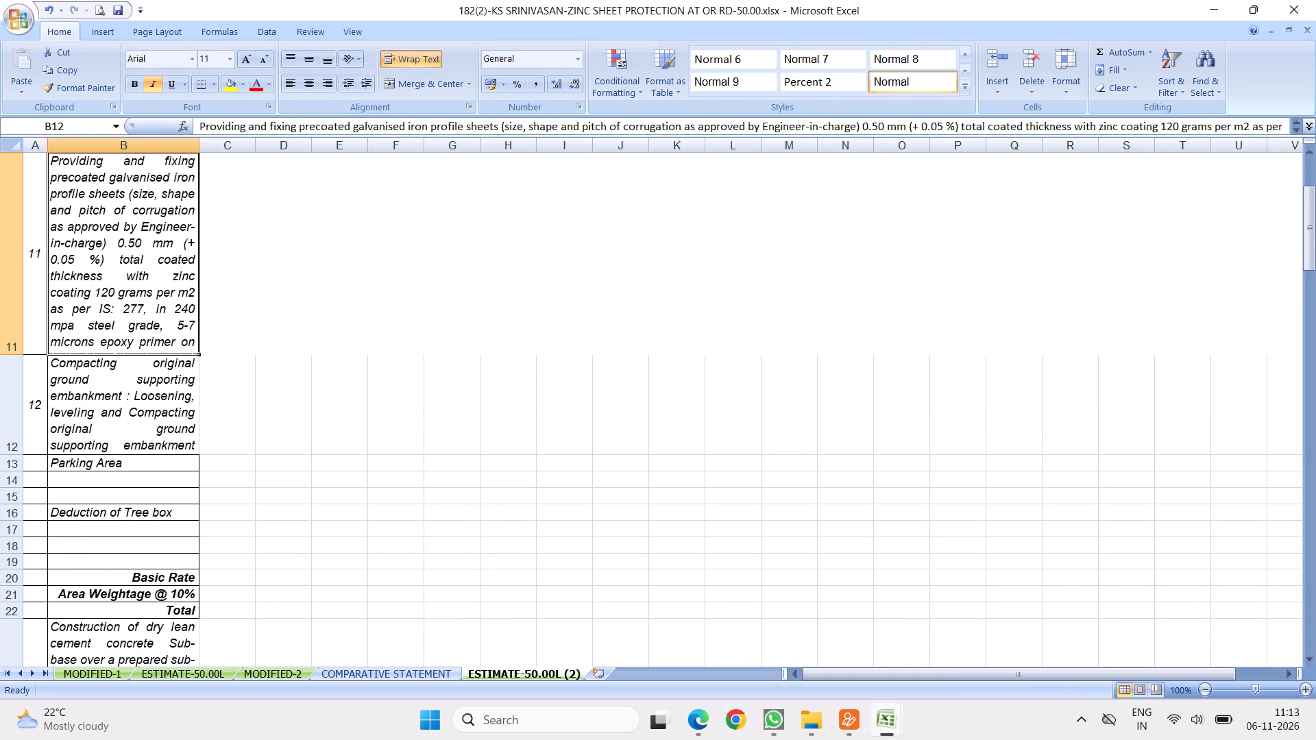
Delete the parking area, tree box deduction and rate rows beneath items 12 and 13, keeping only their description rows.
left_click_drag(15, 465, 16, 480)
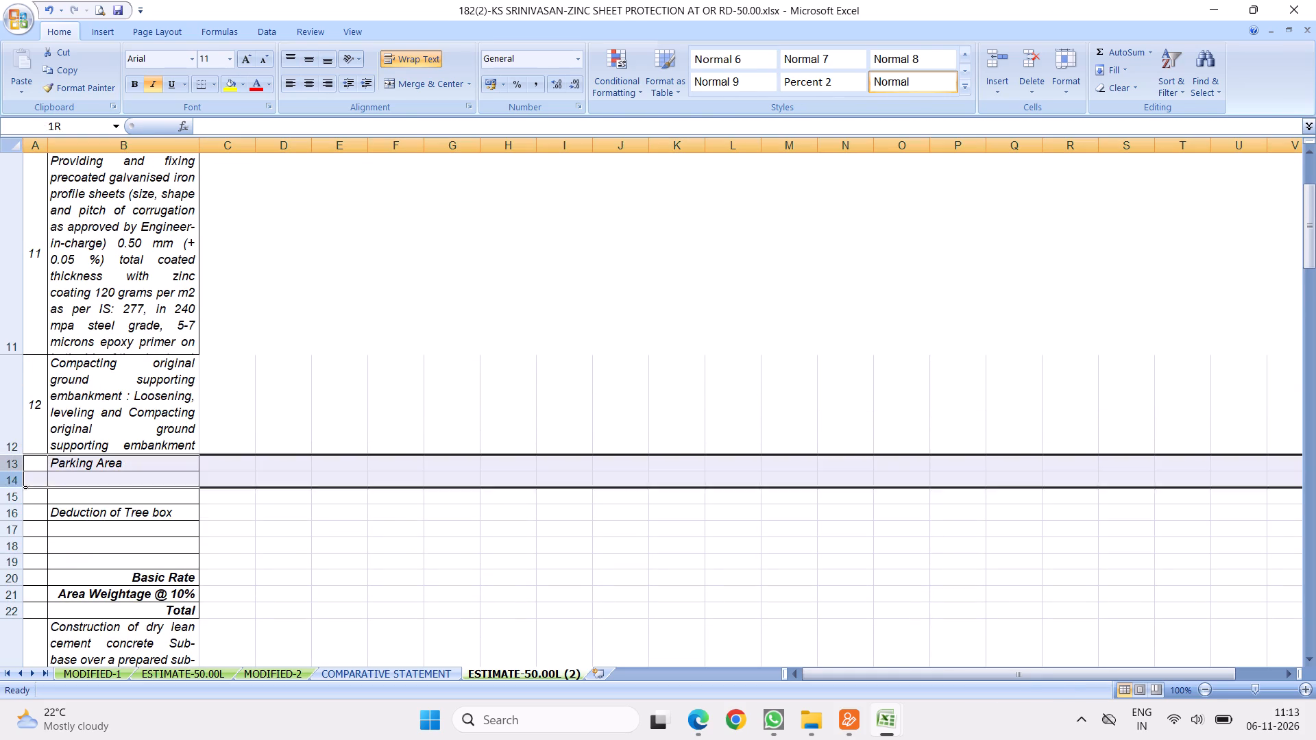
left_click_drag(16, 480, 12, 602)
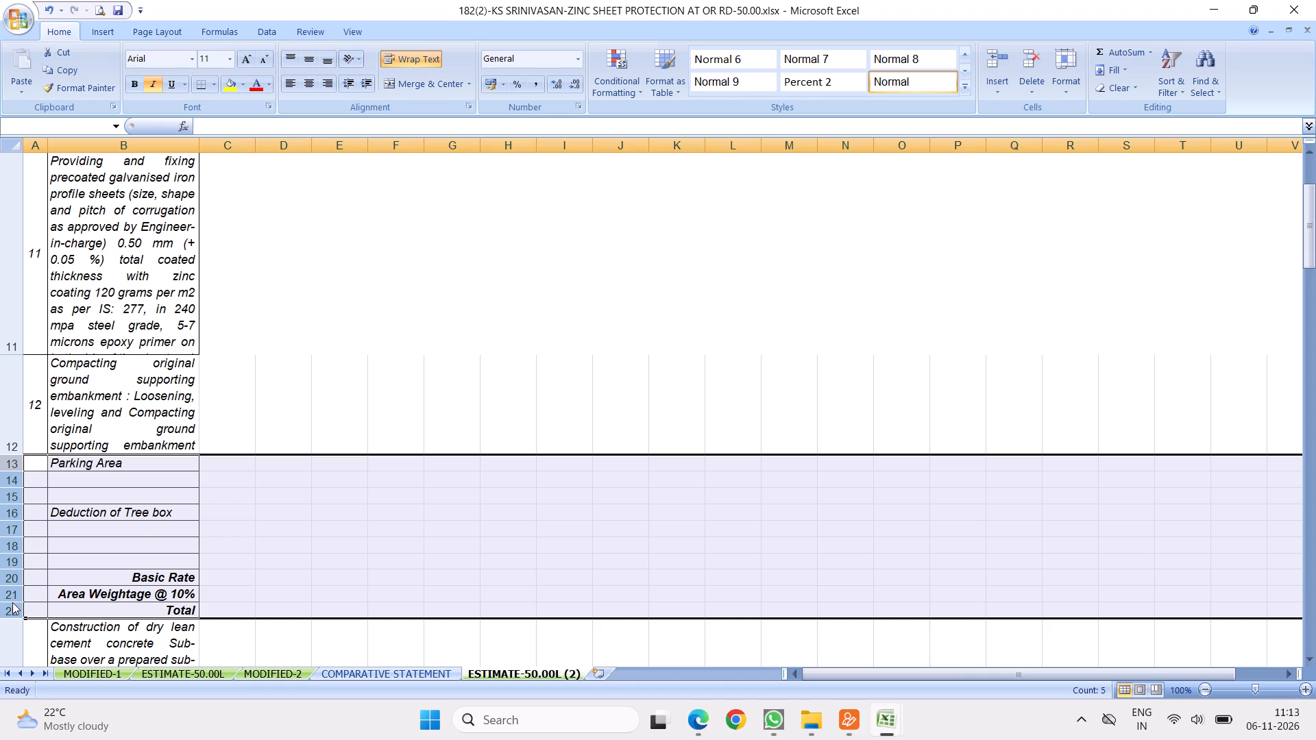
right_click(105, 528)
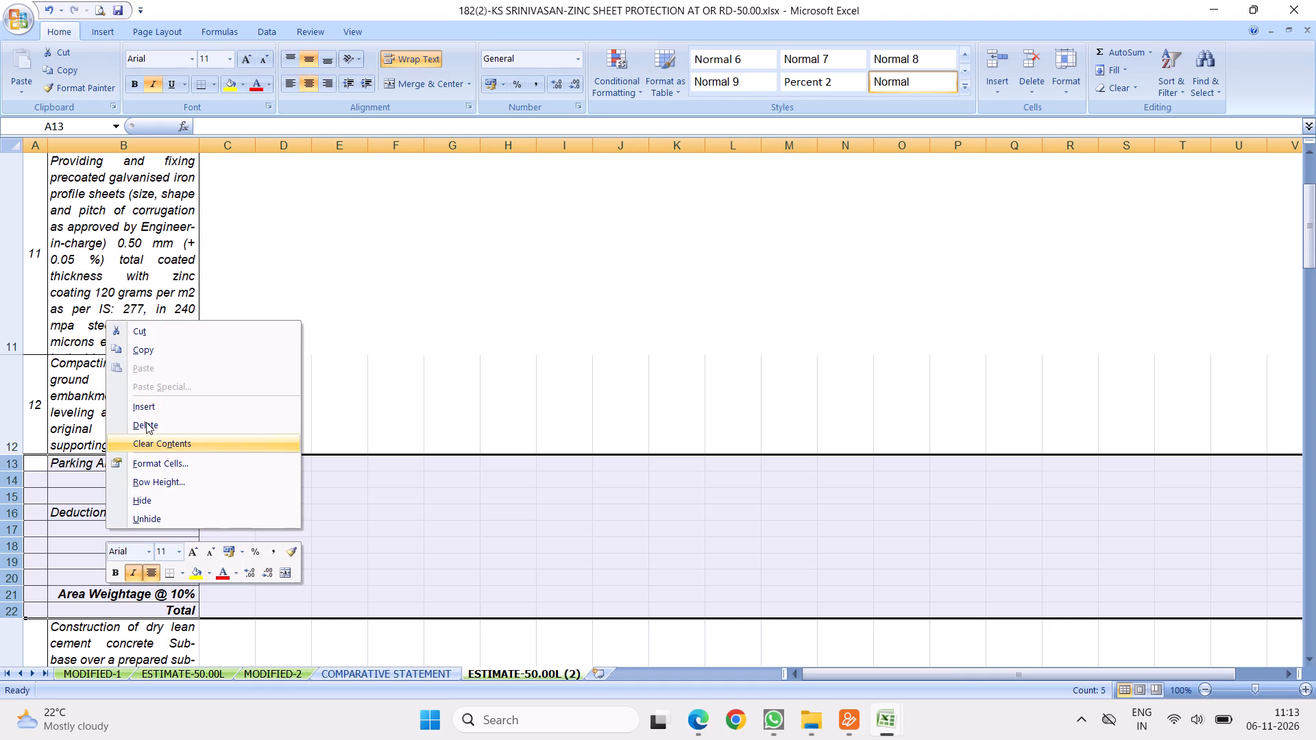
left_click(146, 422)
left_click(123, 508)
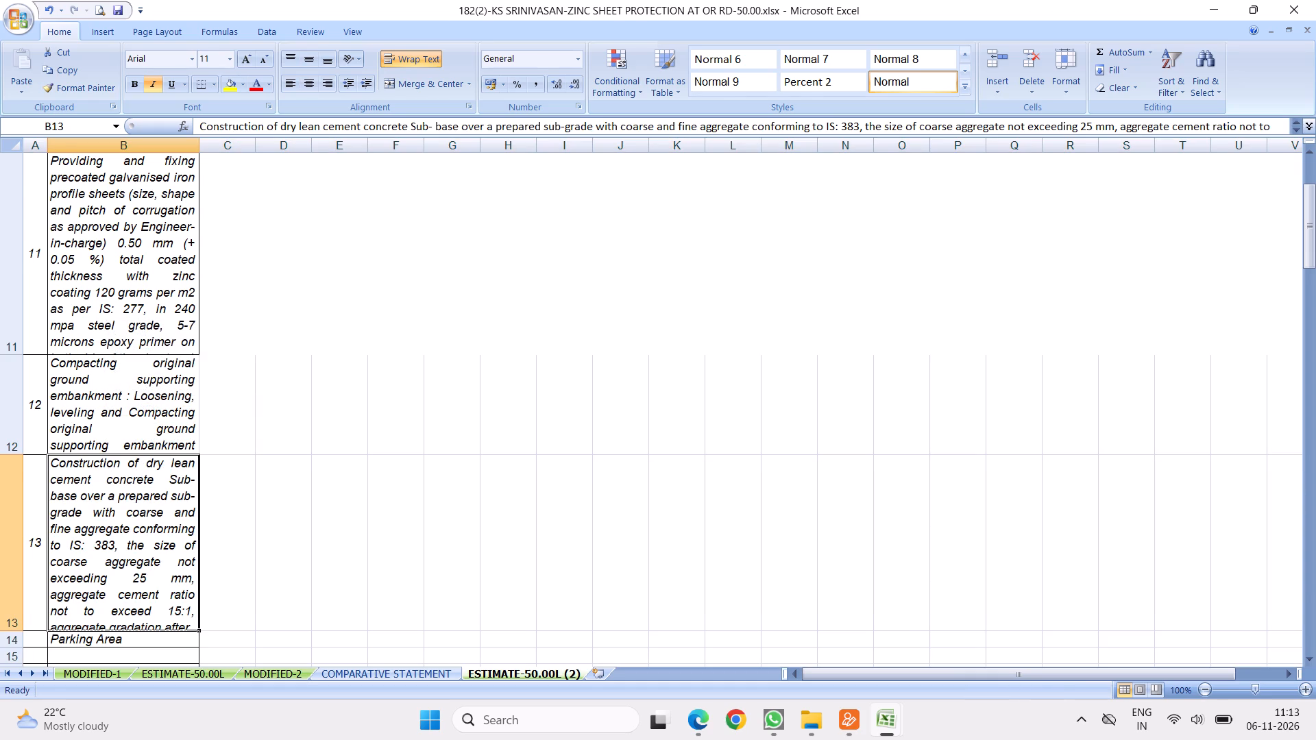
scroll(210, 403, "down", 1)
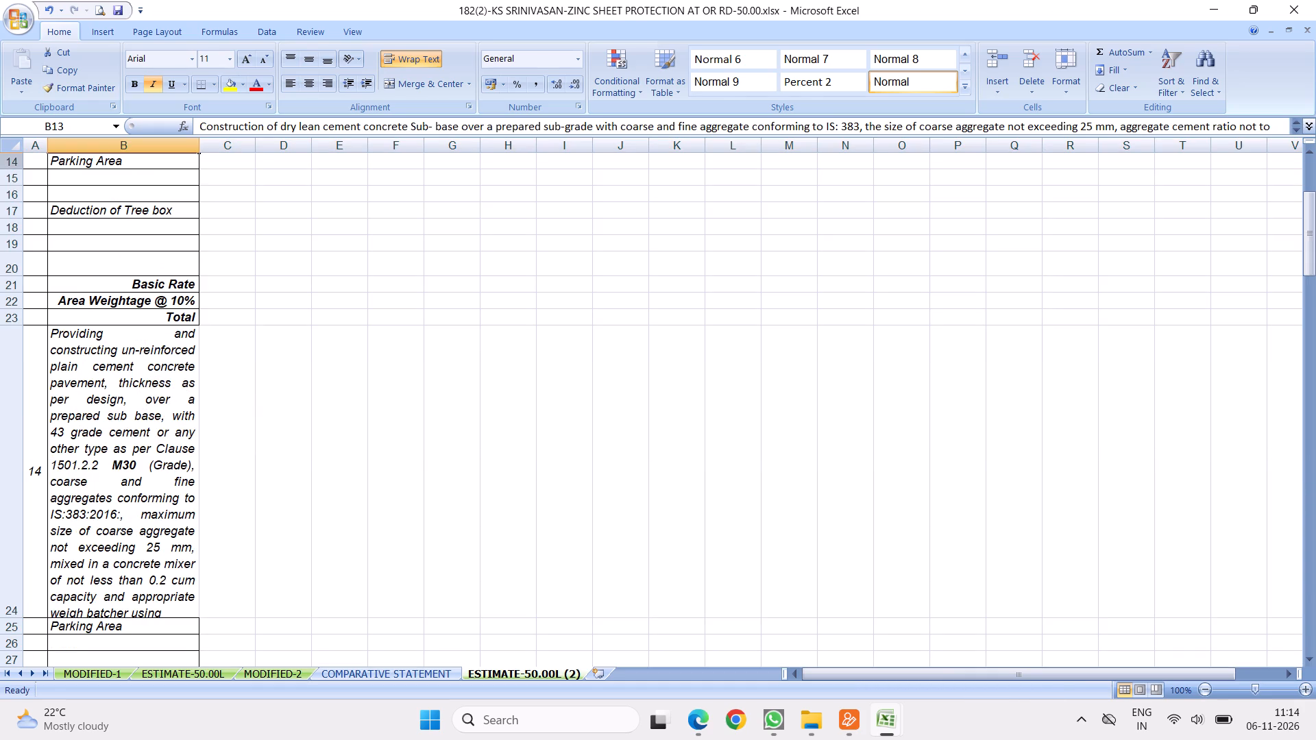
left_click_drag(13, 163, 25, 321)
right_click(89, 269)
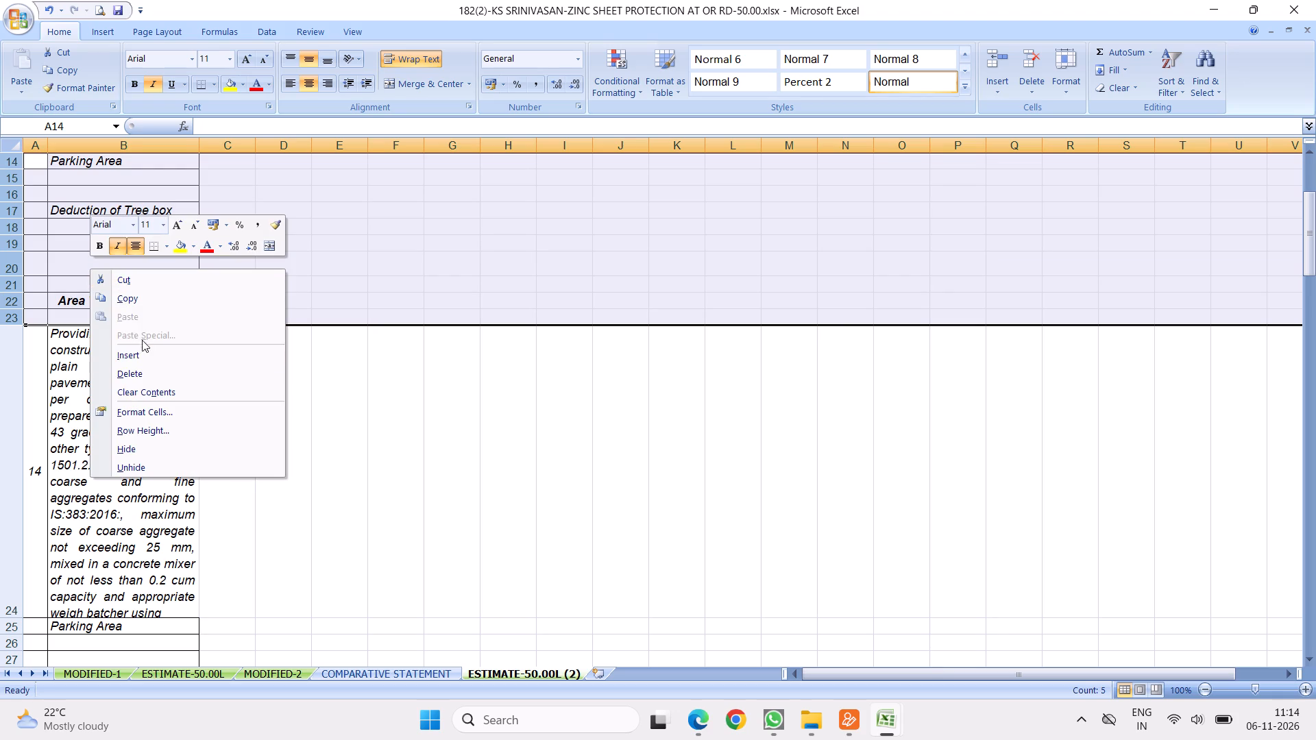
left_click(131, 369)
left_click(127, 334)
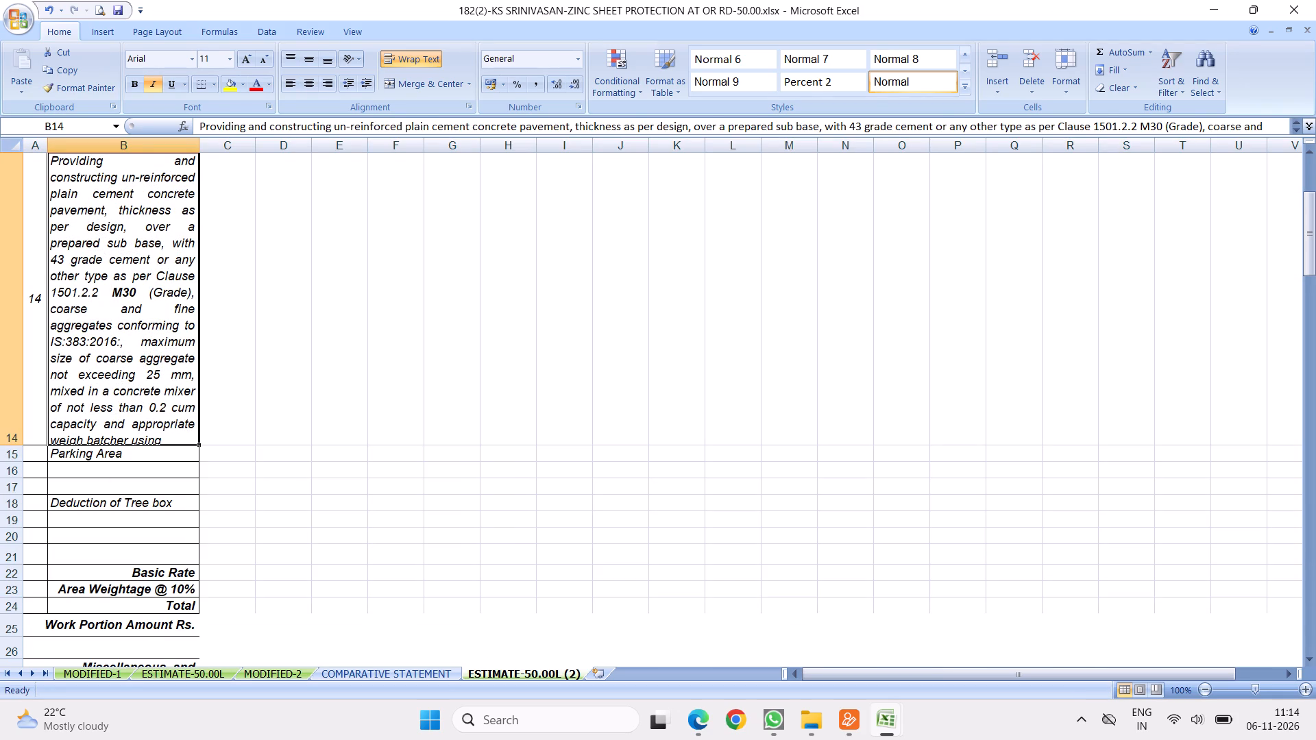
Delete everything beneath item 14's description, including its measurement and rate rows, the work portion amount, notes and signature block.
left_click_drag(17, 452, 23, 600)
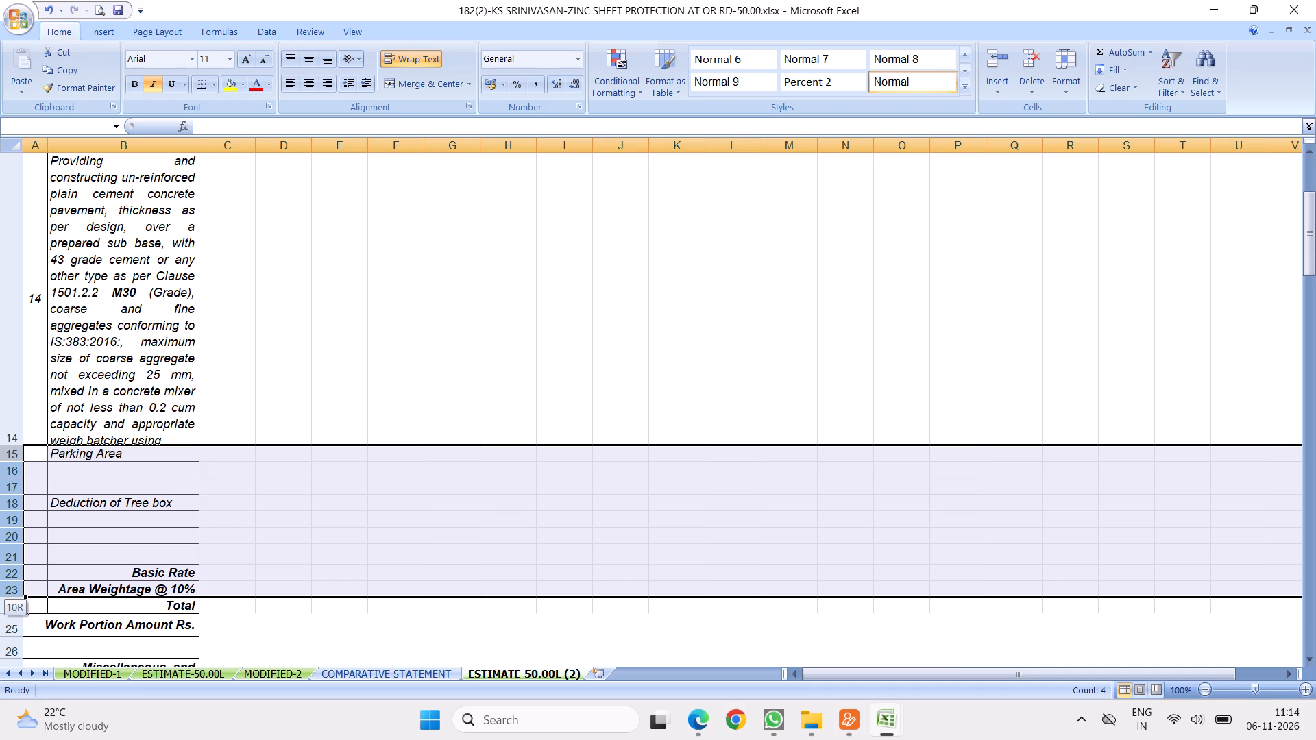
left_click_drag(23, 600, 64, 537)
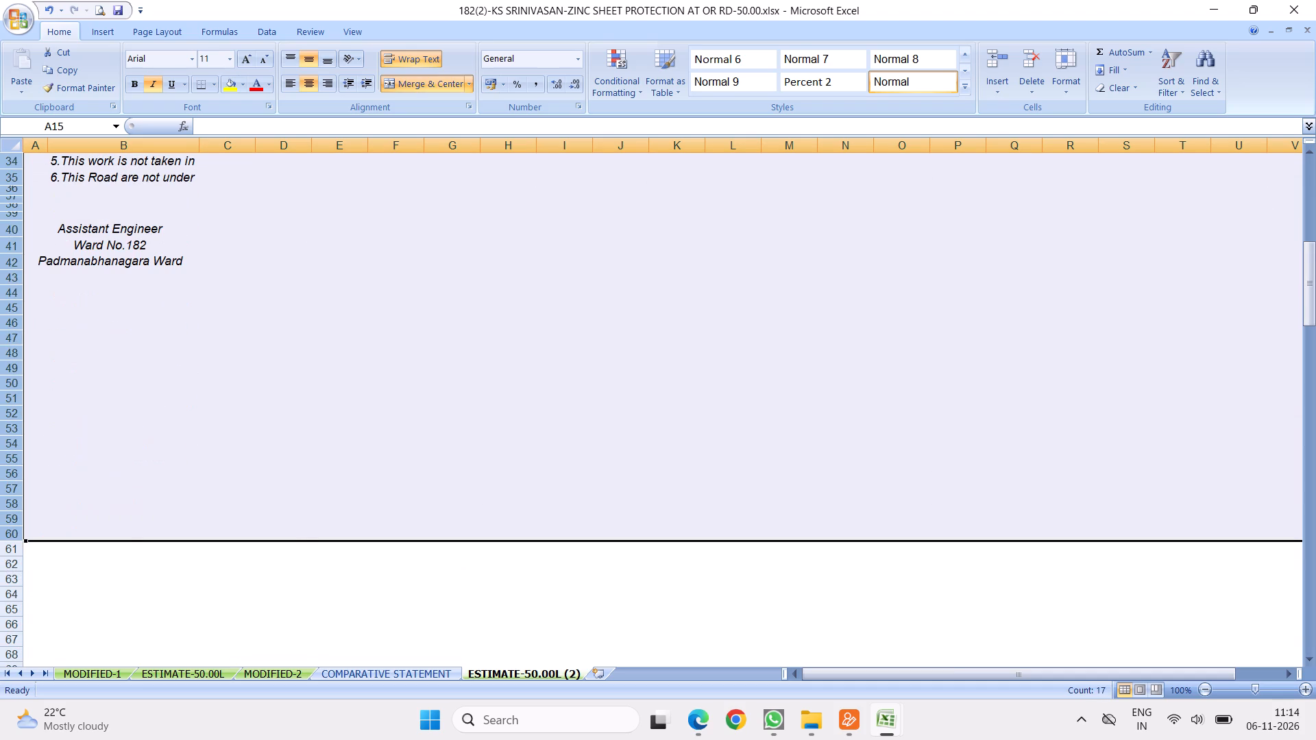
right_click(100, 355)
left_click(141, 459)
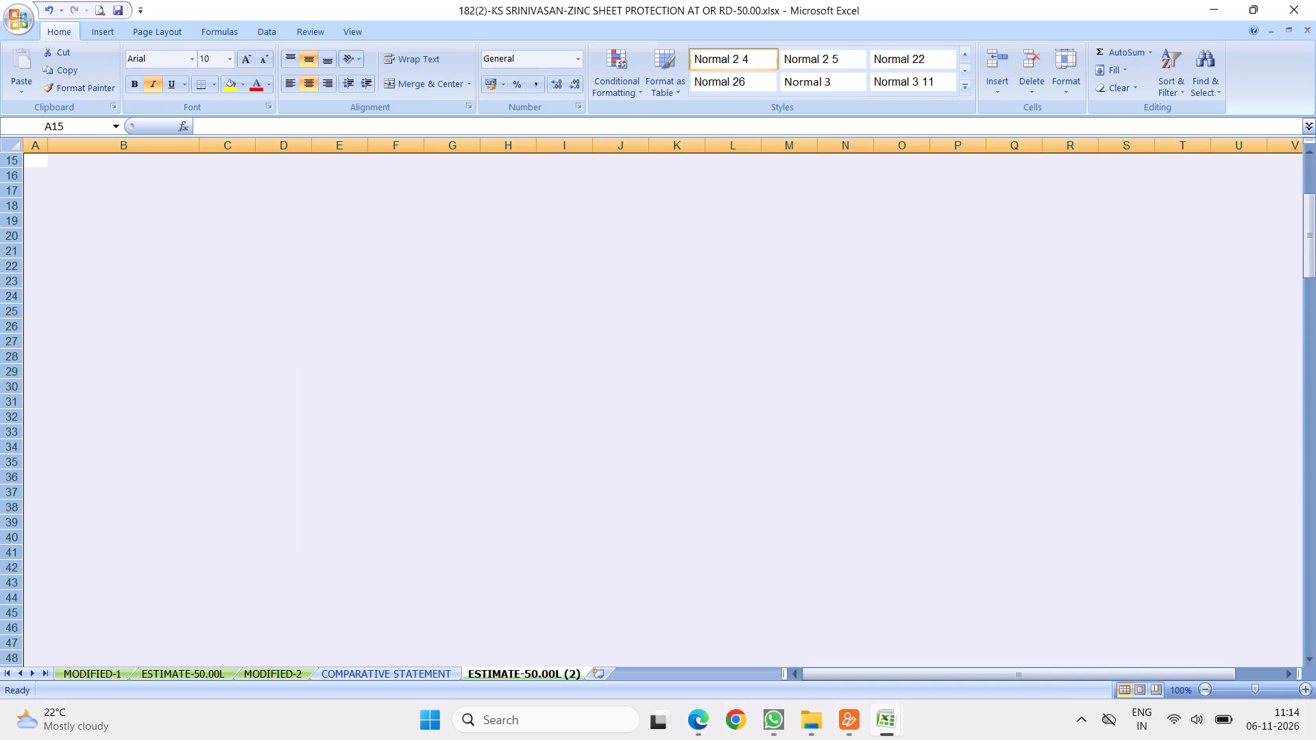
right_click(189, 308)
left_click(236, 412)
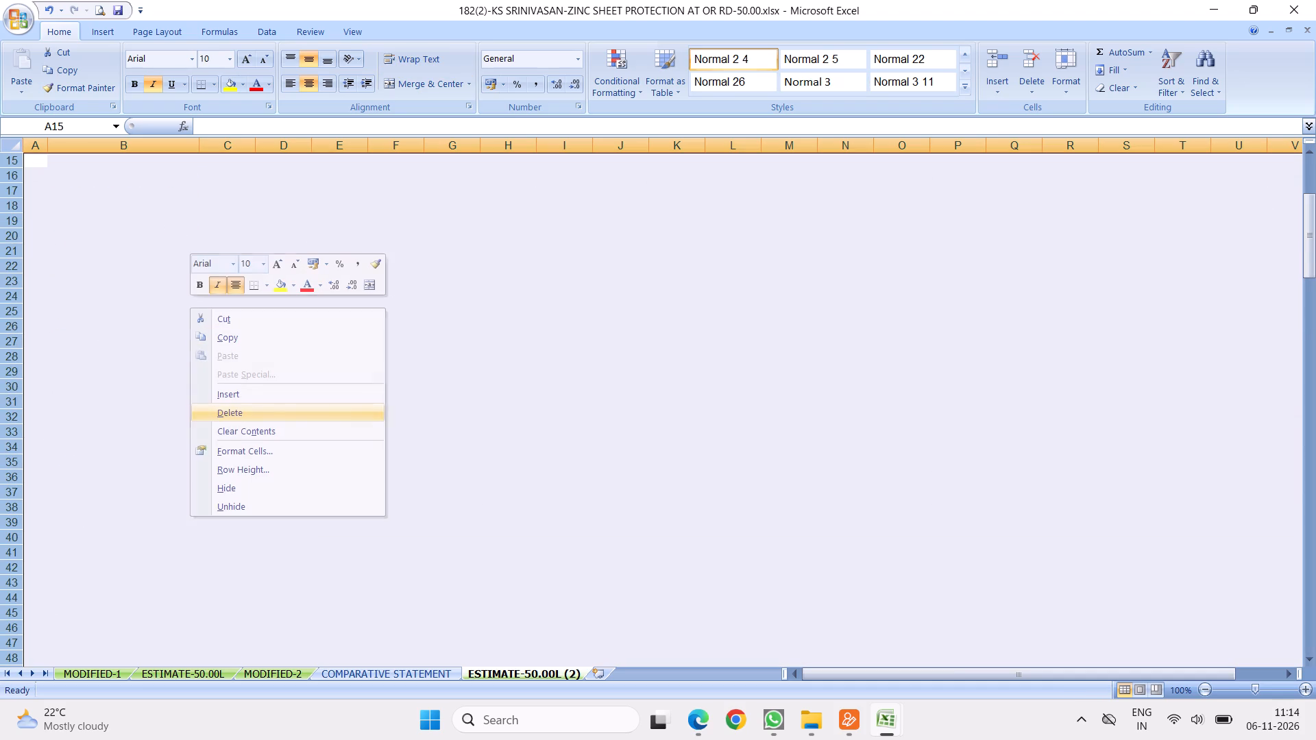
left_click(182, 313)
scroll(197, 332, "up", 4)
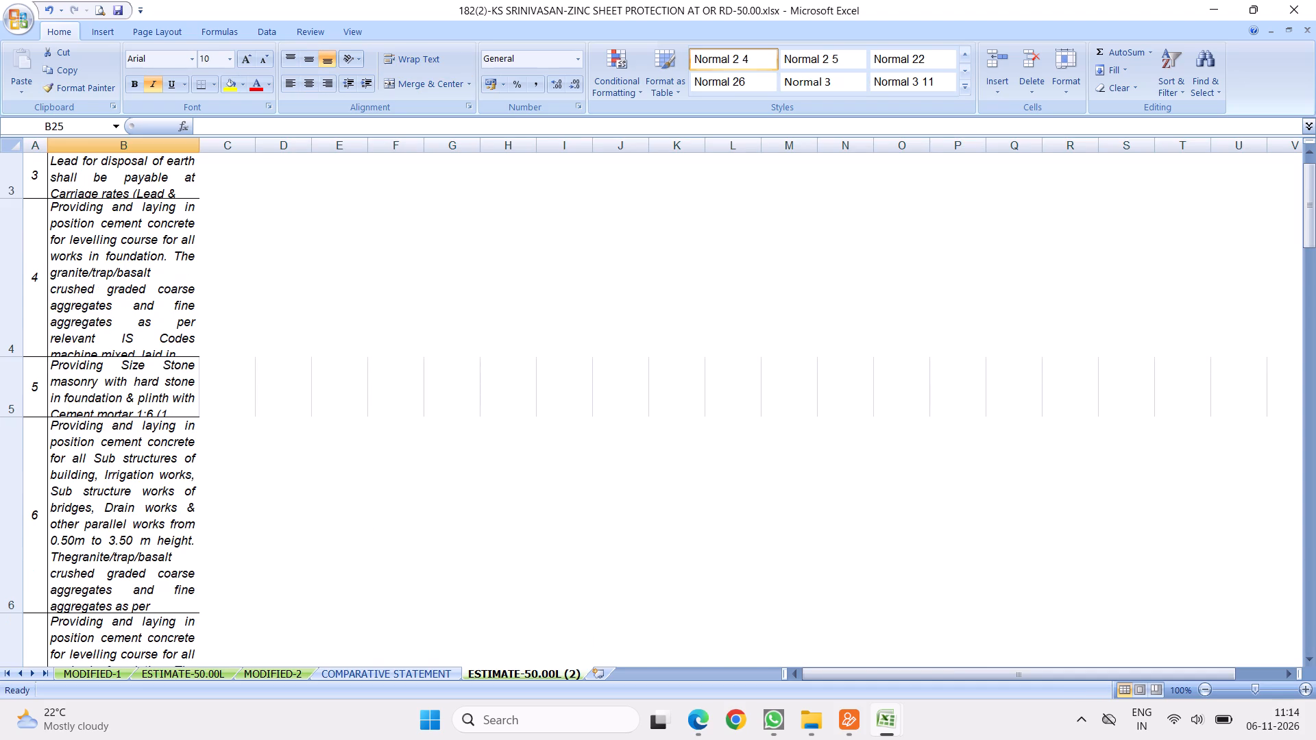
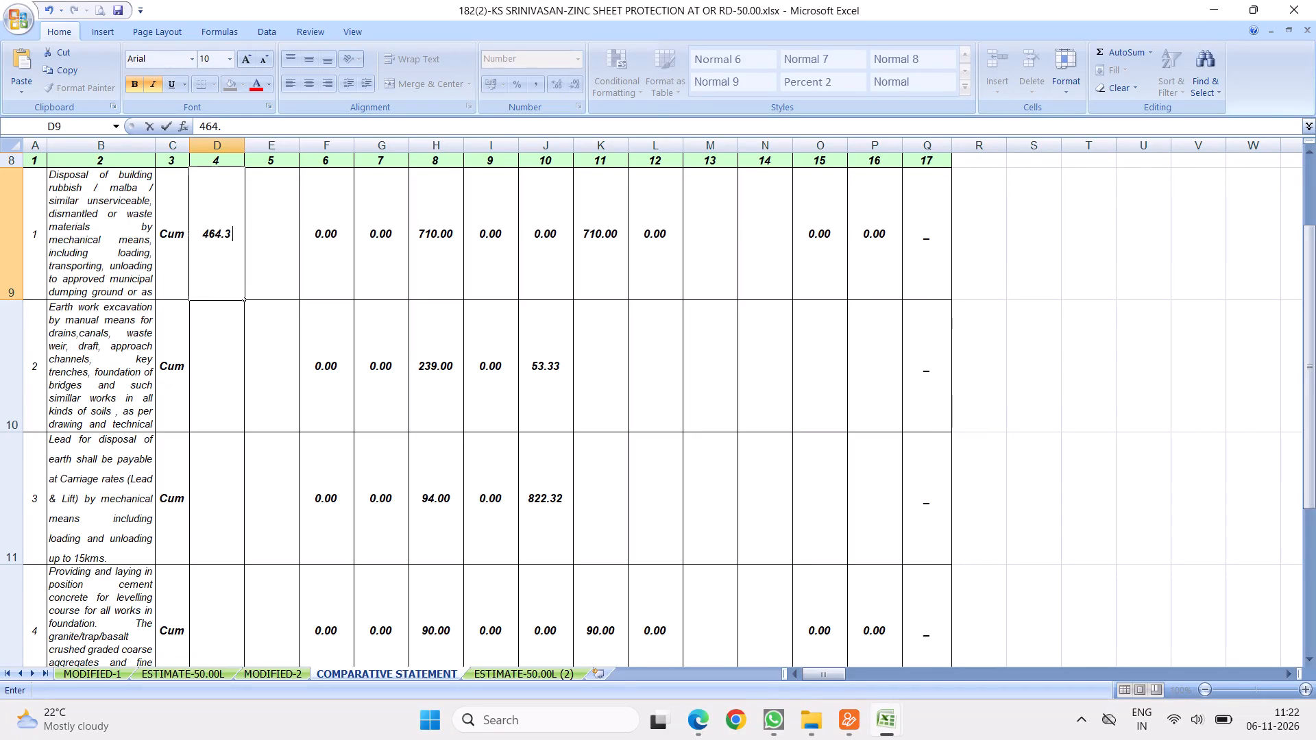
Finish item 1's quantity as 464.3 and enter 400.4 as its rate in the building rubbish disposal row.
key("Right")
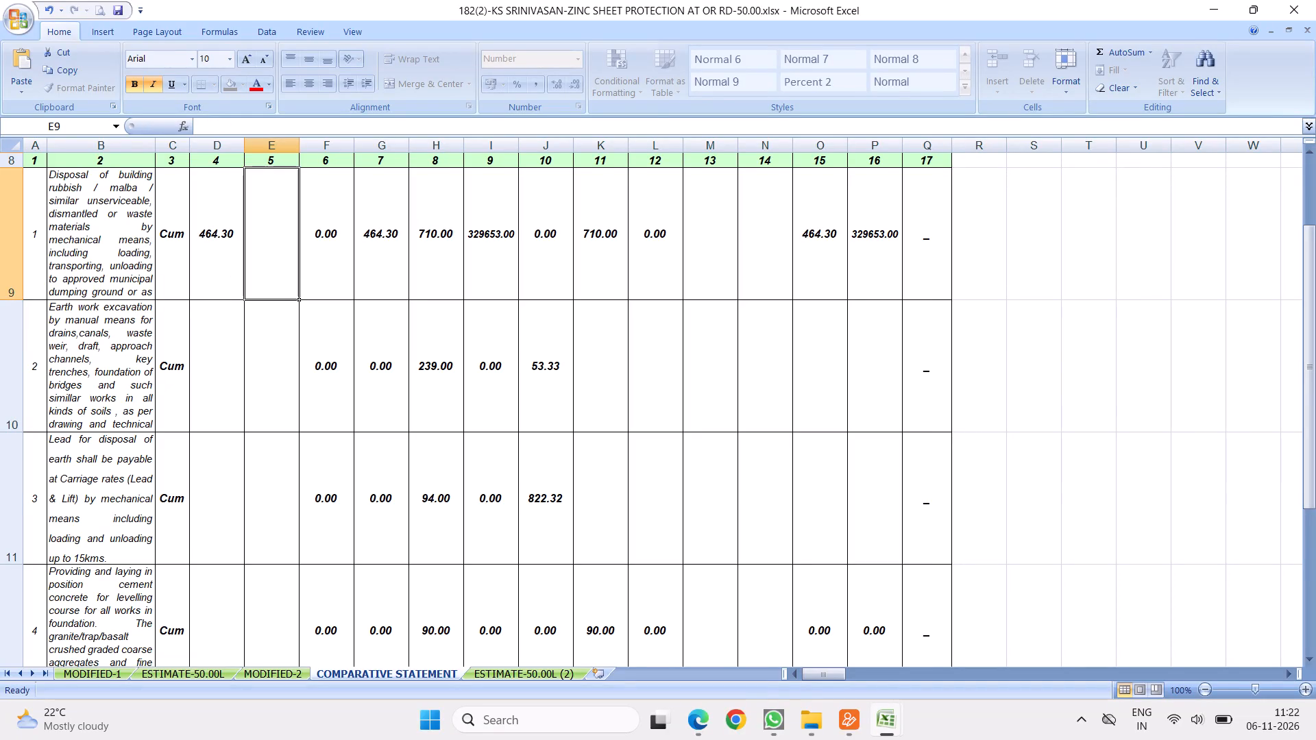
type("400.4")
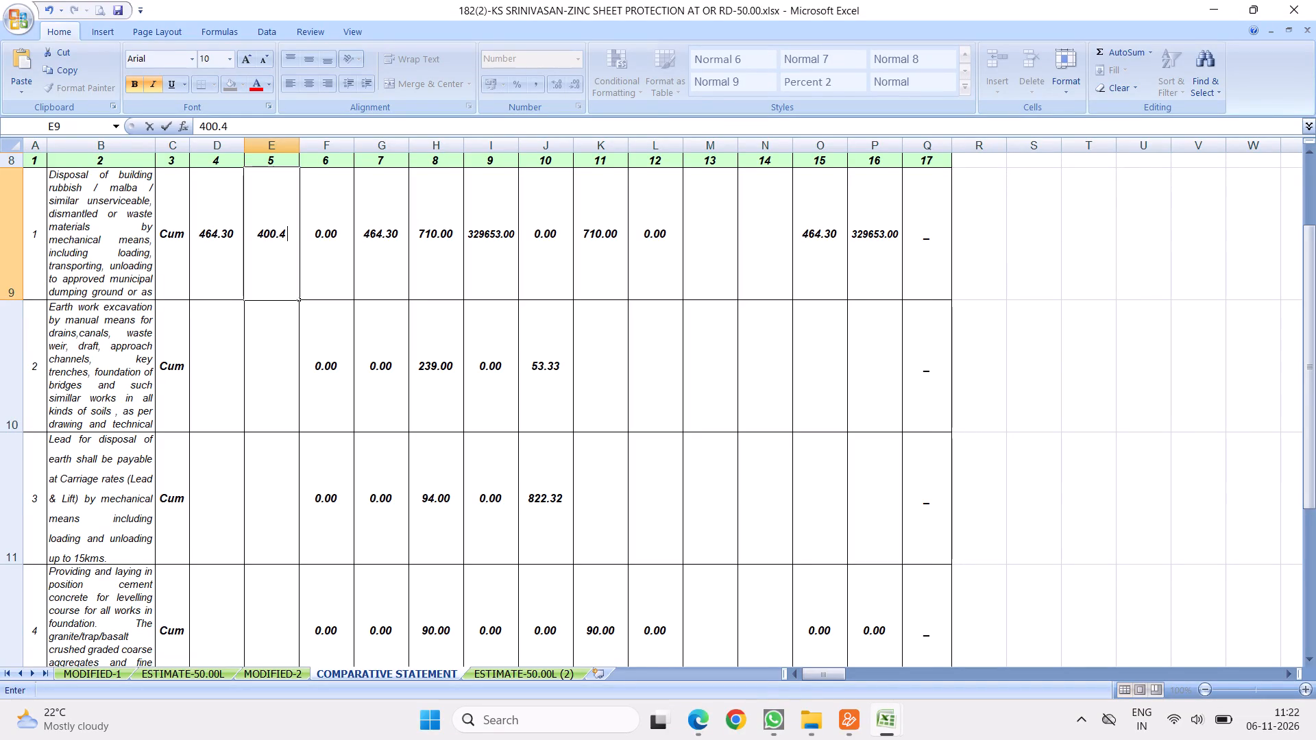
key("Down")
key("Left")
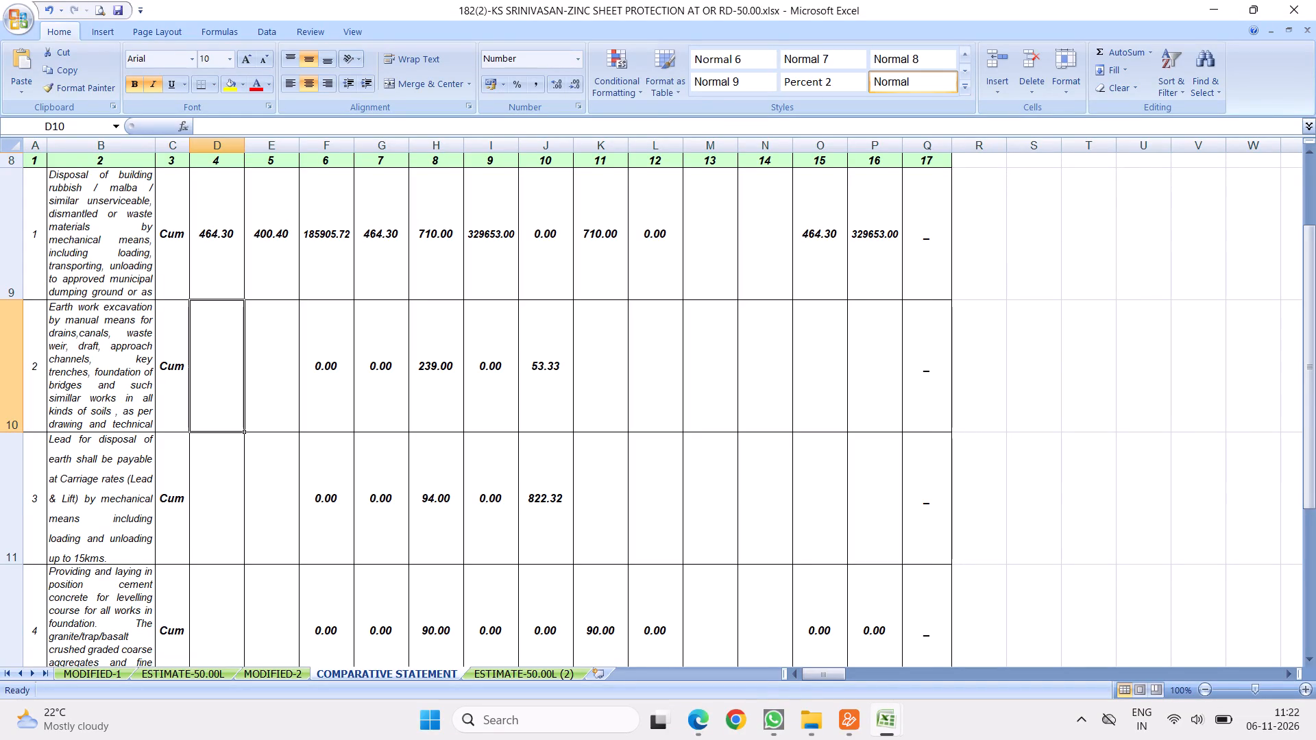
Enter quantity 155.12 and rate 266.2 for item 2, the manual earth work excavation.
type("155.12")
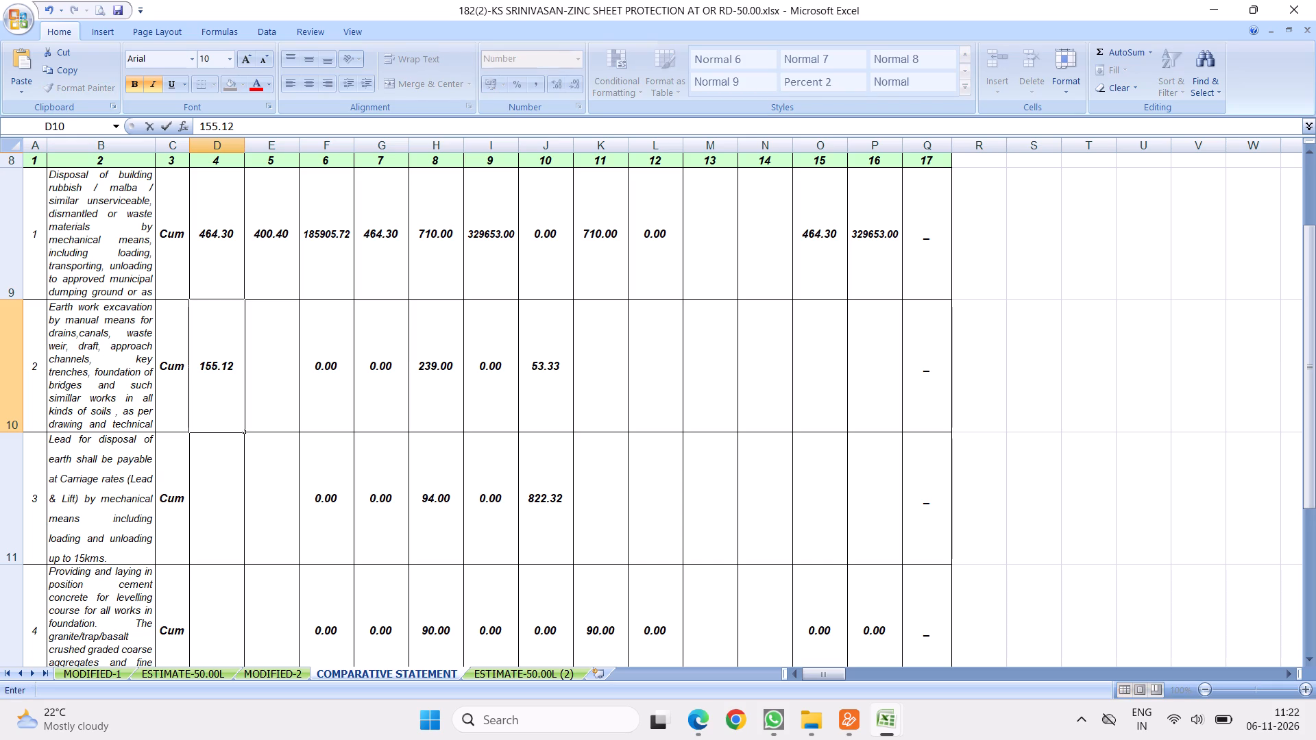
key("Right")
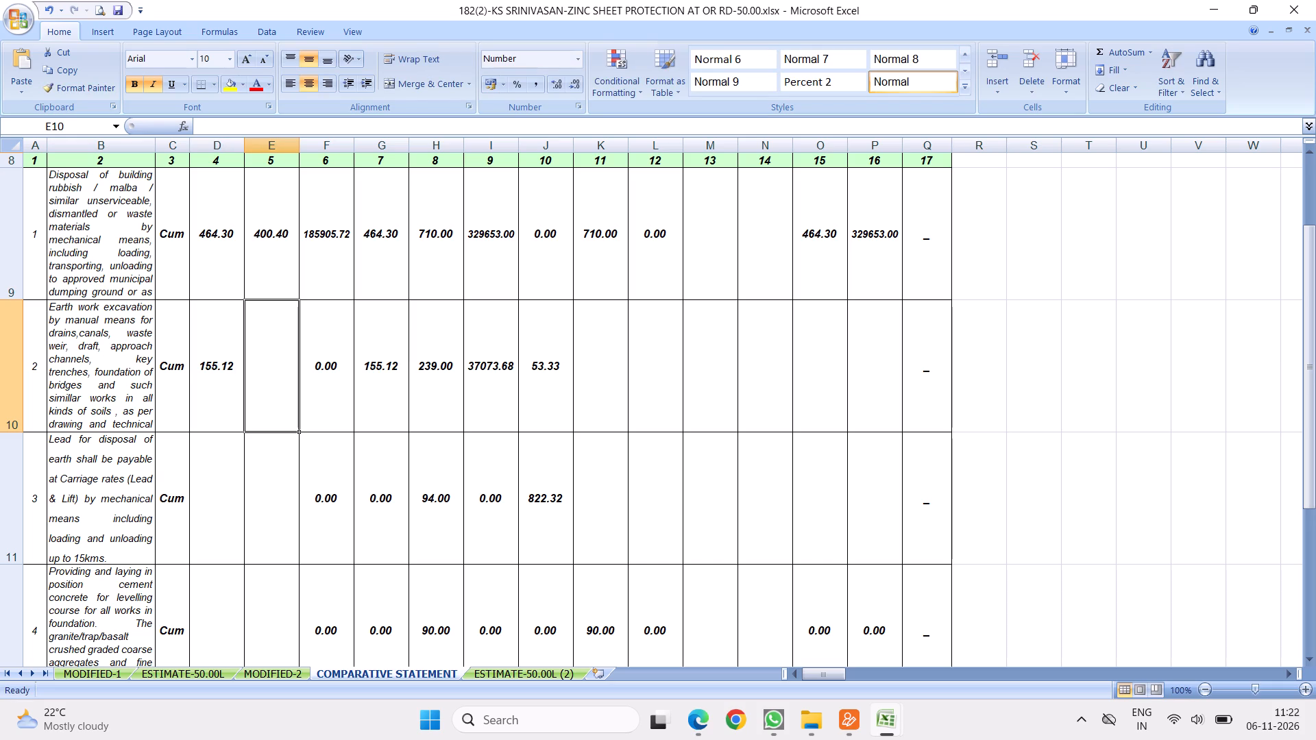
type("266.2")
key("Down")
key("Left")
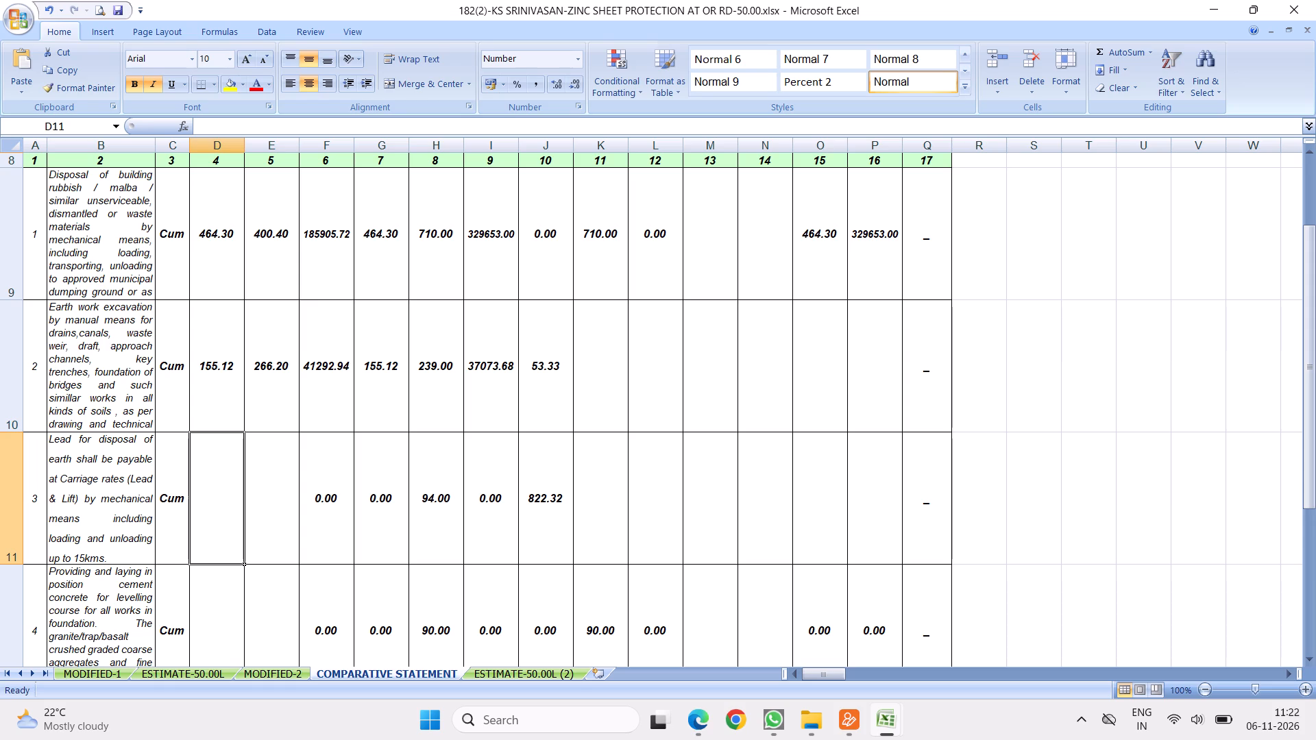
Enter quantity 155.12 and rate 250.2 for item 3, the lead for disposal of earth.
type("155.12")
key("Right")
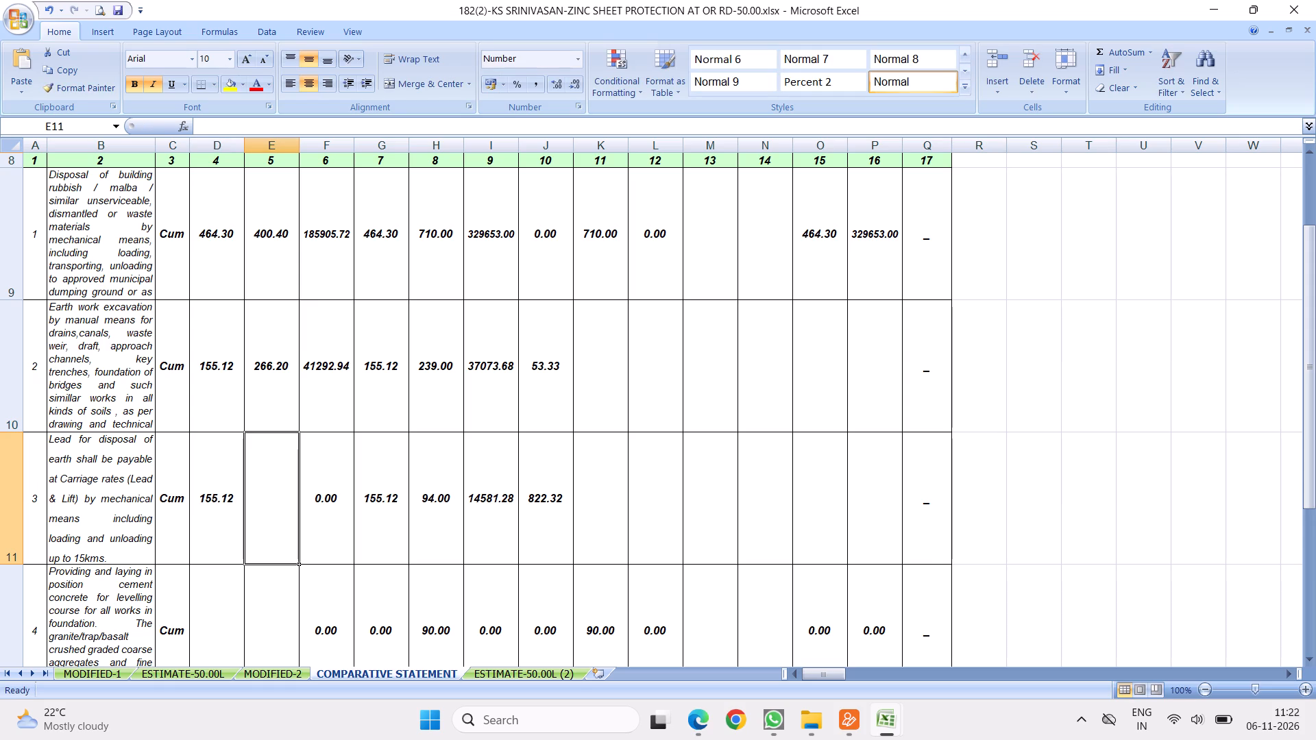
type("250.2")
key("Down")
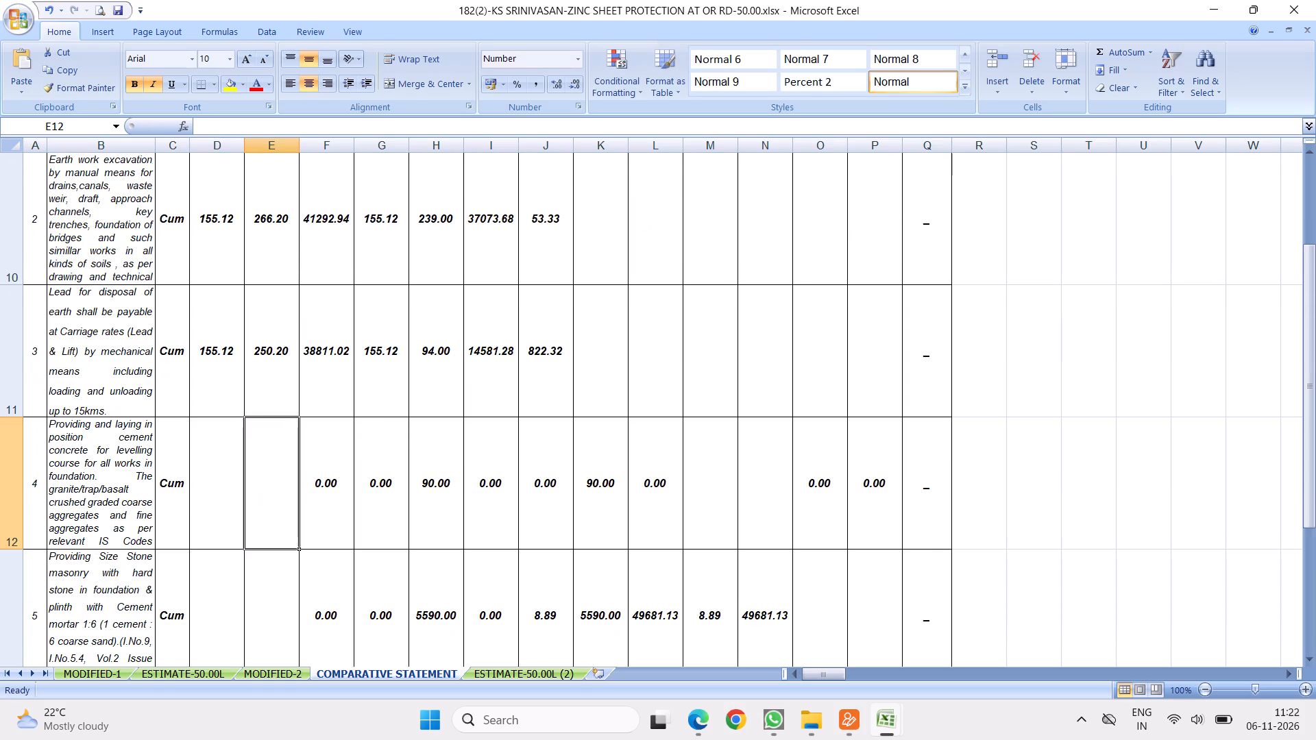
key("Left")
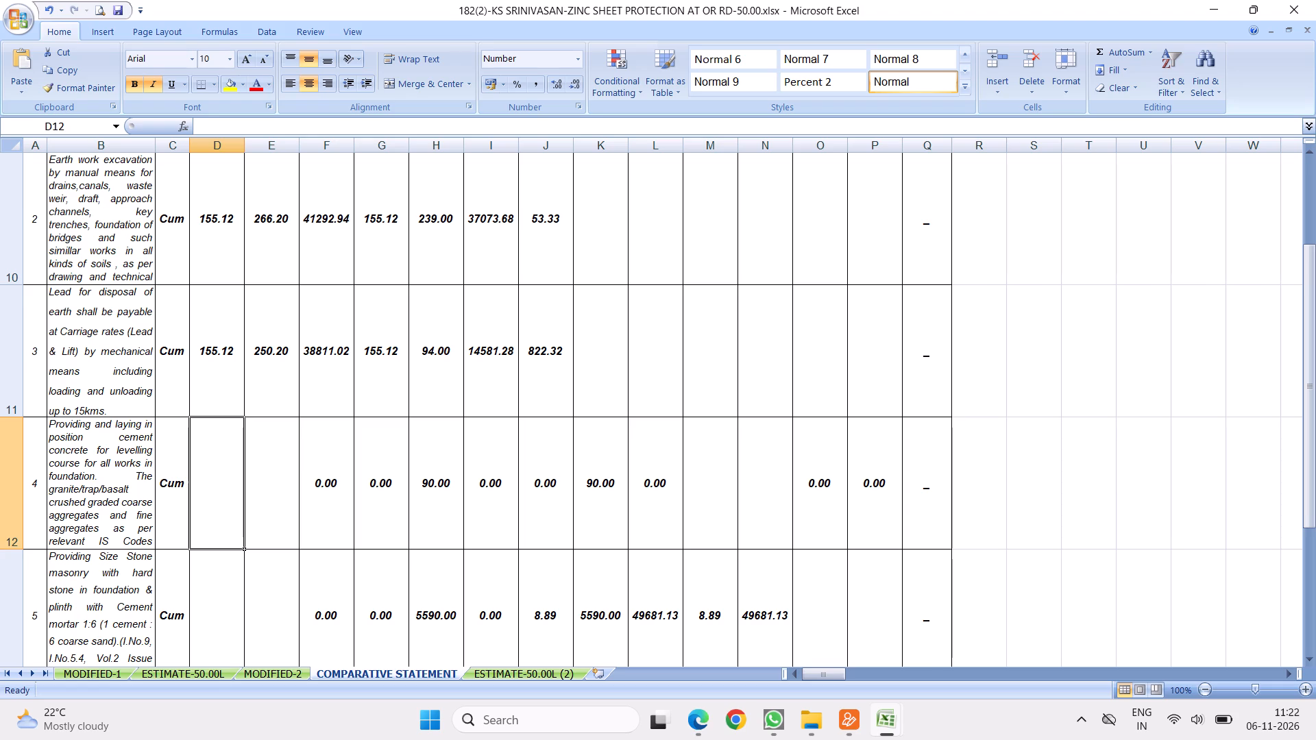
Enter quantity 25.85 and rate 6167.7 for item 4, the cement concrete levelling course in foundation.
type("25")
type(".85")
key("Right")
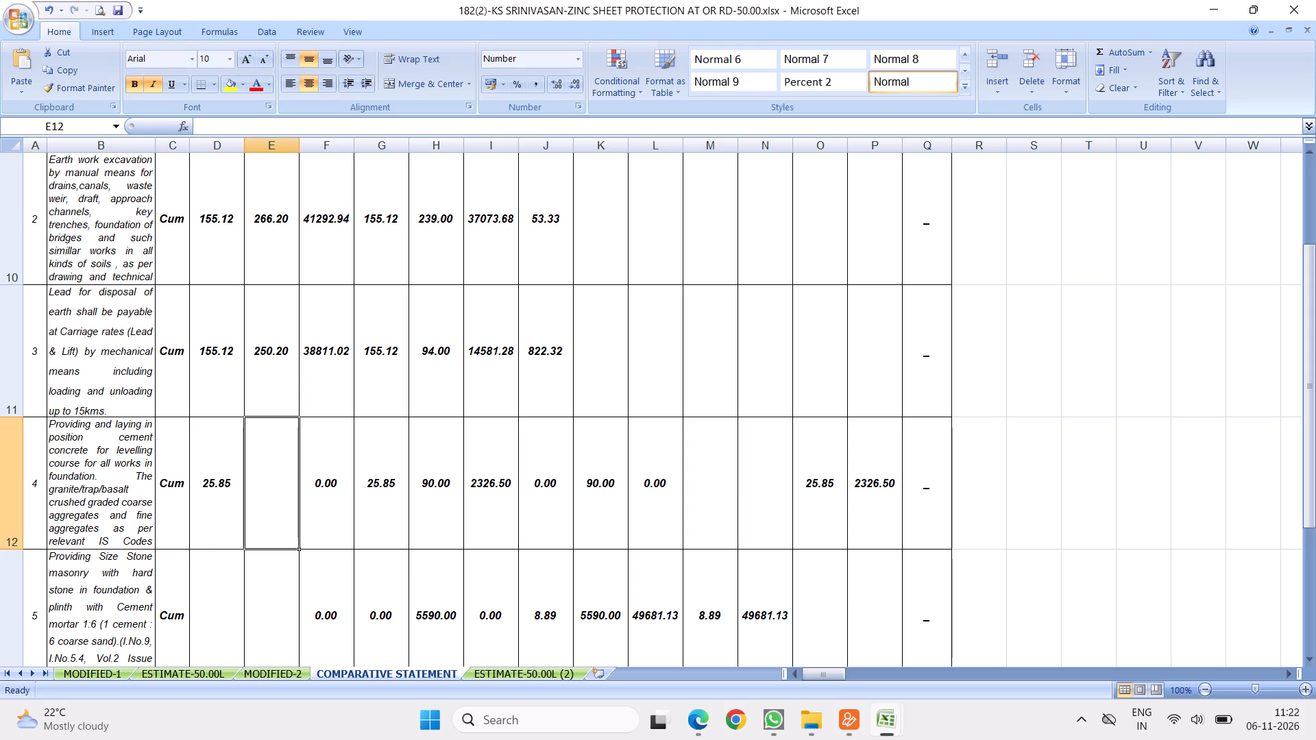
type("6167.7")
key("Down")
key("Left")
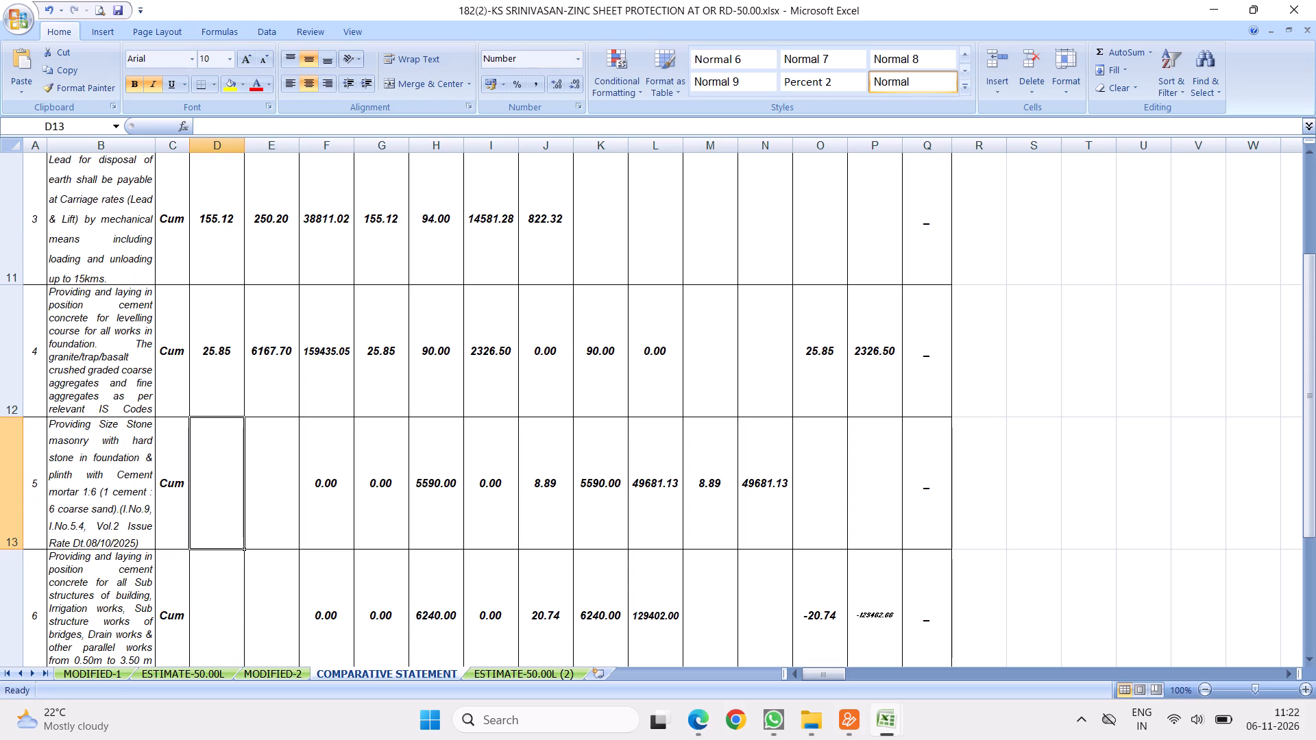
Enter quantity 58.38 and rate 7000.4 for item 5, the size stone masonry in foundation and plinth.
type("58.38")
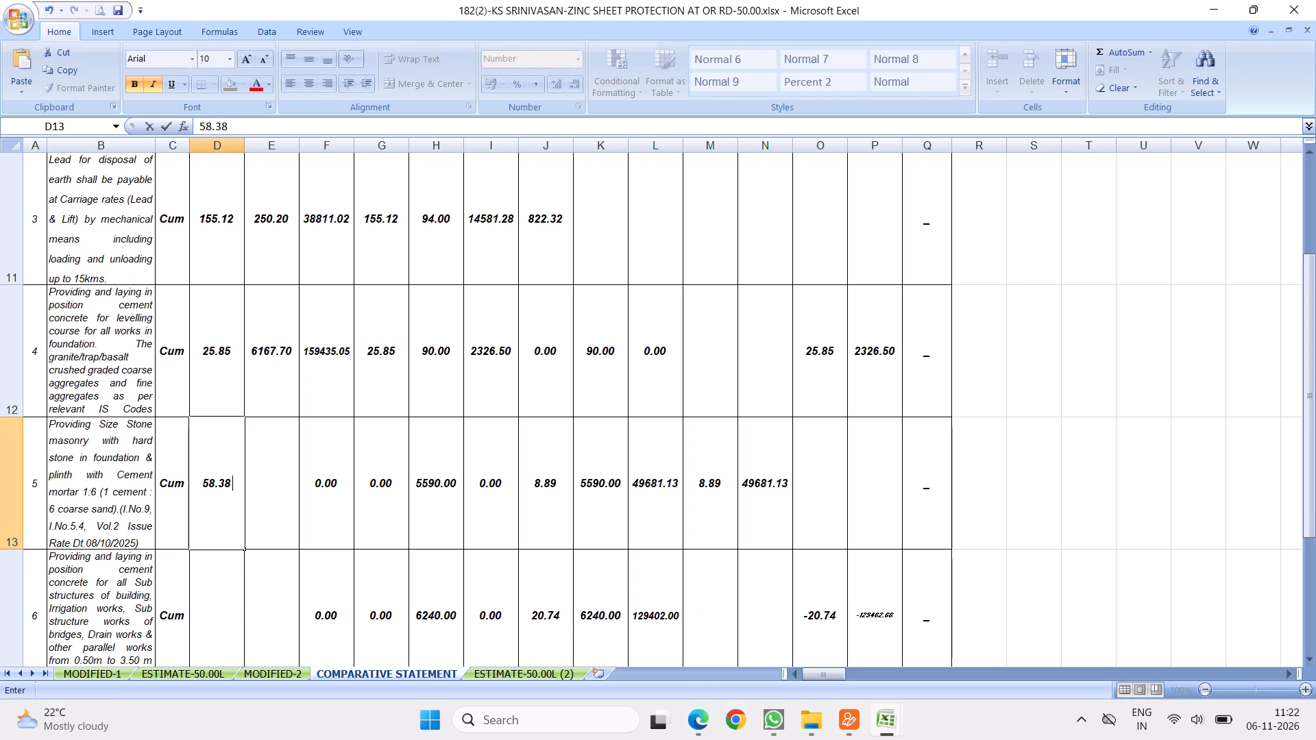
key("Right")
type("7000.")
key("4")
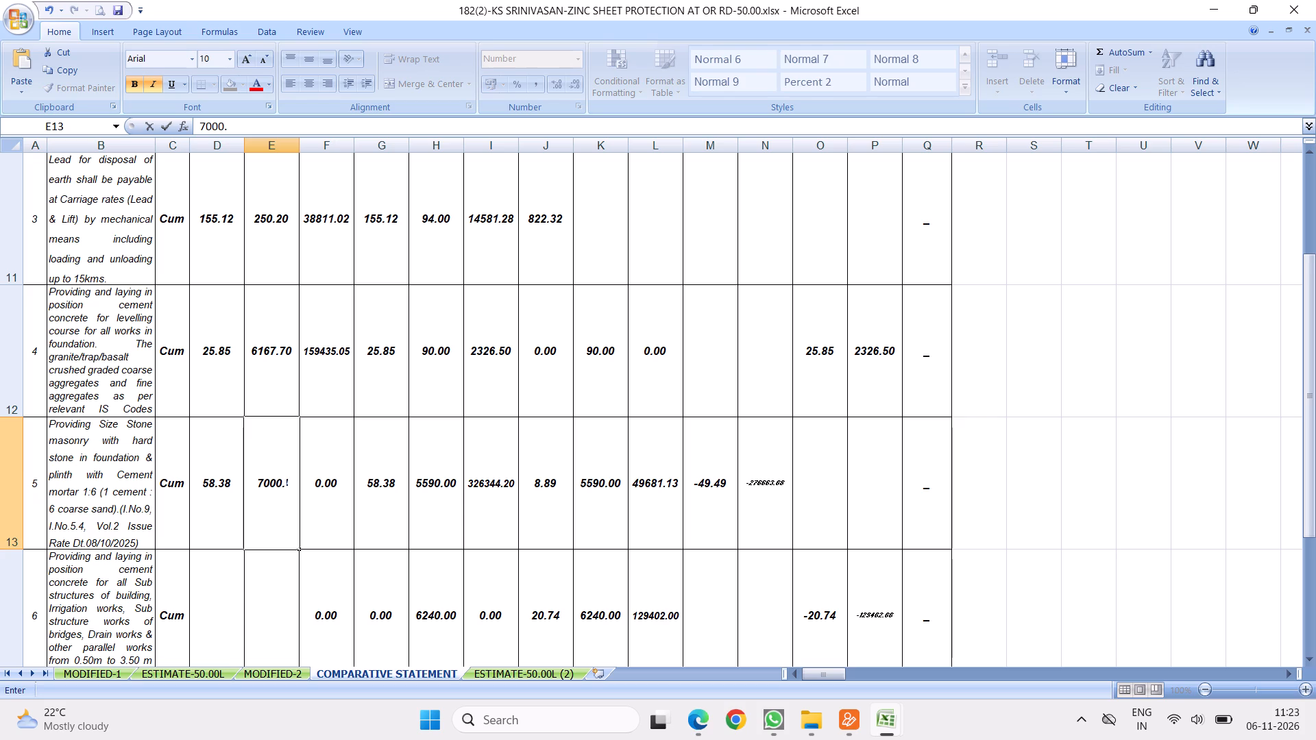
key("Down")
key("Left")
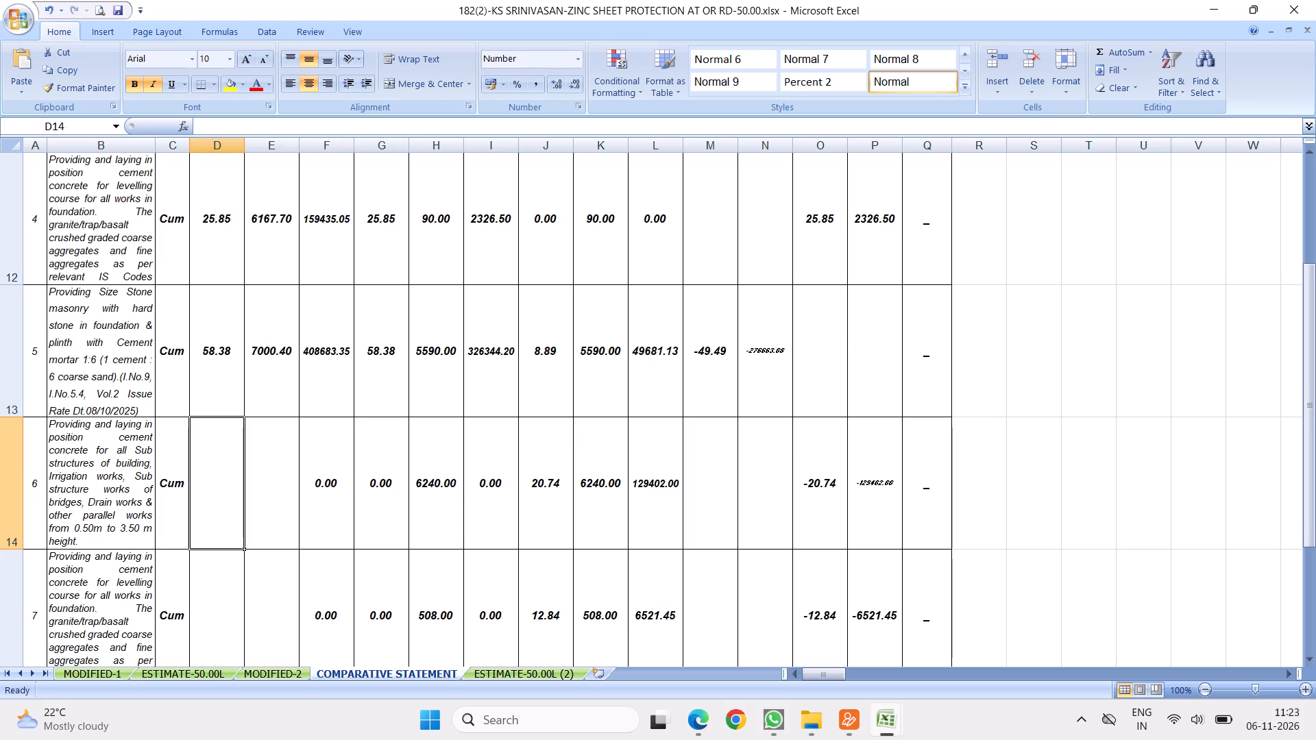
Enter quantity 10.99 and rate 7185.26 for item 6, the cement concrete for sub structures.
type("10.99")
key("Right")
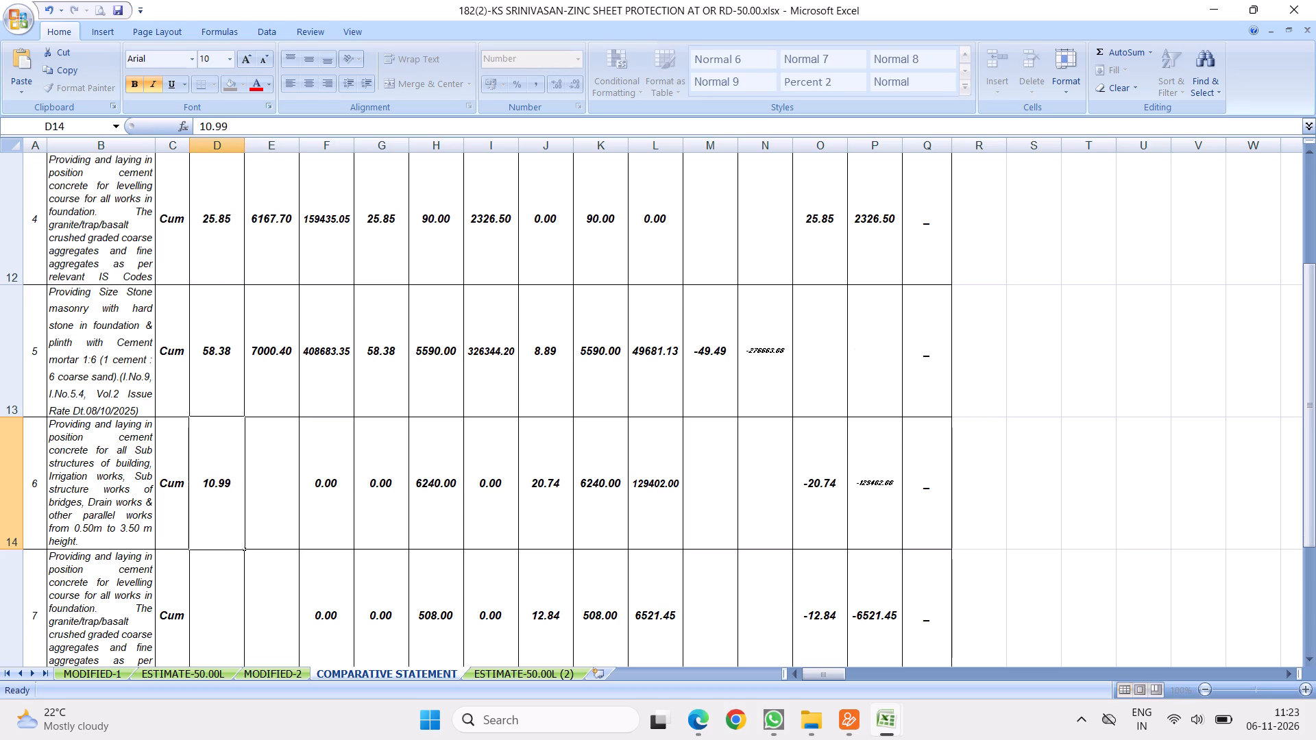
type("7185")
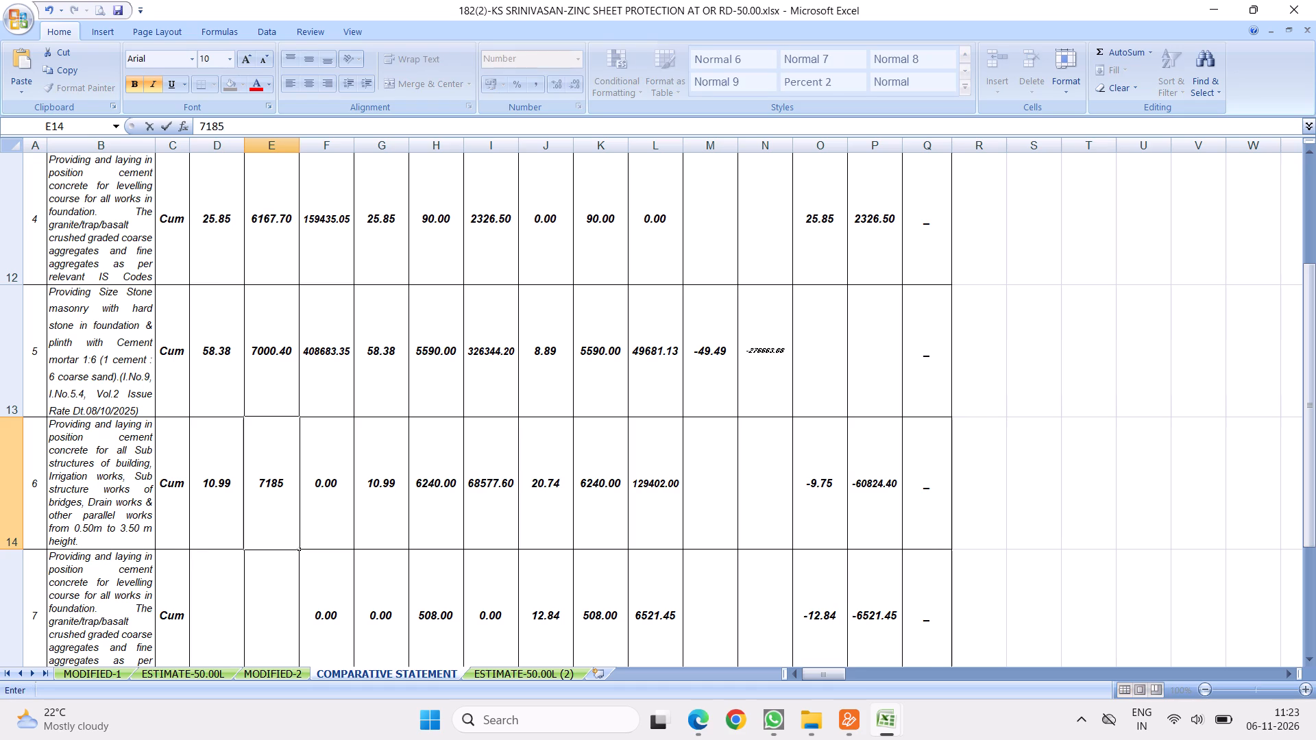
type(".26")
key("Down")
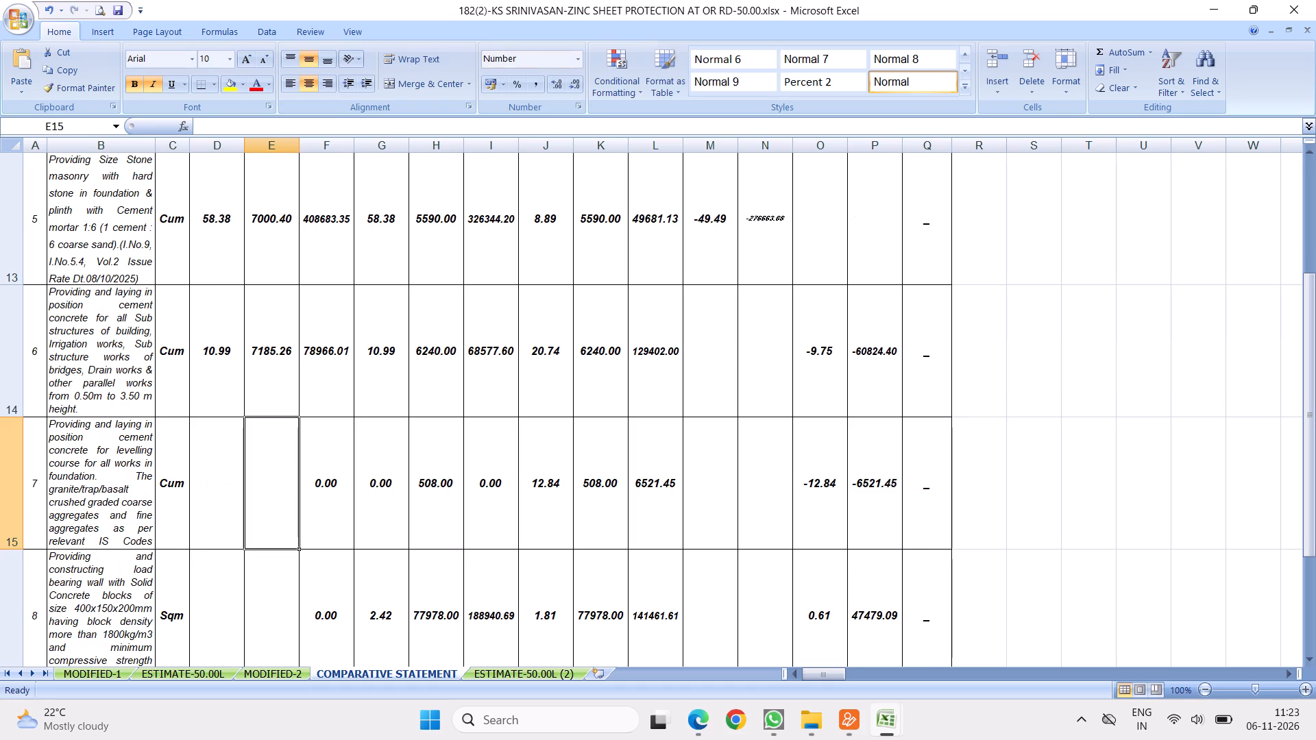
key("Left")
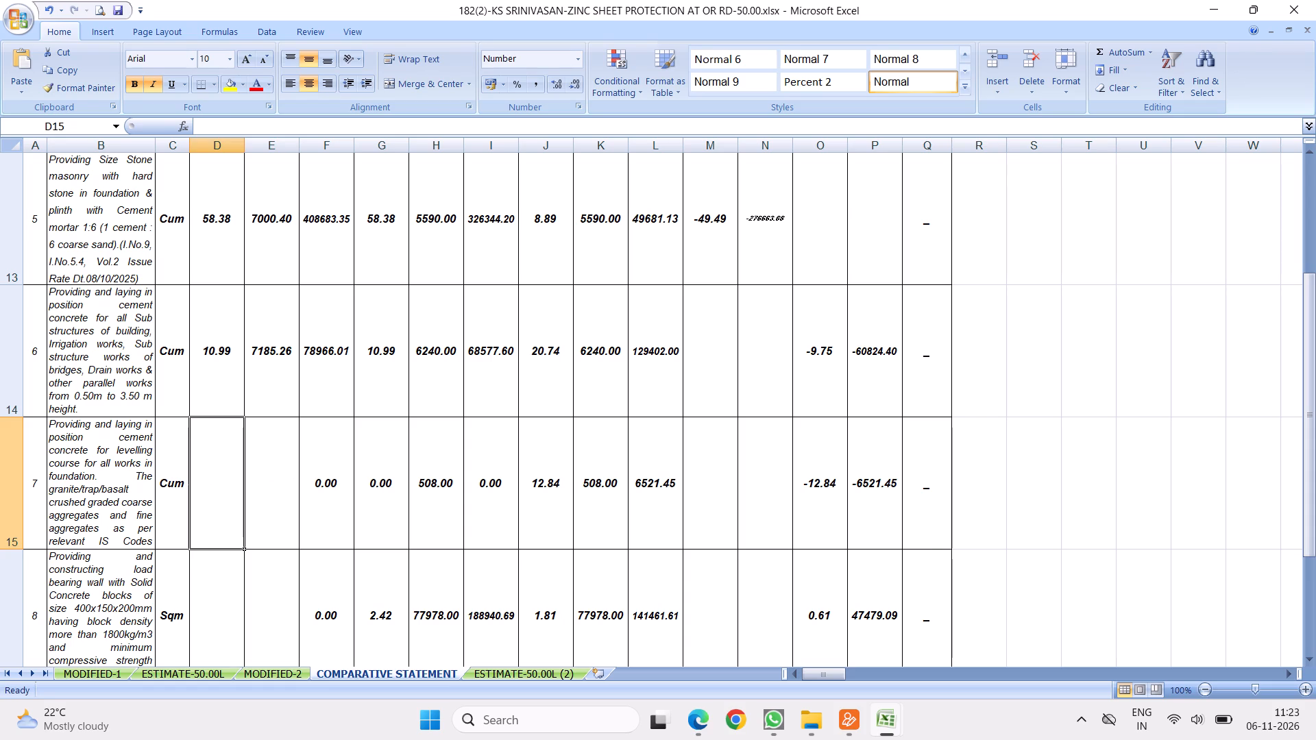
Enter quantity 10.94 and rate 7121.73 for item 7, the second cement concrete levelling course row.
type("10.")
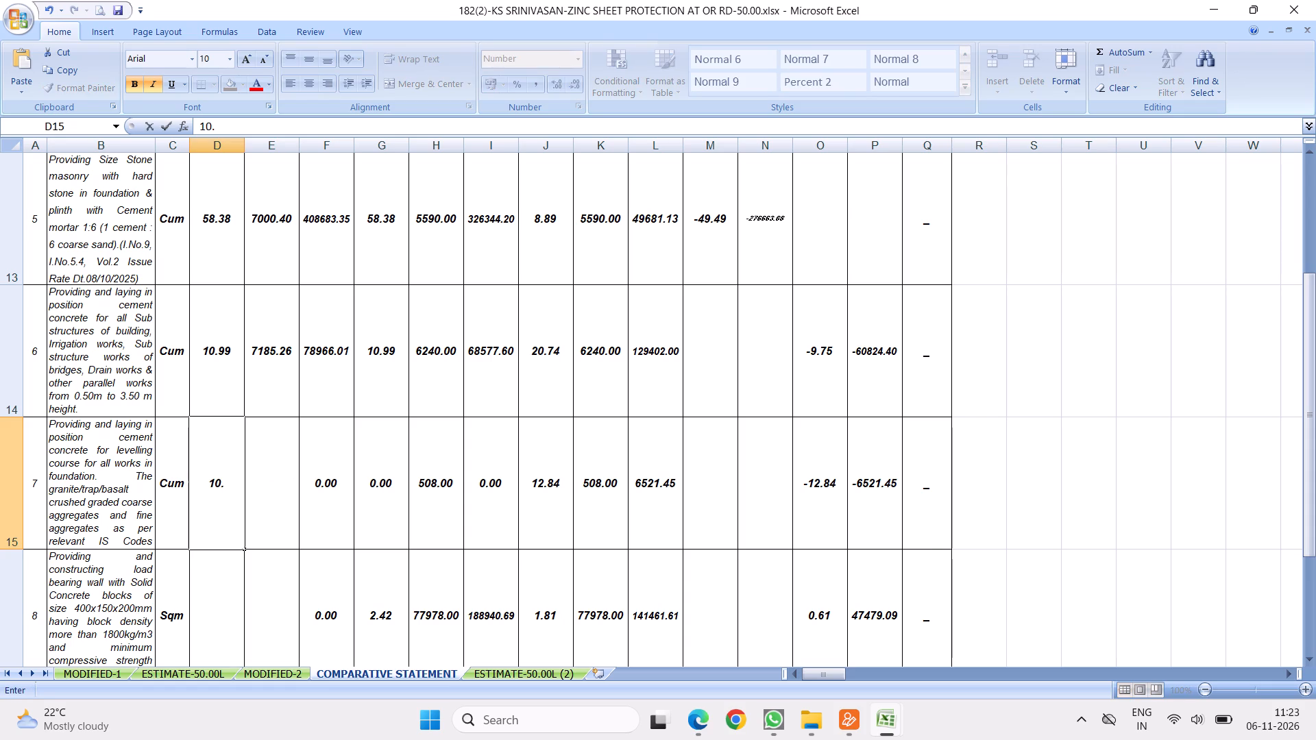
type("94")
key("Right")
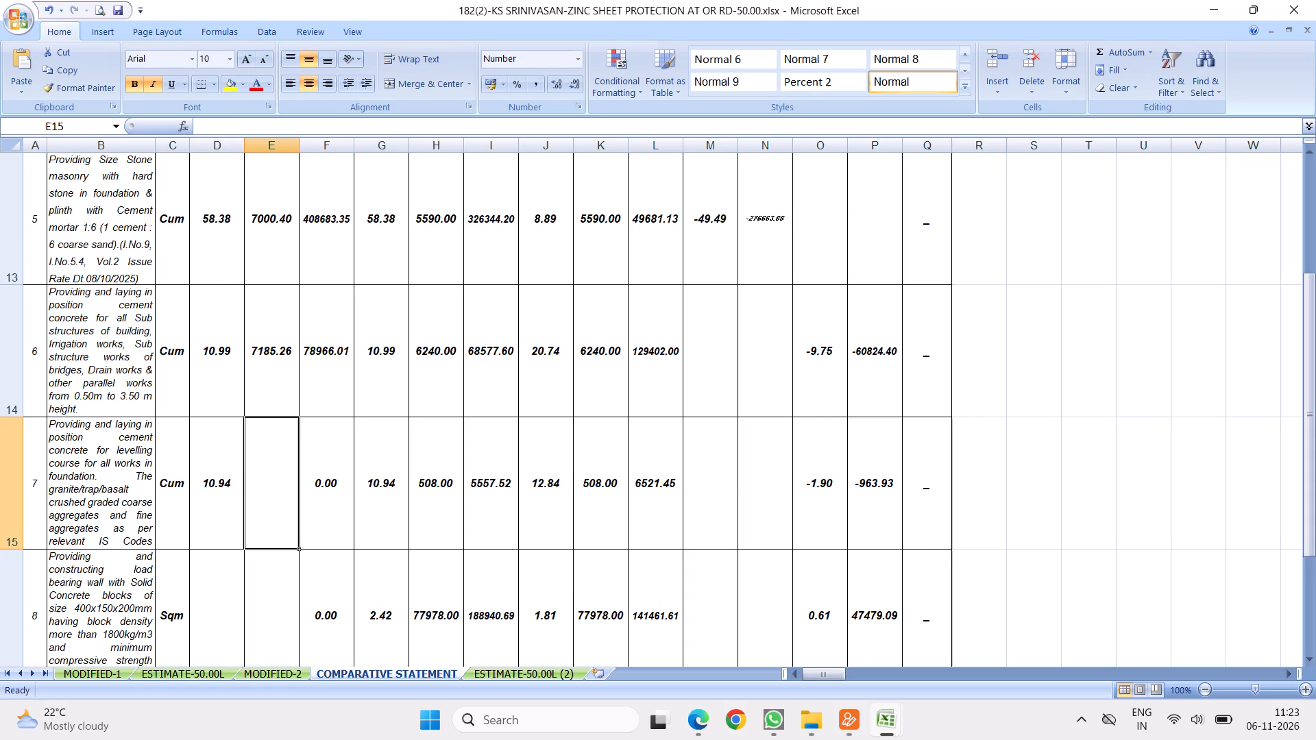
type("7121.")
type("73")
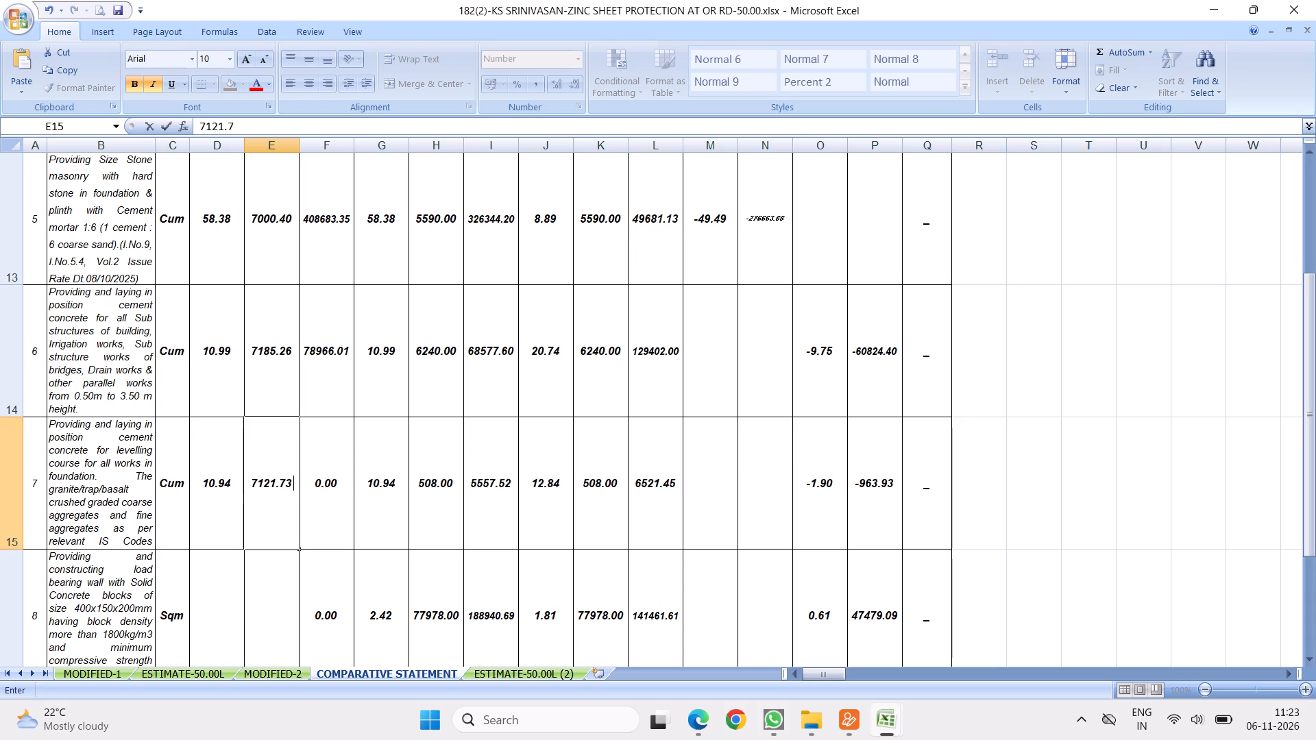
key("Down")
key("Left")
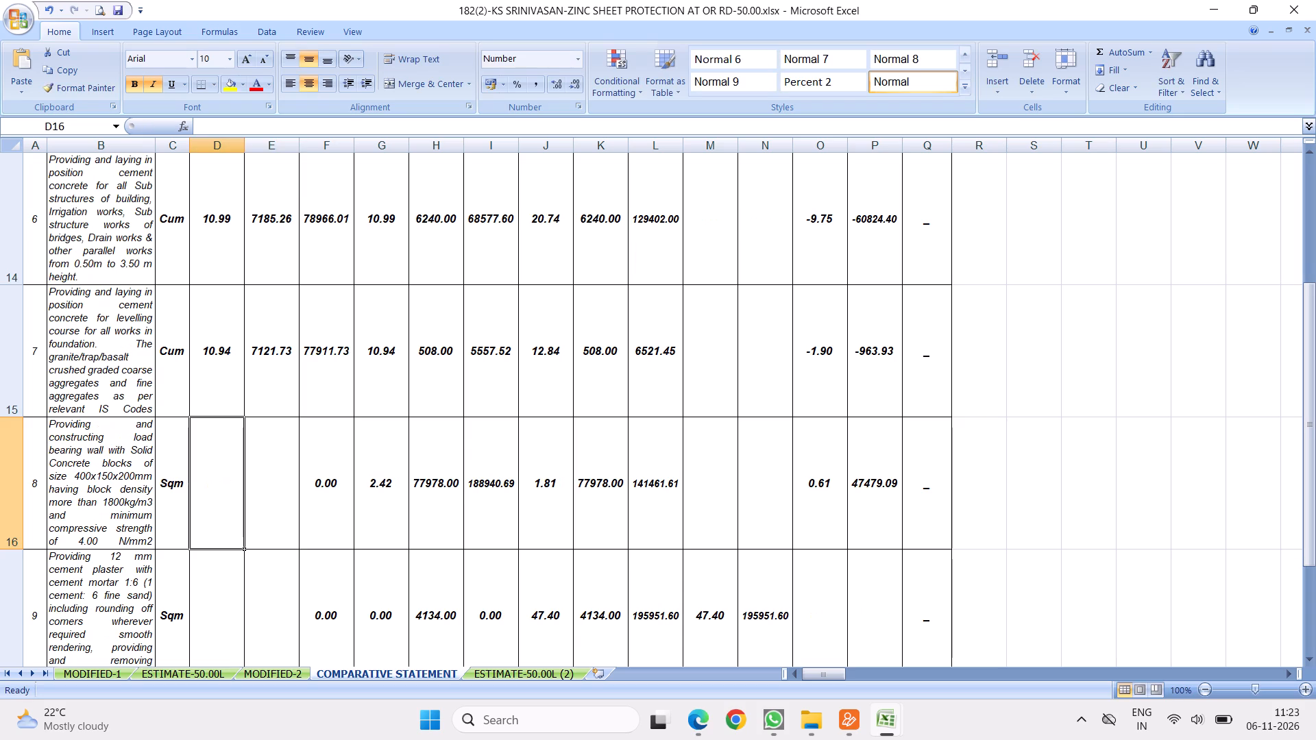
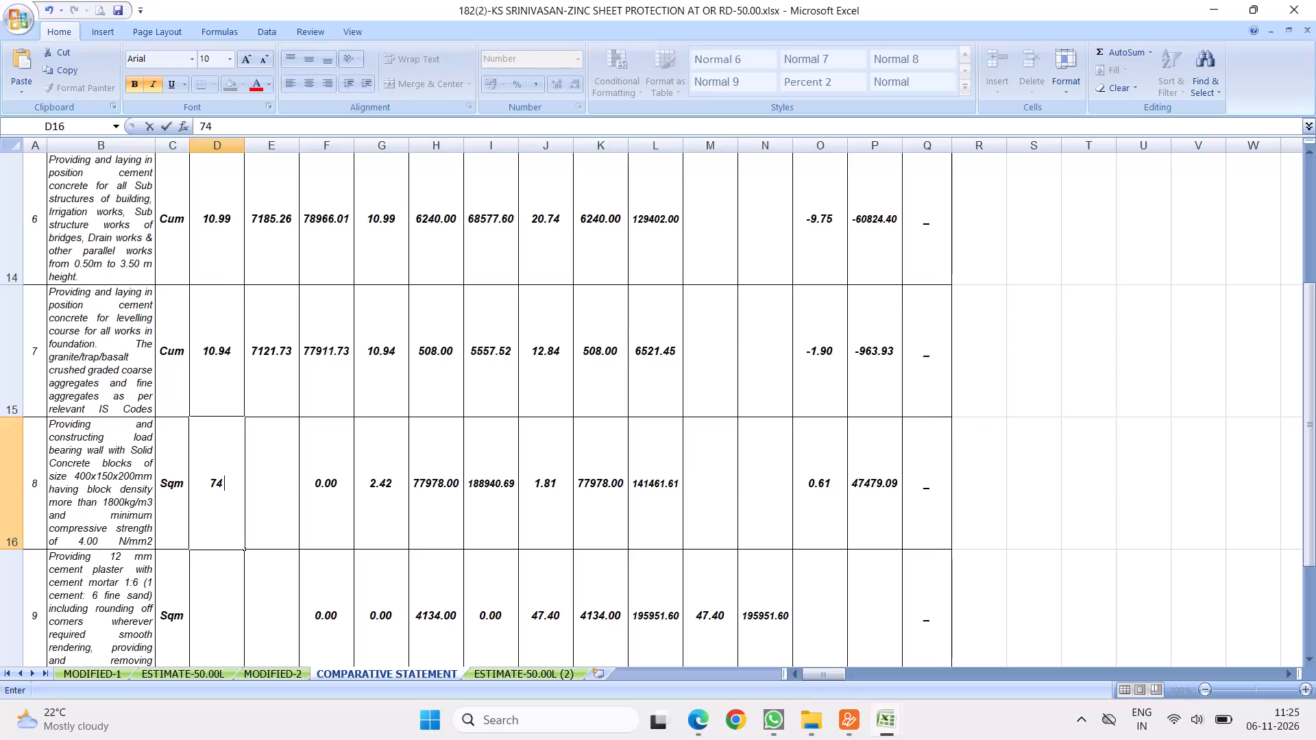
Enter quantity 74.6 and rate 1351.9 for item 8, the load bearing wall with solid concrete blocks.
key("Right")
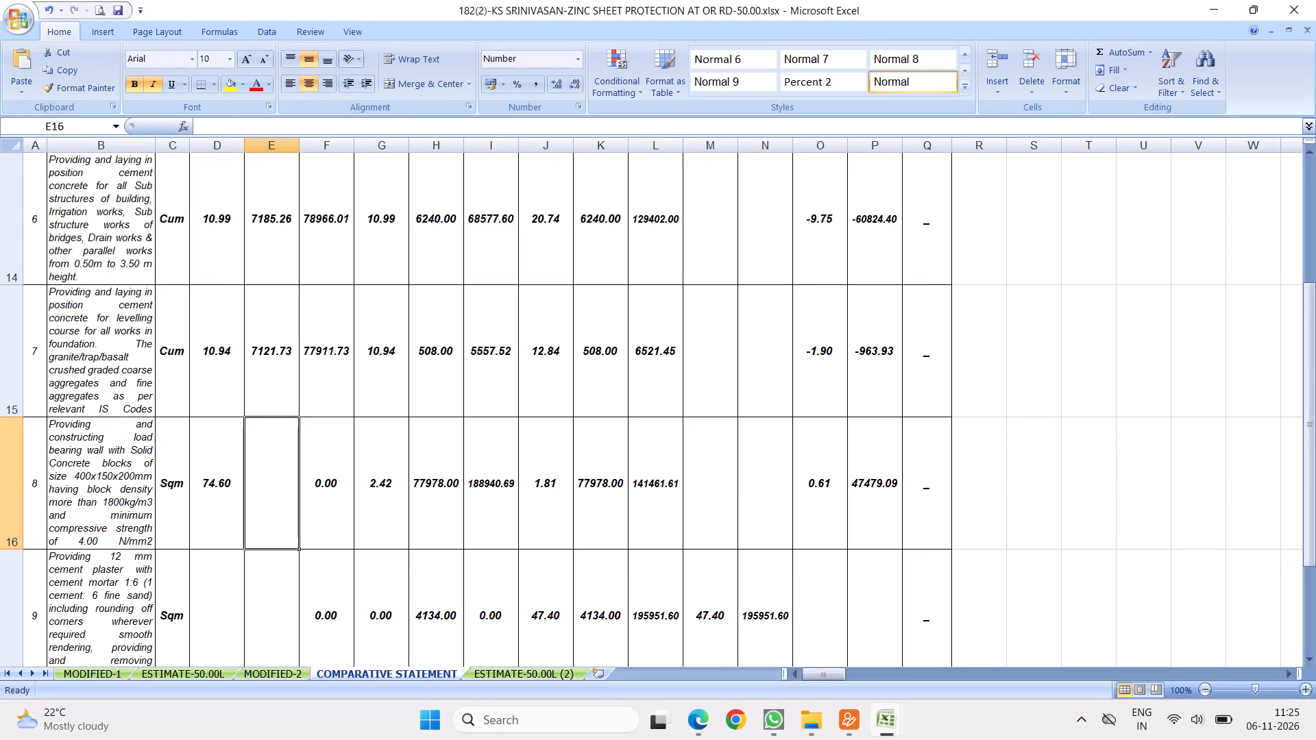
type("1351.9")
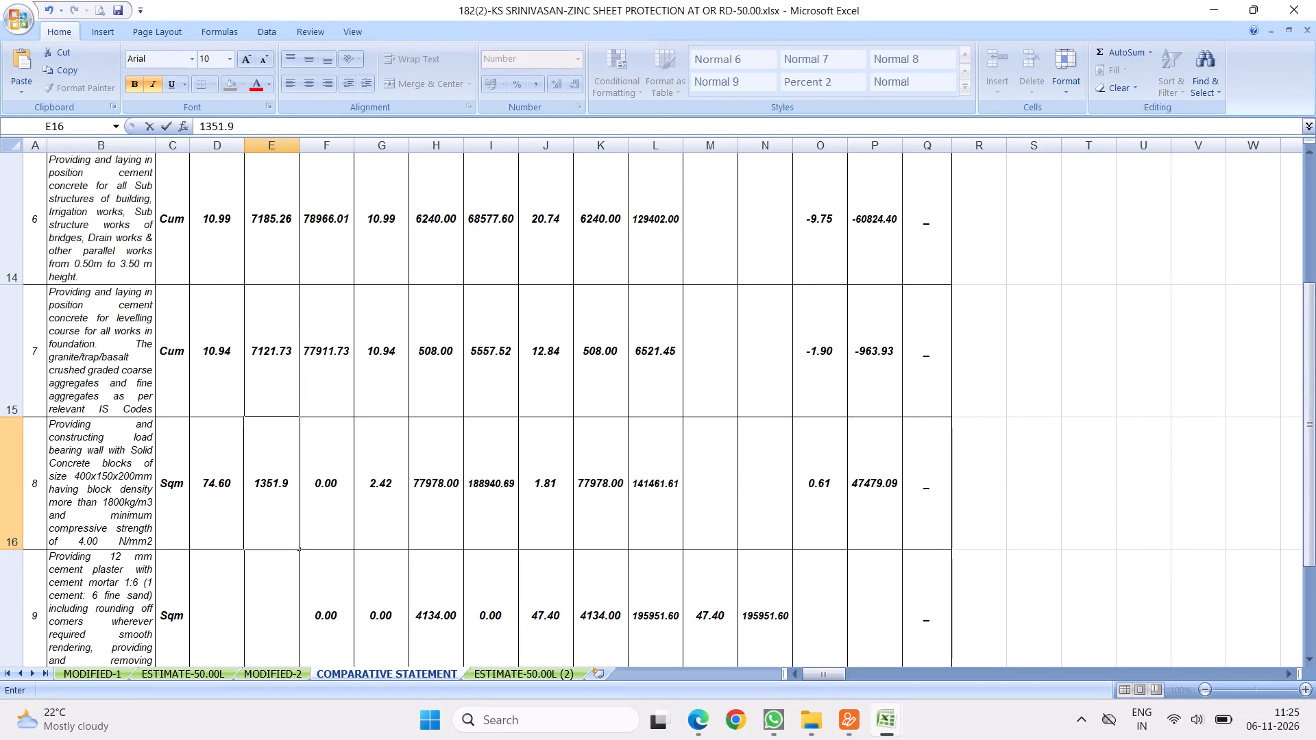
key("Down")
Enter quantity 156.4 and rate 264 for item 9, the 12 mm cement plaster.
key("Left")
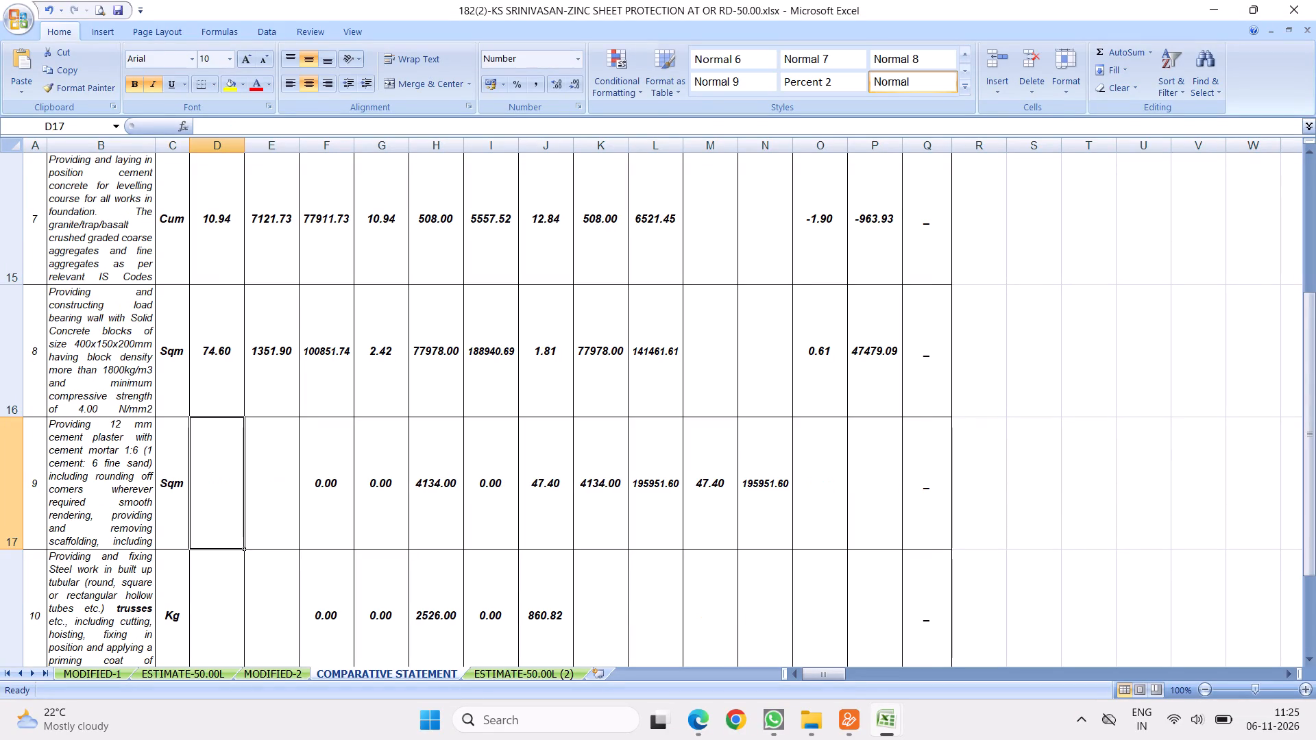
type("156.4")
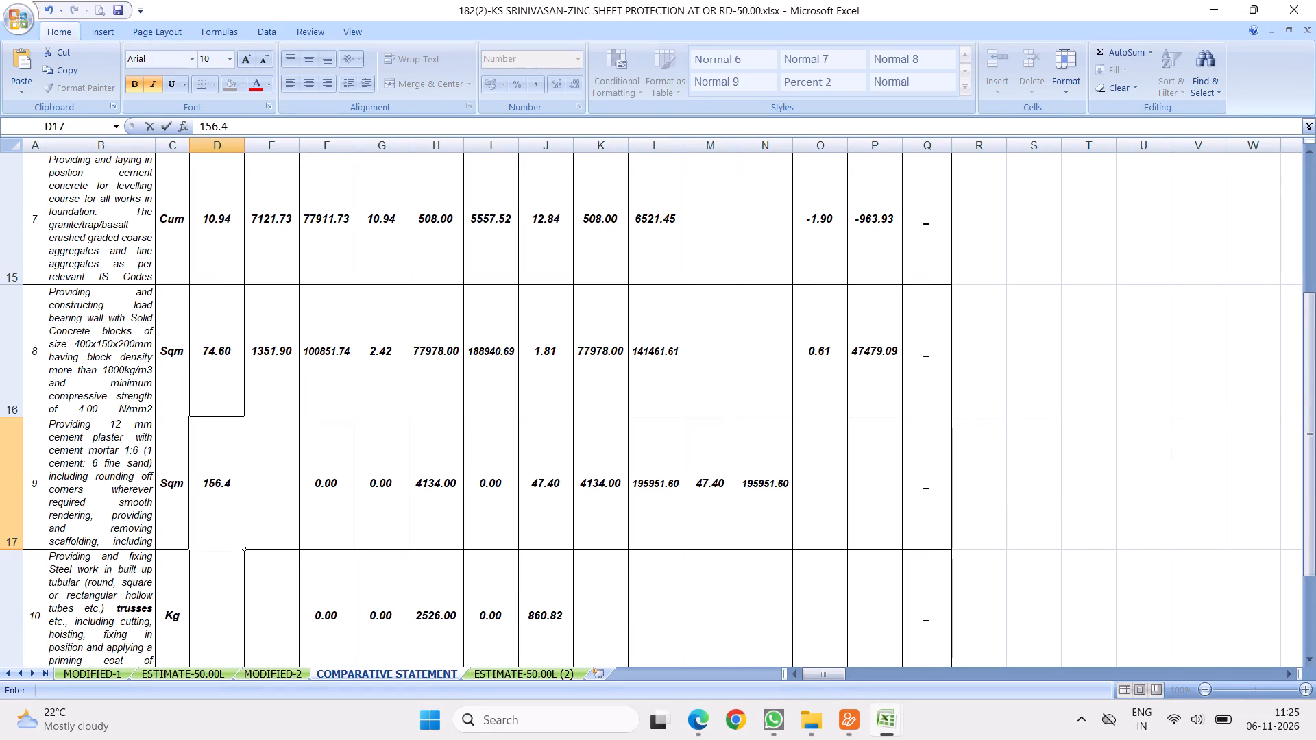
key("Right")
type("264")
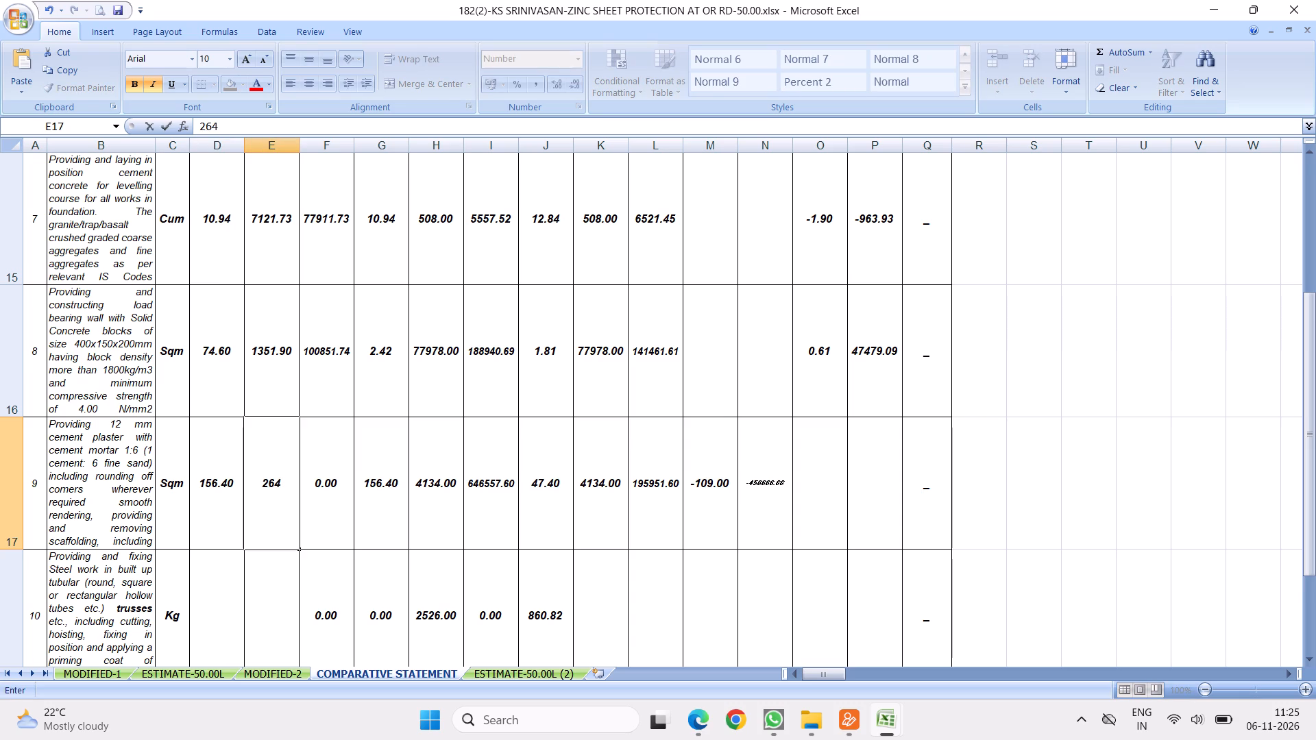
key("Down")
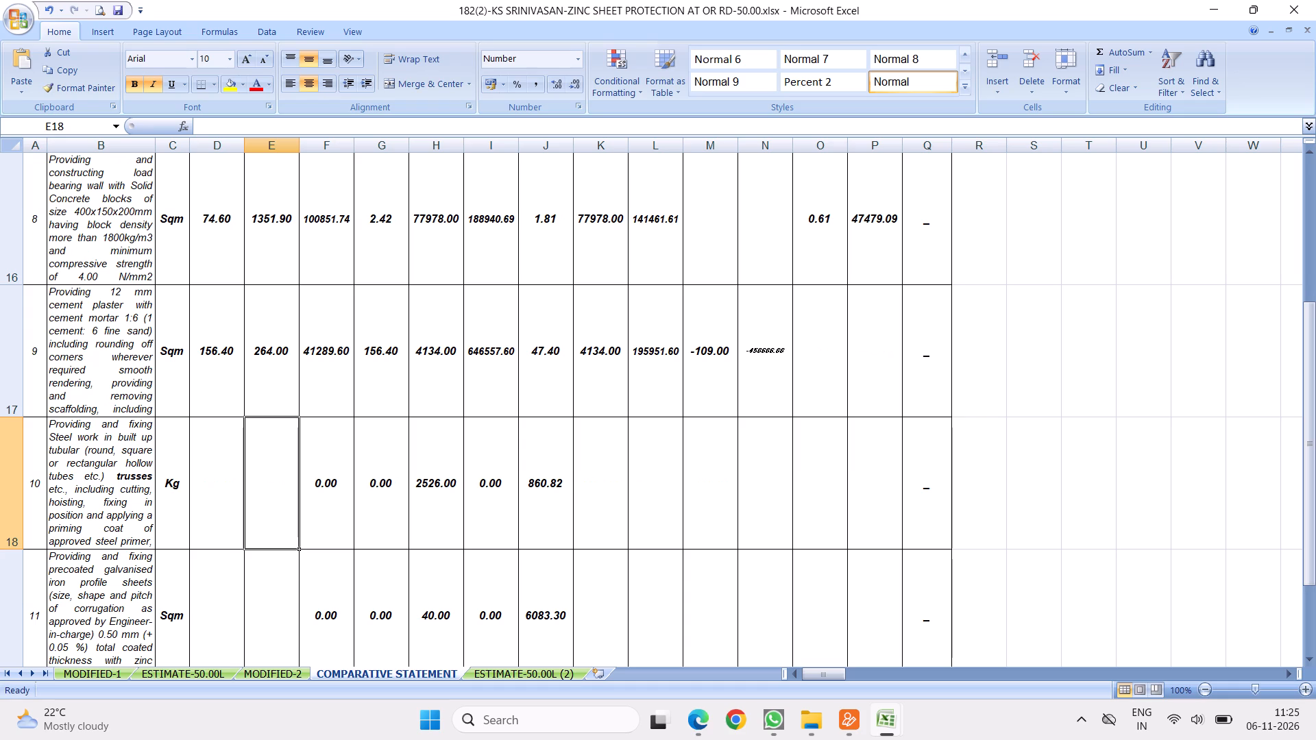
Enter quantity 7895.9 and rate 161.7 for item 10, the tubular steel work trusses.
key("Left")
key("7")
type("895.9")
key("Right")
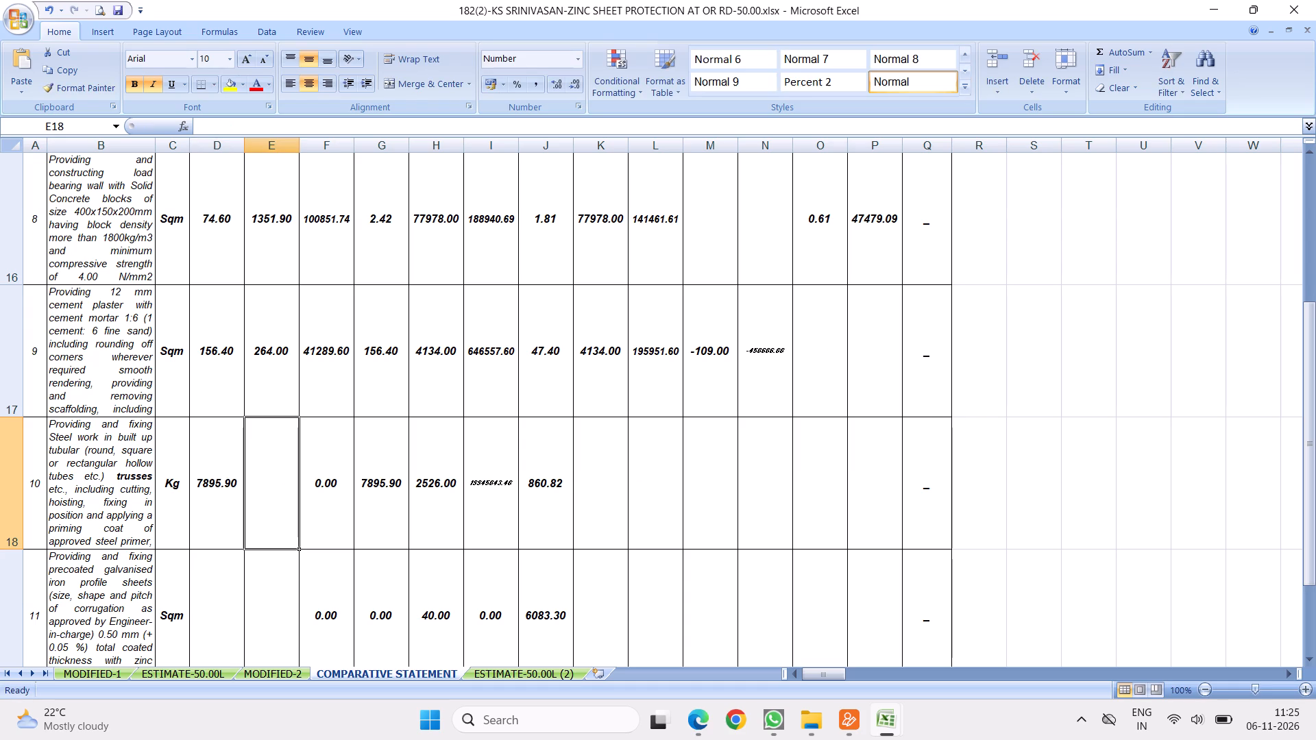
type("161.7")
key("Down")
Enter quantity 937.87 and rate 624.8 for item 11, the precoated galvanised iron profile sheets.
key("Left")
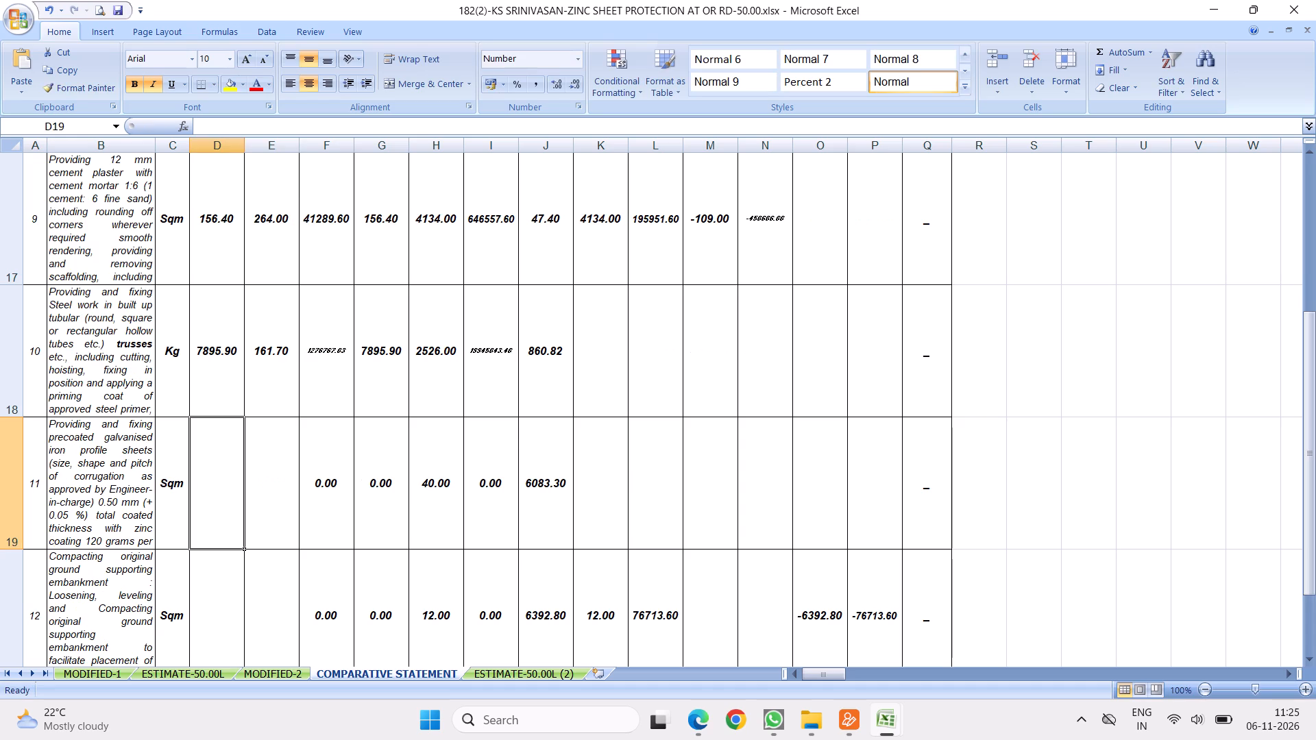
type("937.87")
key("Right")
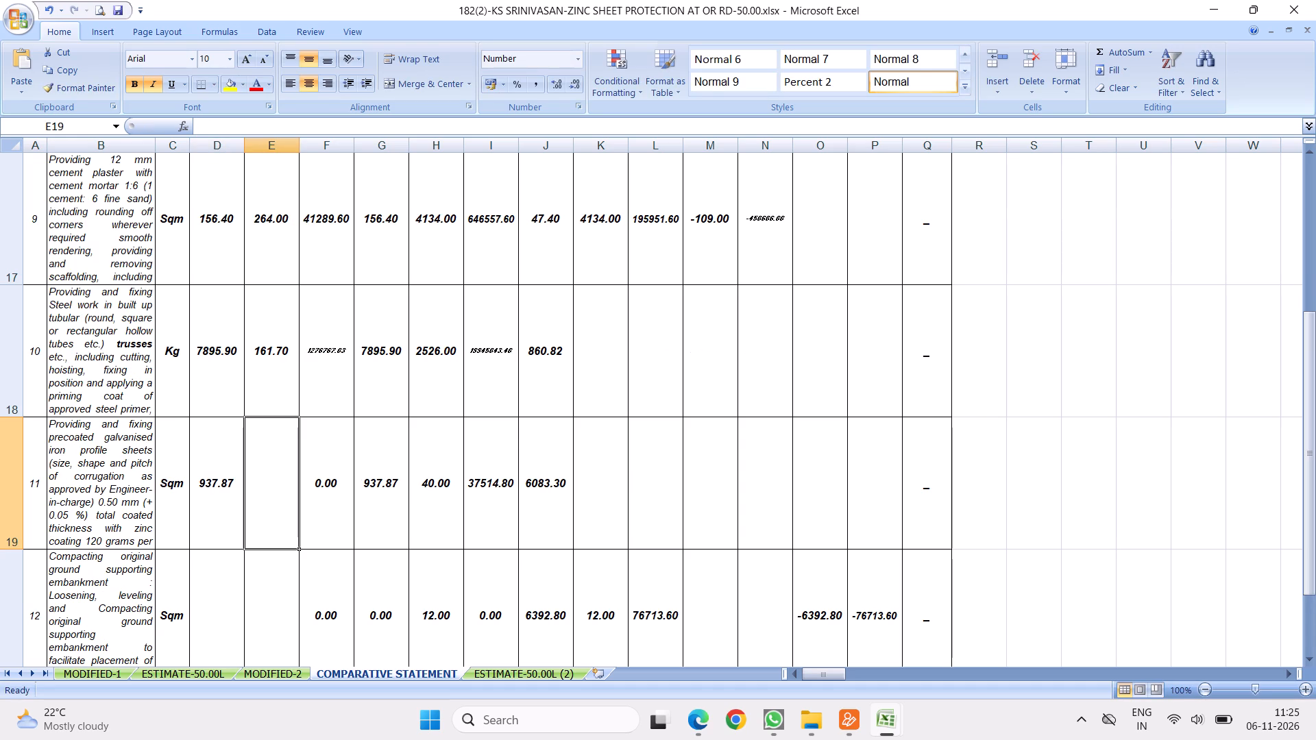
type("624.8")
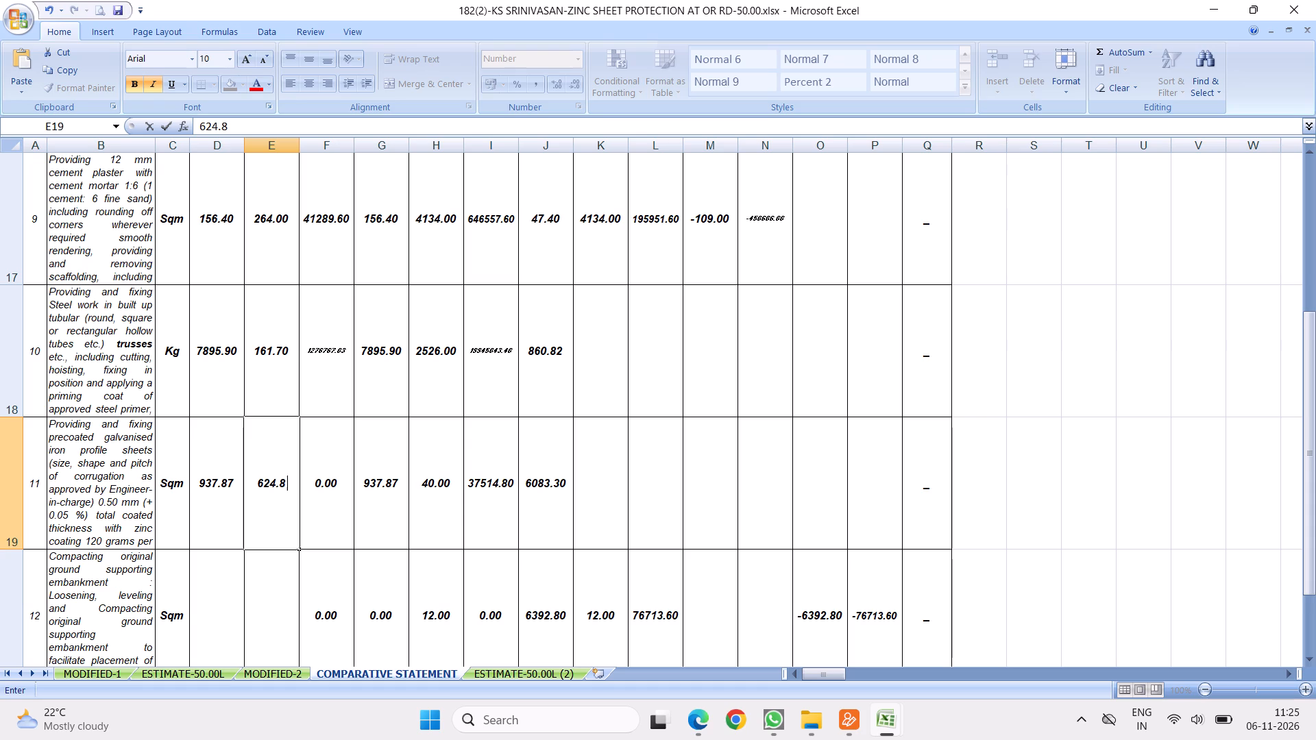
key("Down")
Enter quantity 64.76 and rate 115.5 for item 12, compacting the original ground supporting embankment.
key("Left")
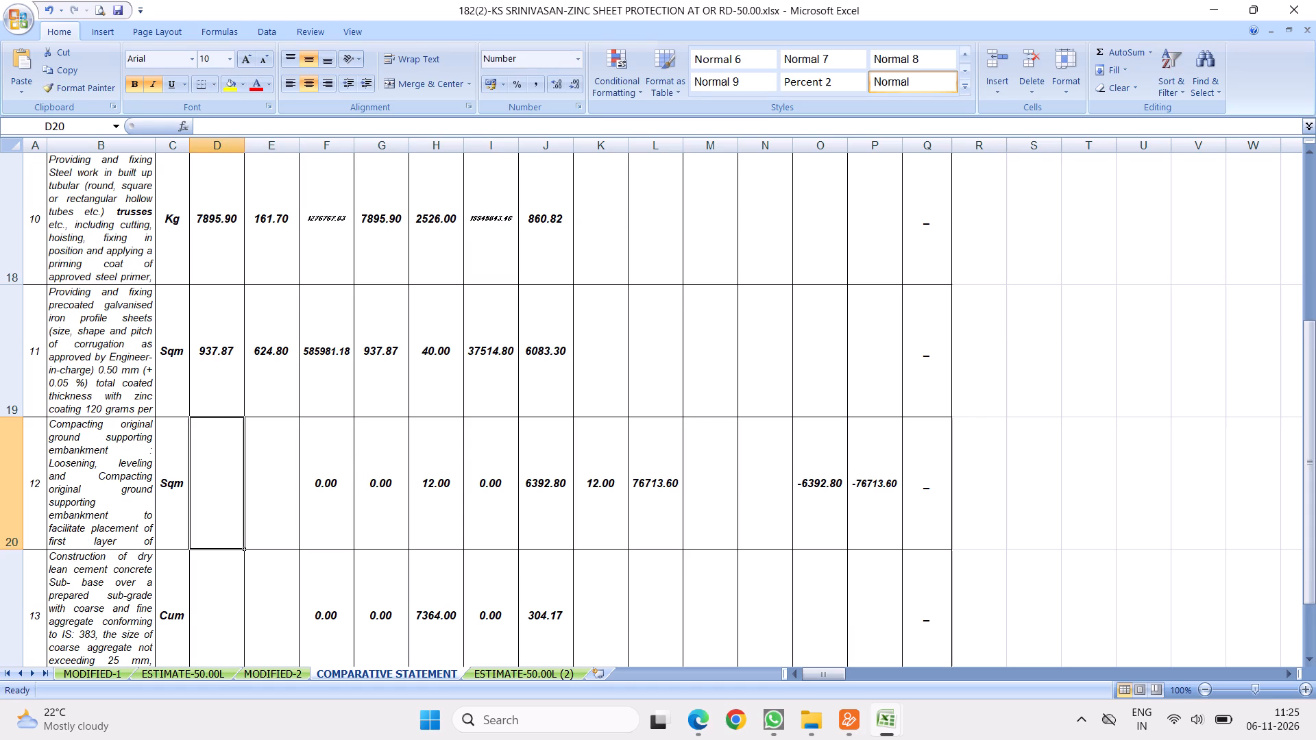
type("64.76")
key("Right")
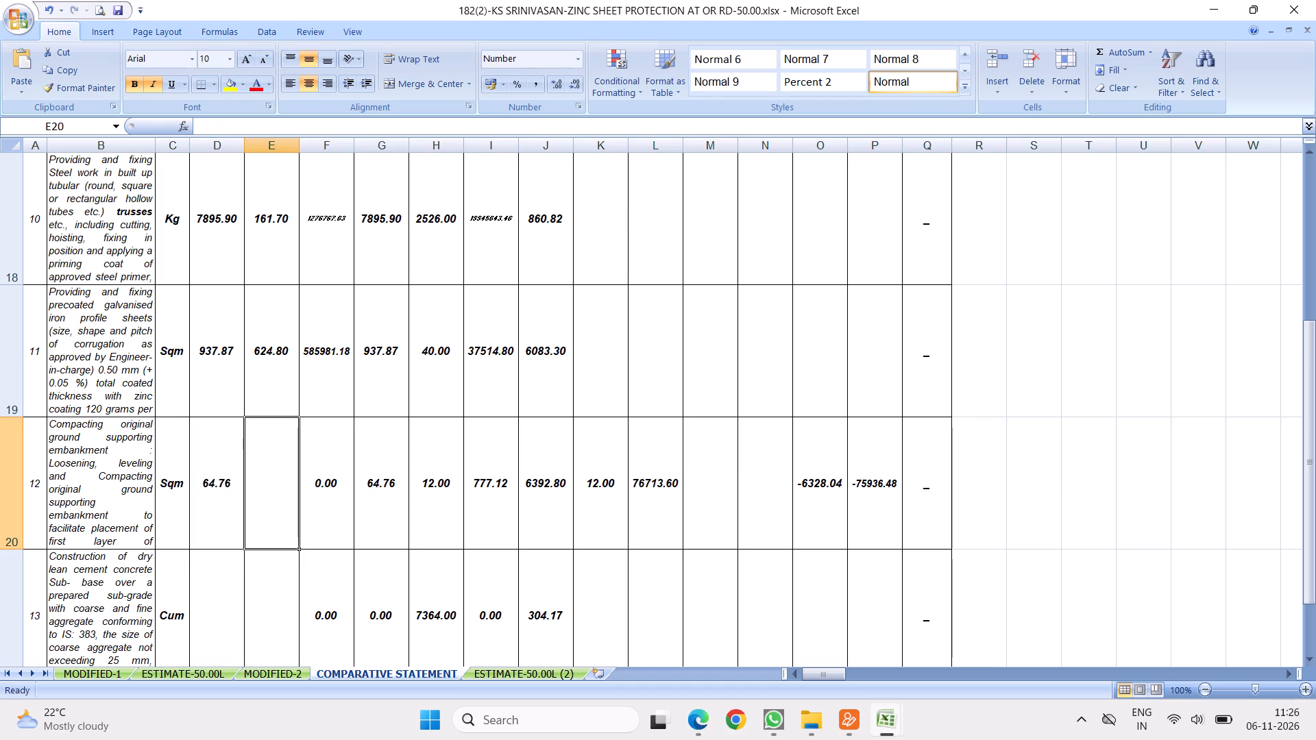
type("115.")
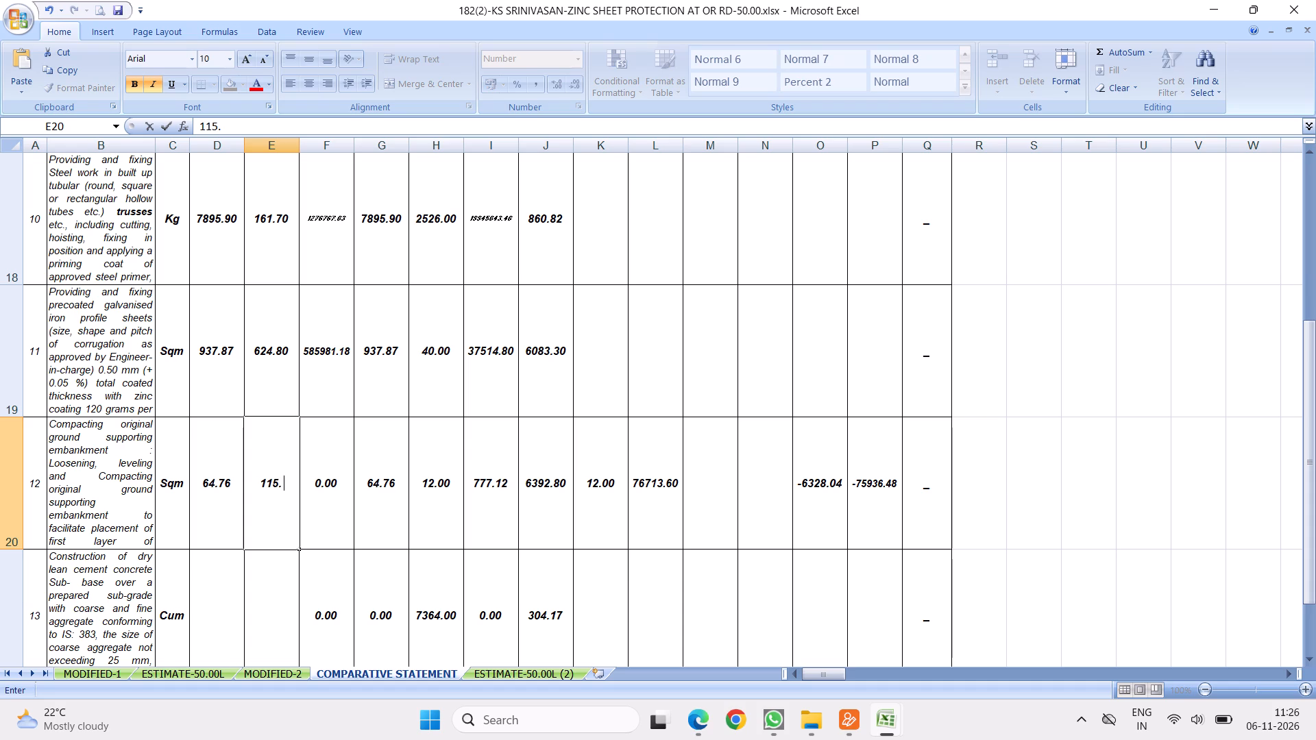
key("5")
key("Return")
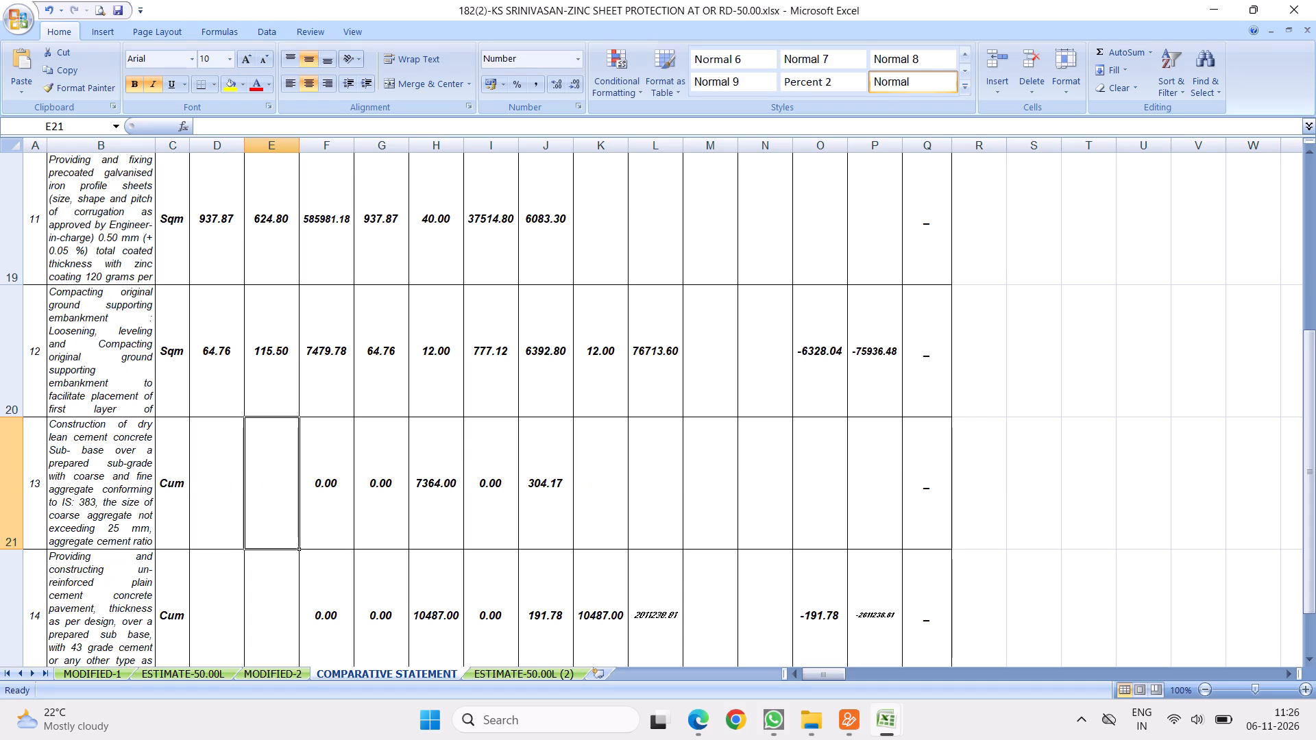
Enter quantity 97.14 and rate 5363.6 for item 13, the dry lean cement concrete sub-base.
key("Left")
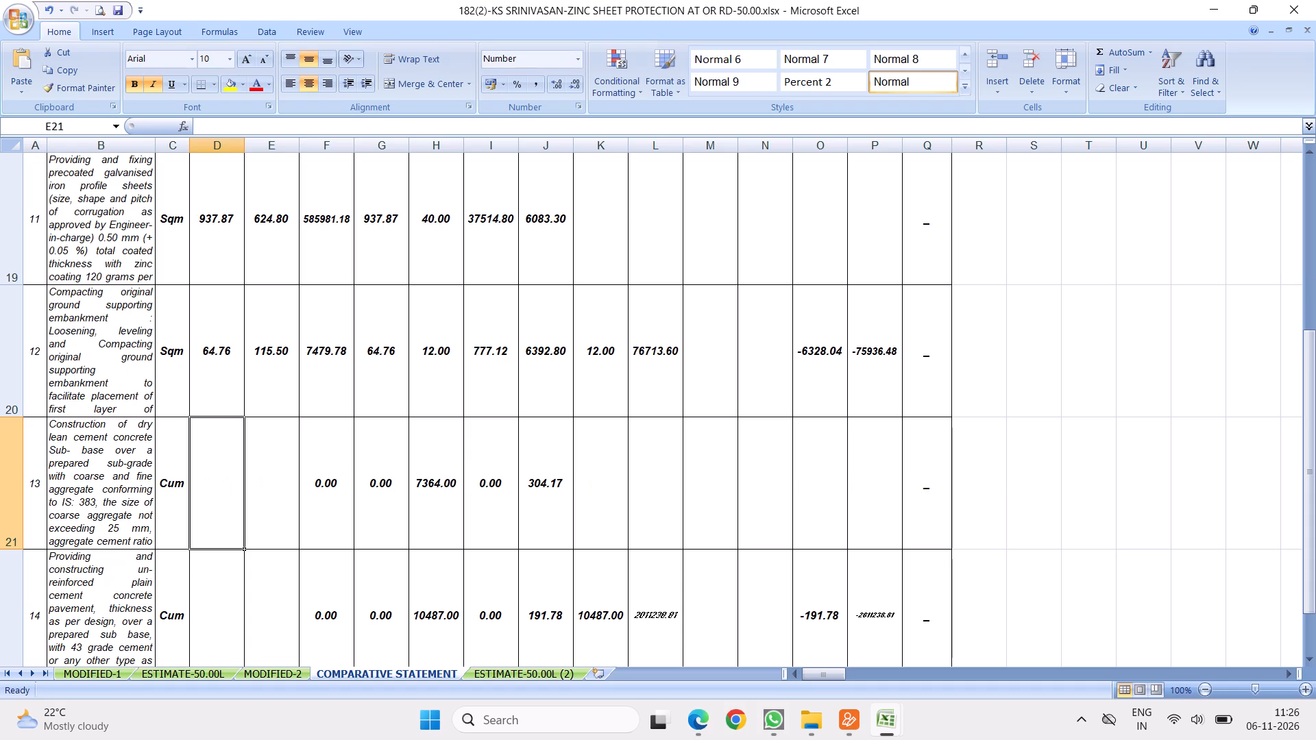
type("97.14")
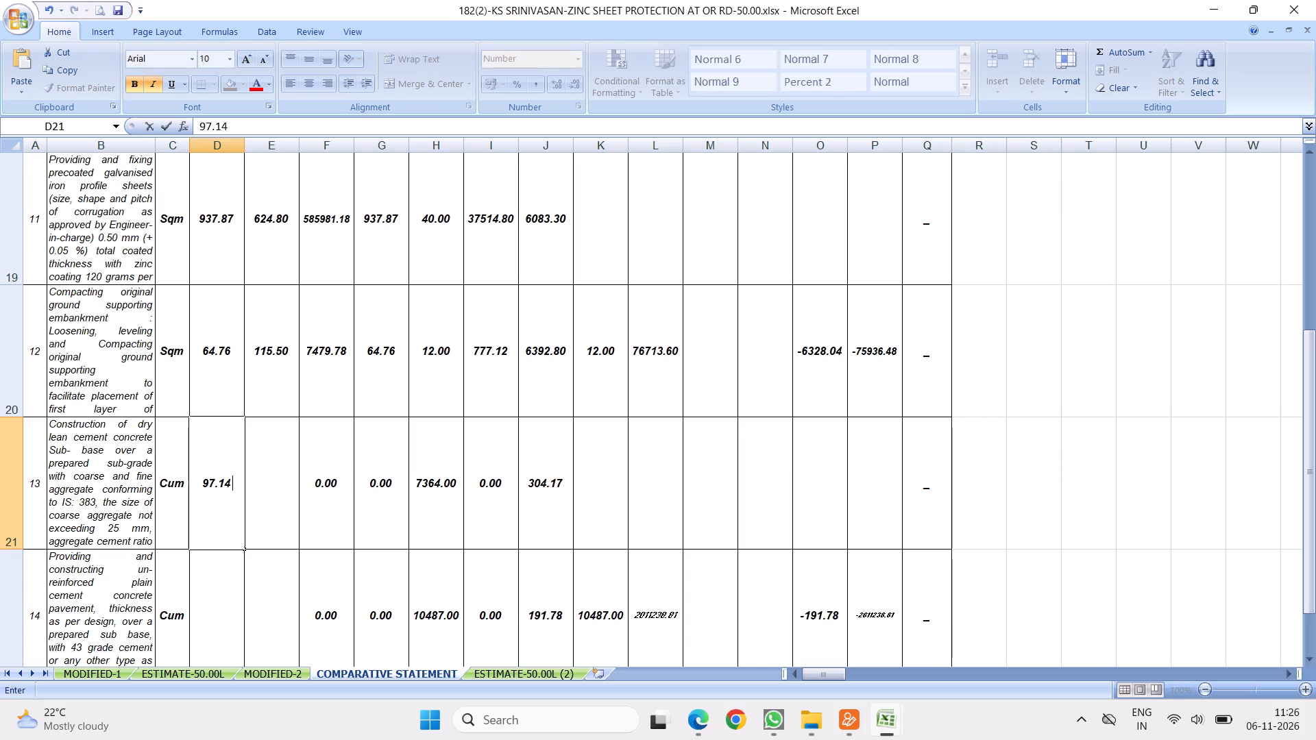
key("Right")
type("5363.6")
key("Down")
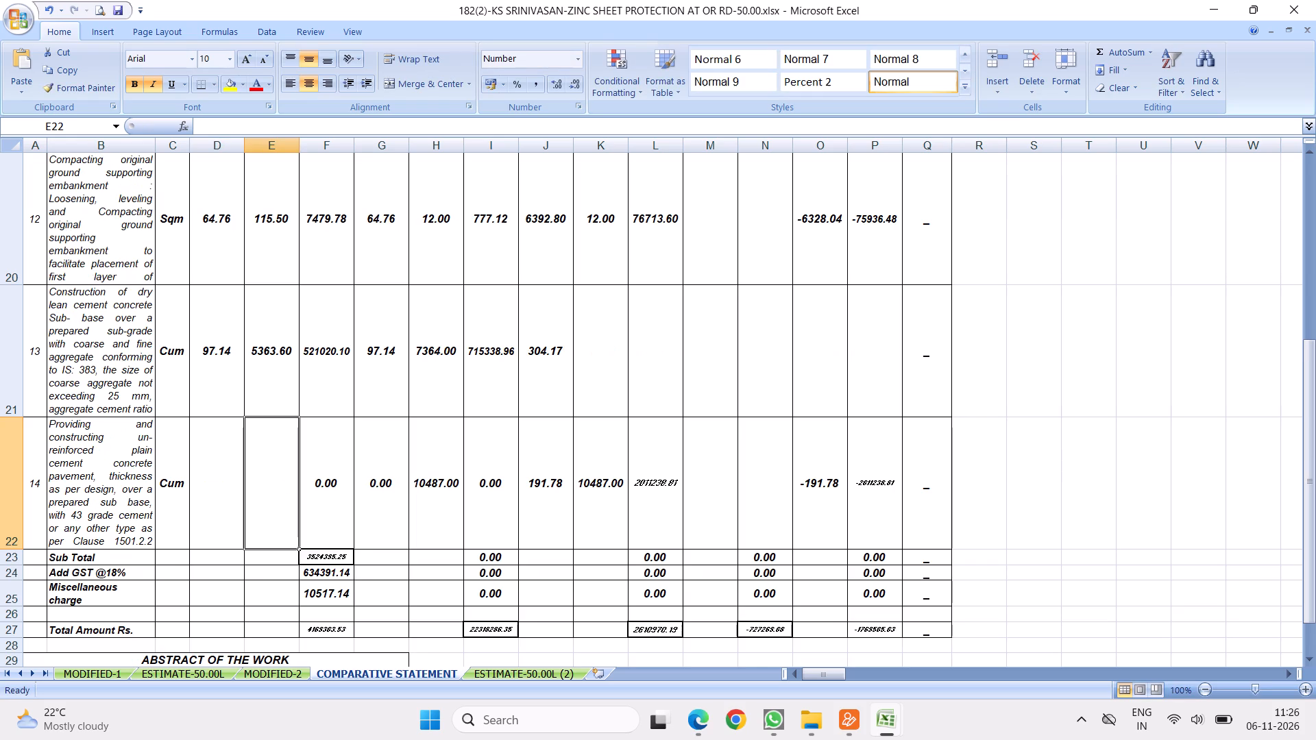
Enter quantity 97.14 and rate 7302.9 for item 14, the un-reinforced plain cement concrete pavement.
key("Left")
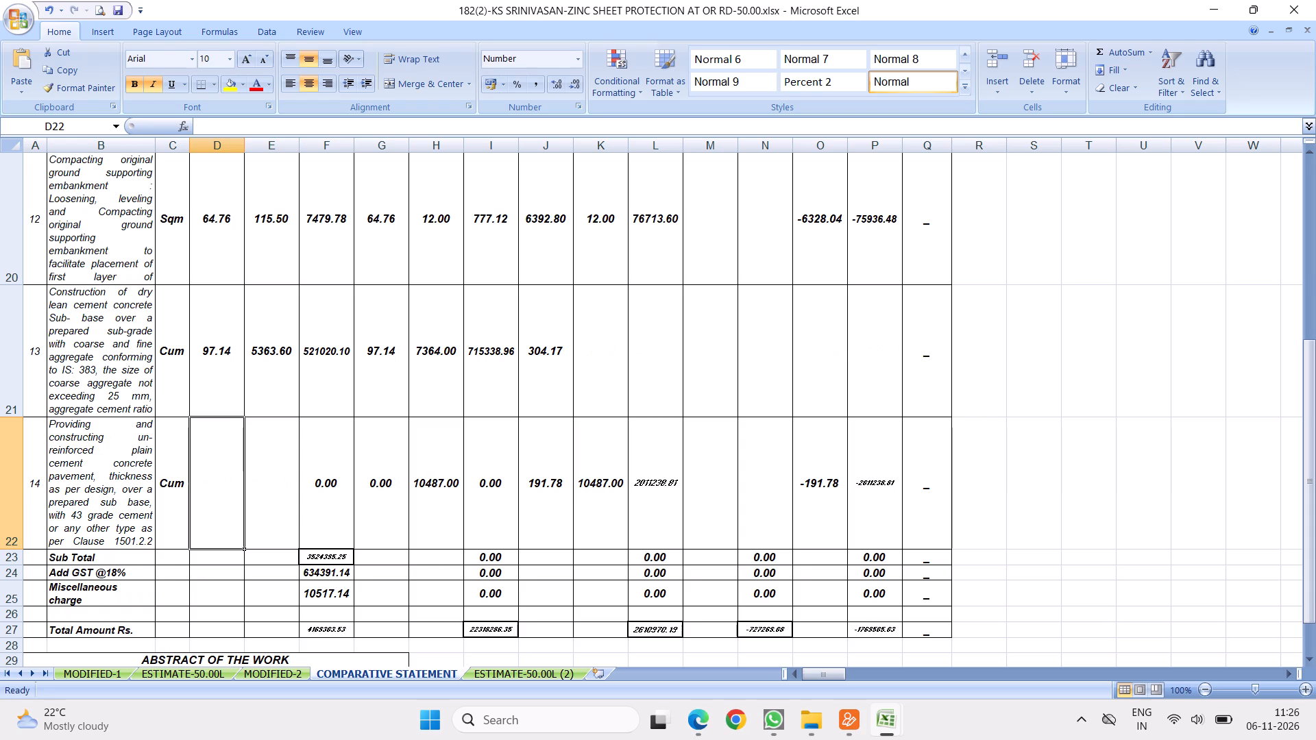
type("97.14")
key("Right")
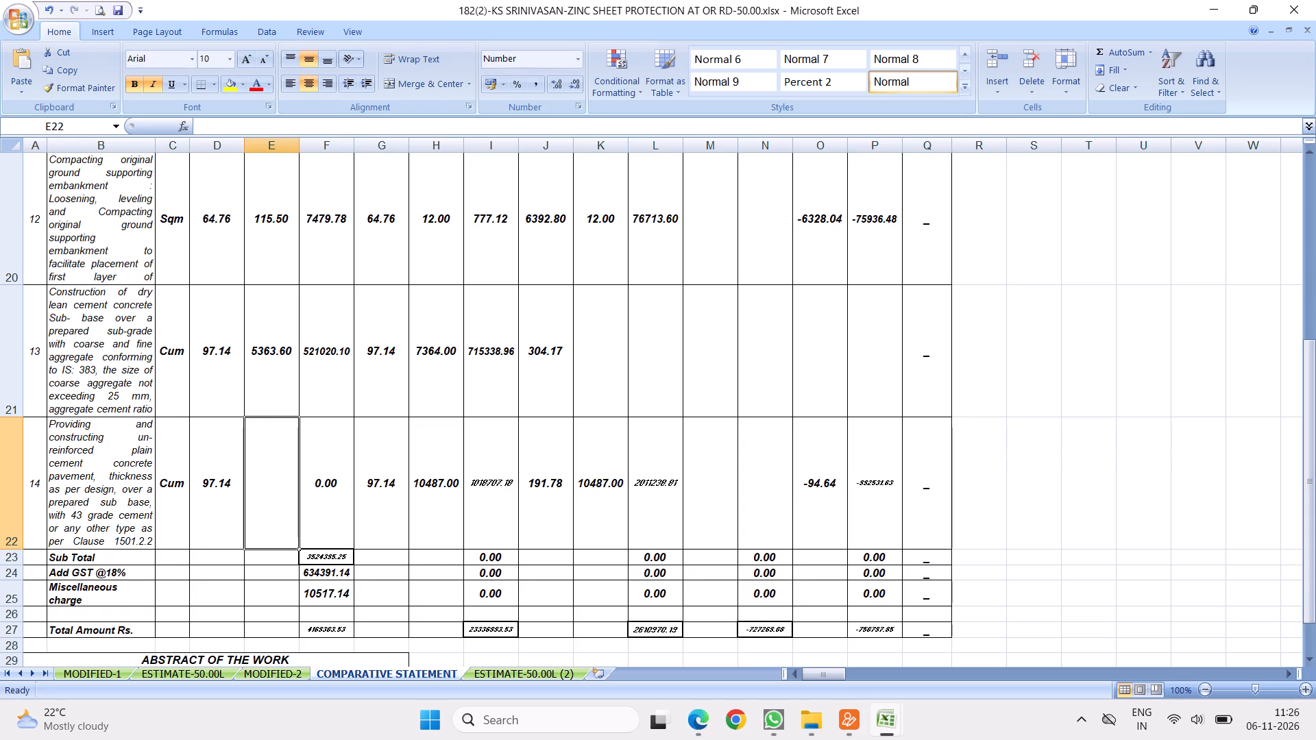
type("7302.9")
key("Return")
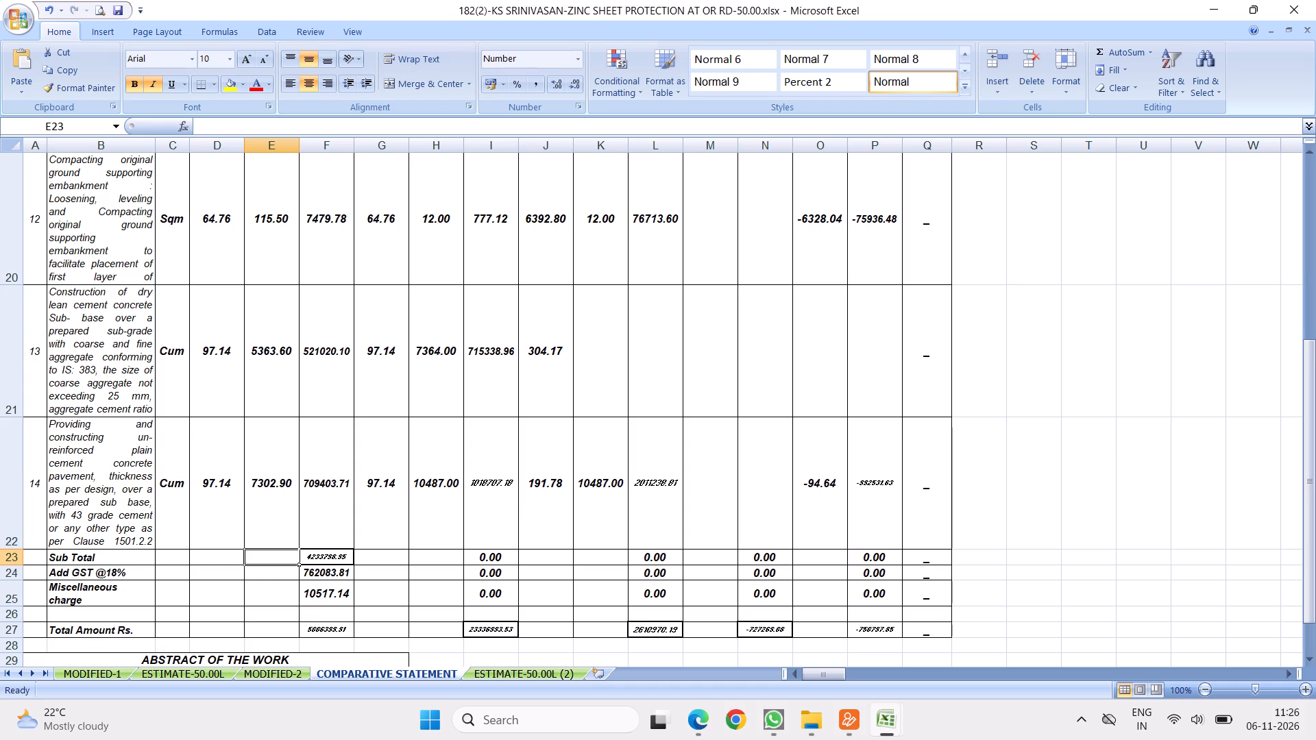
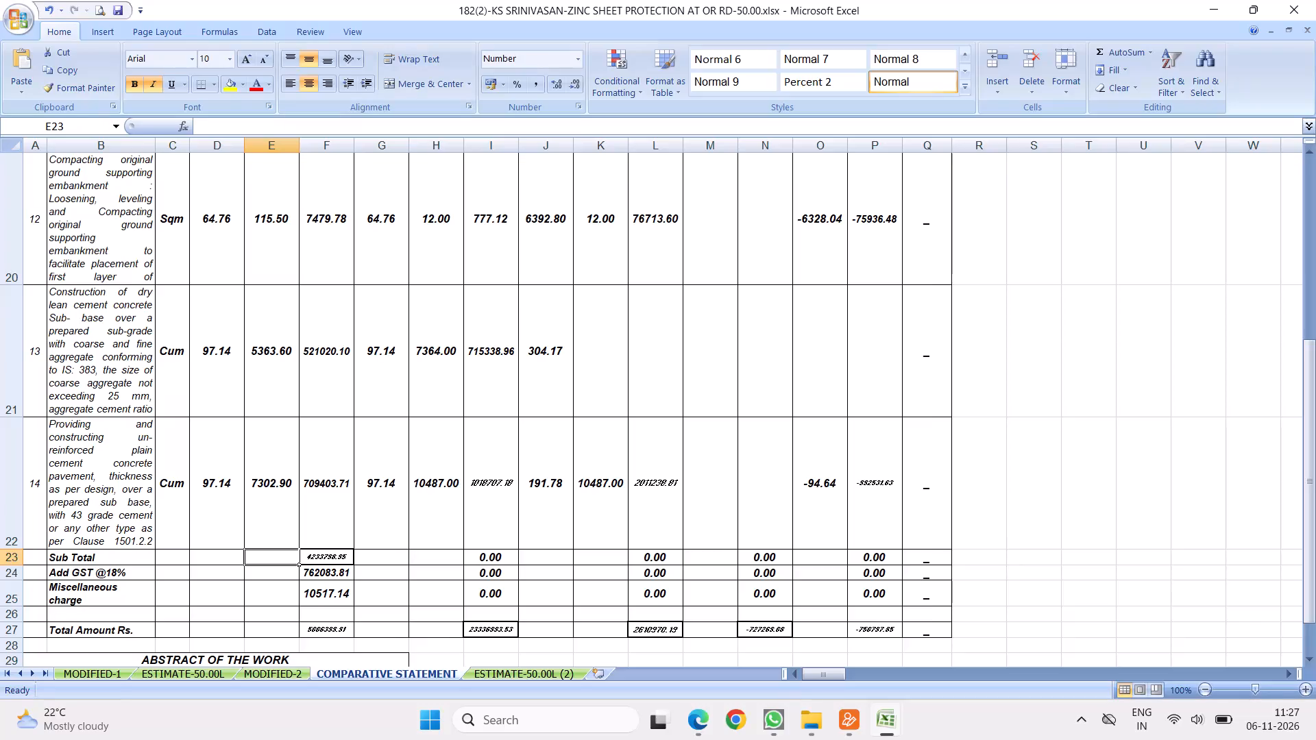
Widen the sanctioned estimate Amount column to fit its sub total and total amount.
left_click(353, 147)
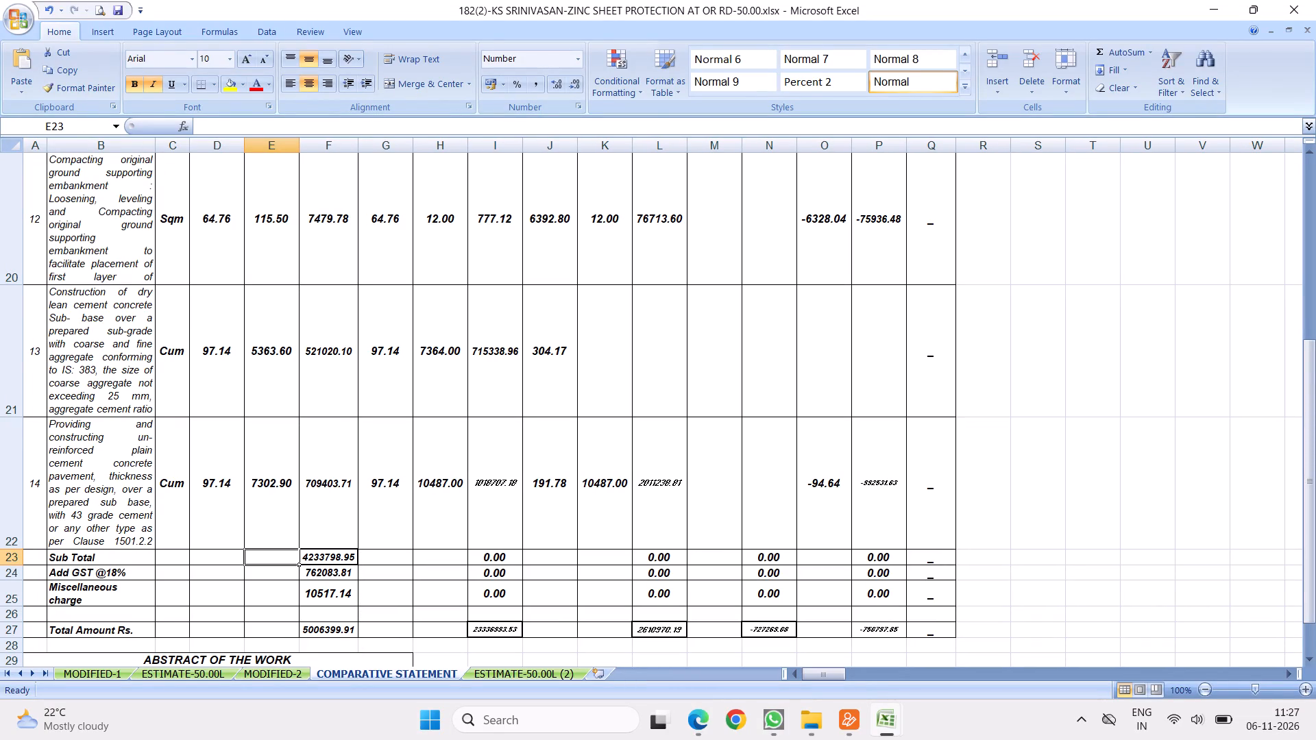
left_click(311, 593)
left_click(312, 576)
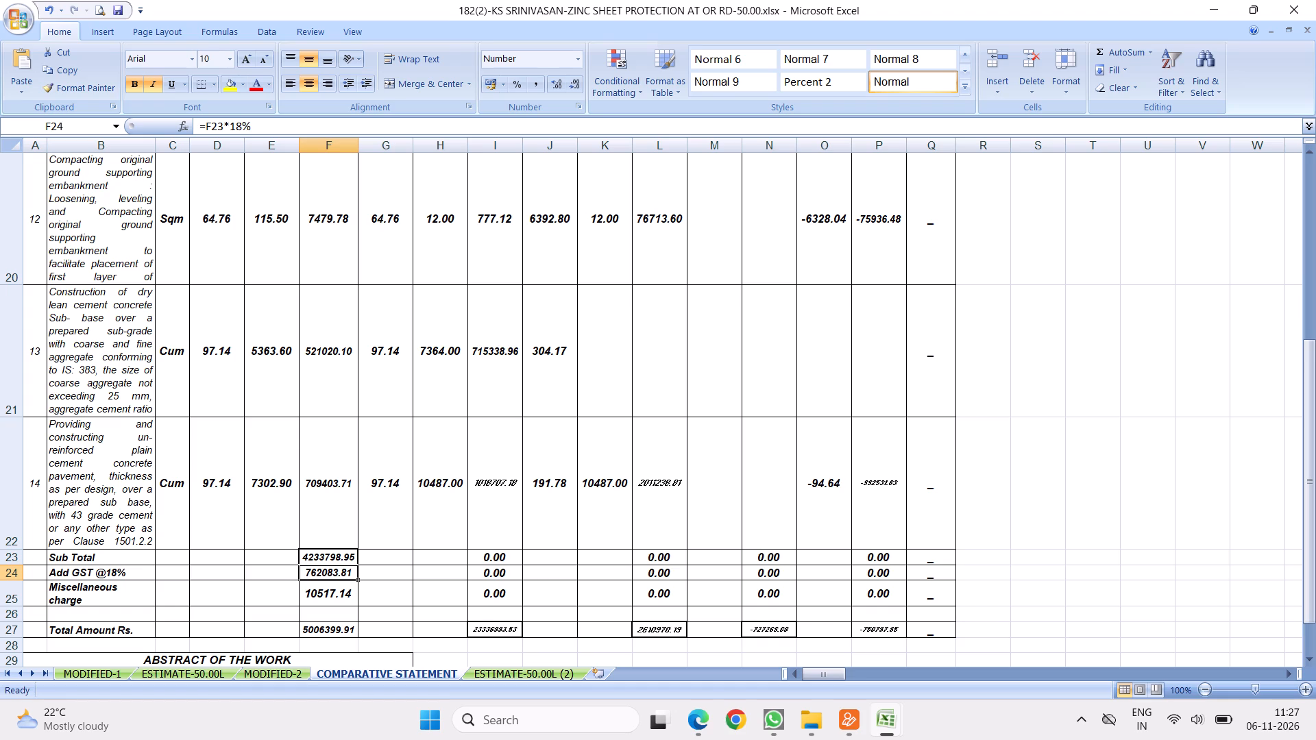
Look through the item descriptions on the ESTIMATE-50.00L (2) sheet and return to the COMPARATIVE STATEMENT sheet.
left_click(486, 677)
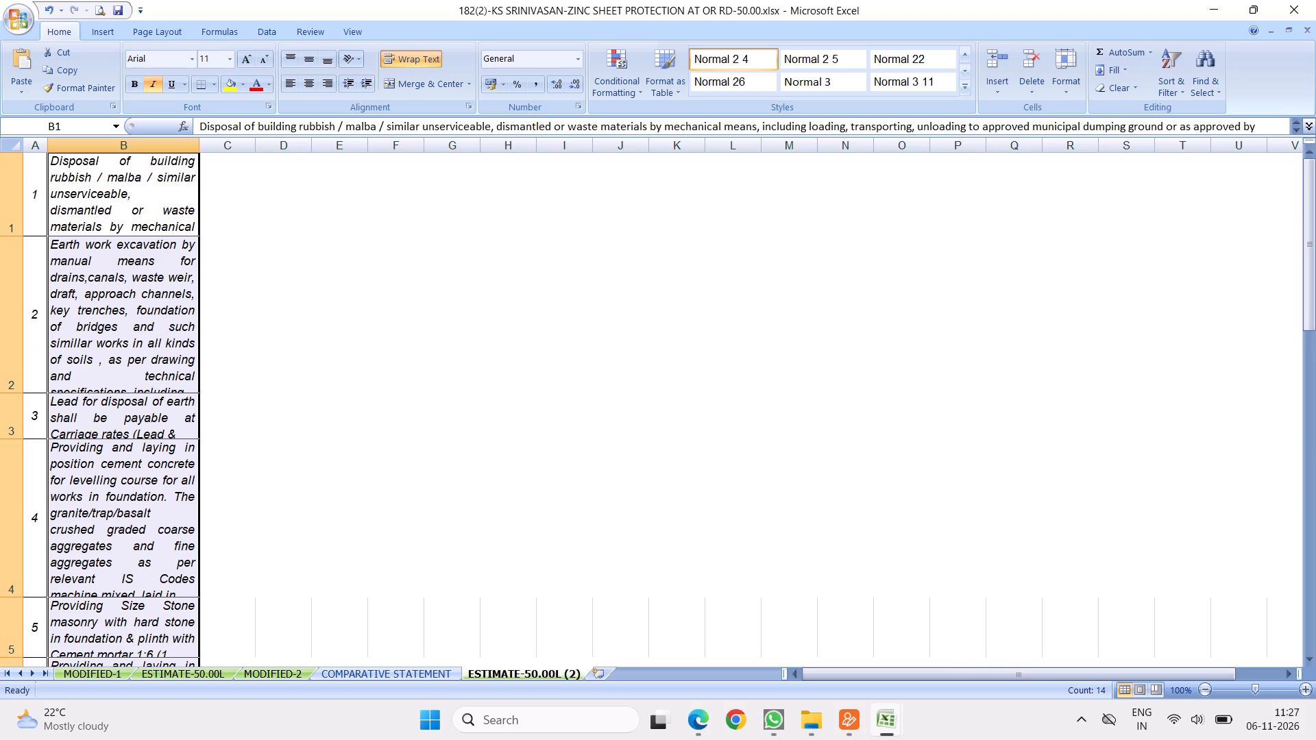
left_click(415, 348)
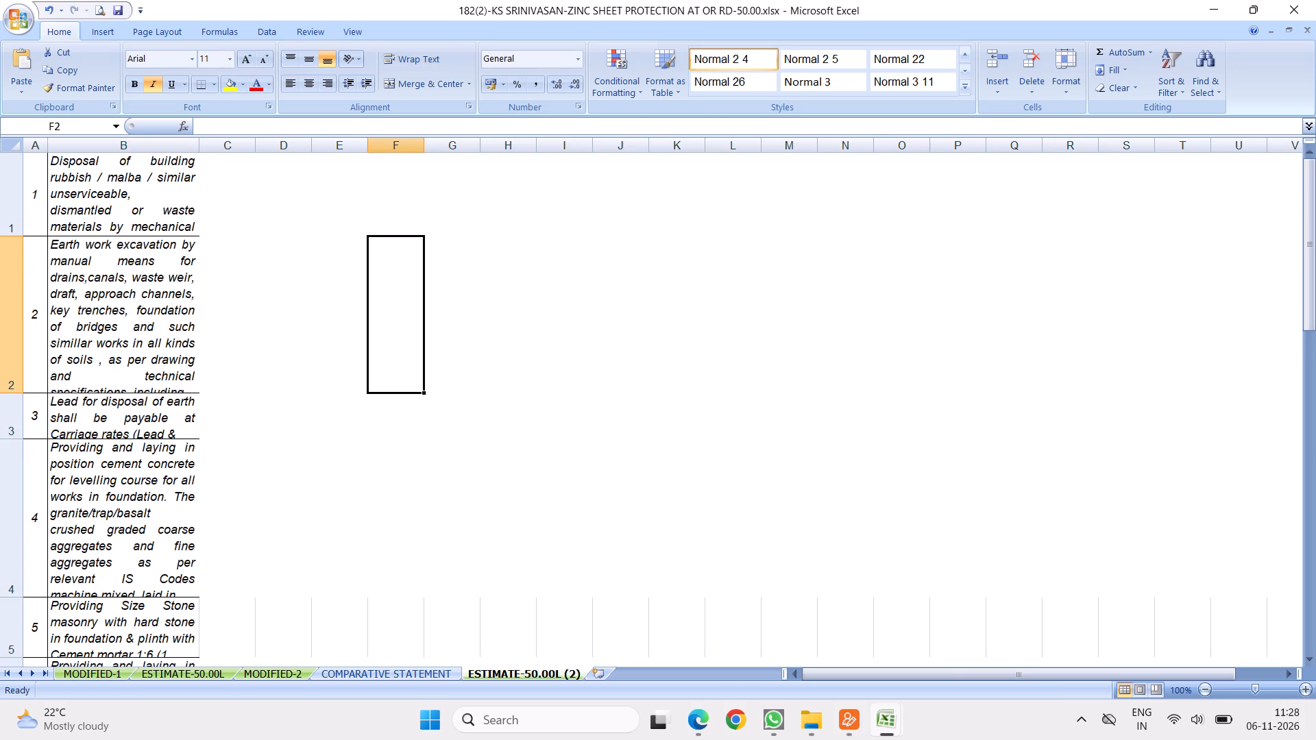
scroll(421, 366, "down", 5)
scroll(437, 301, "down", 5)
scroll(345, 294, "up", 8)
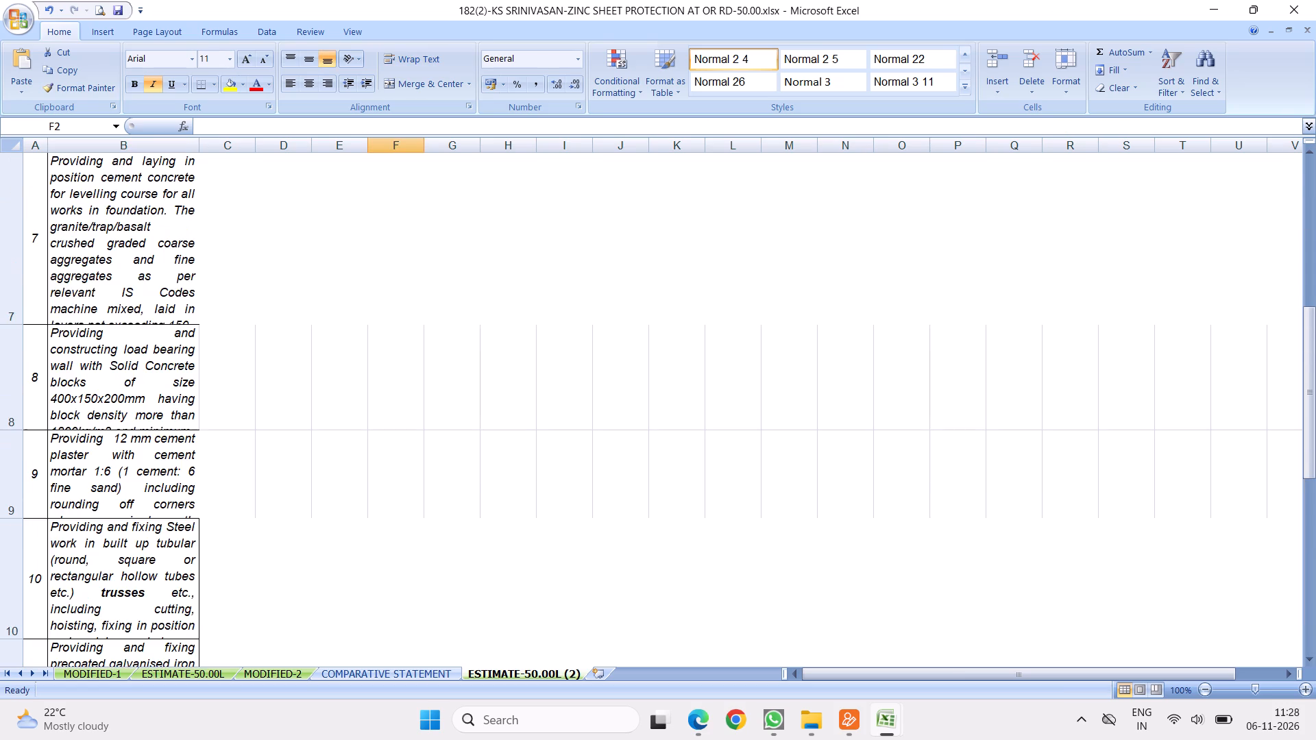
scroll(195, 371, "down", 2)
scroll(186, 356, "up", 6)
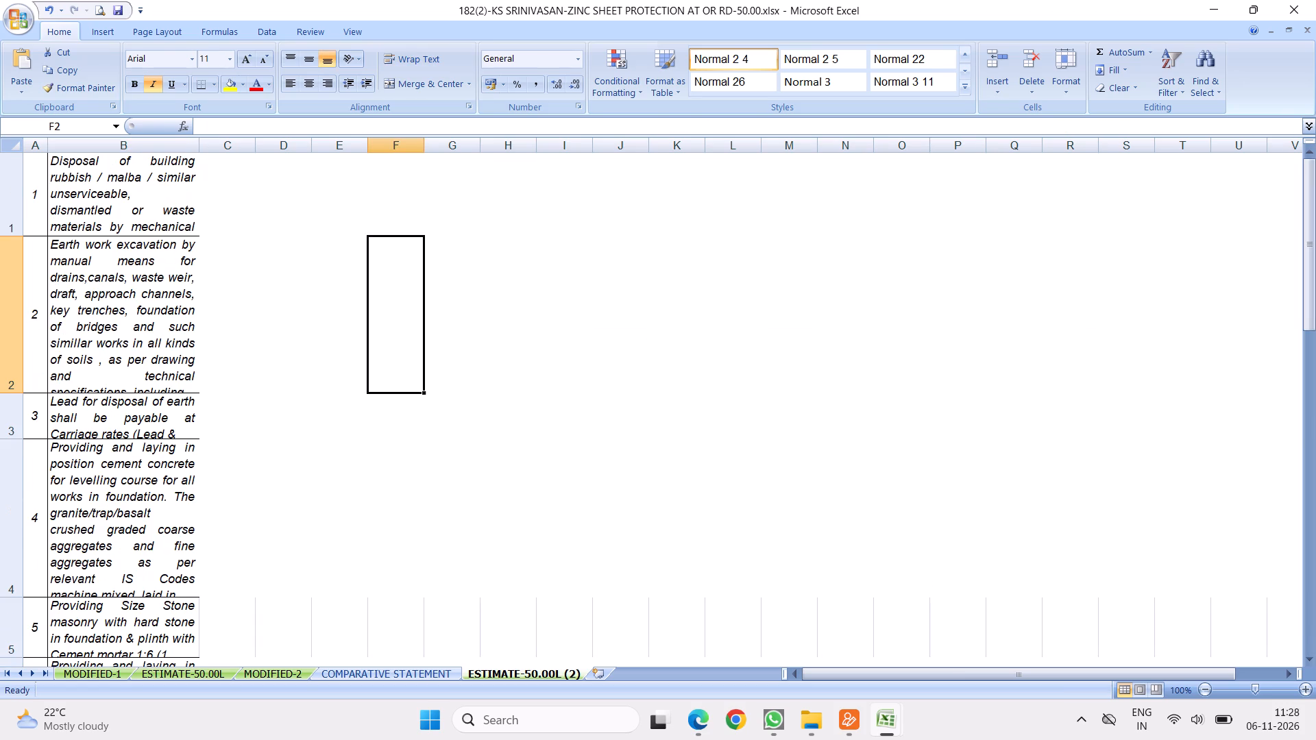
scroll(184, 354, "up", 4)
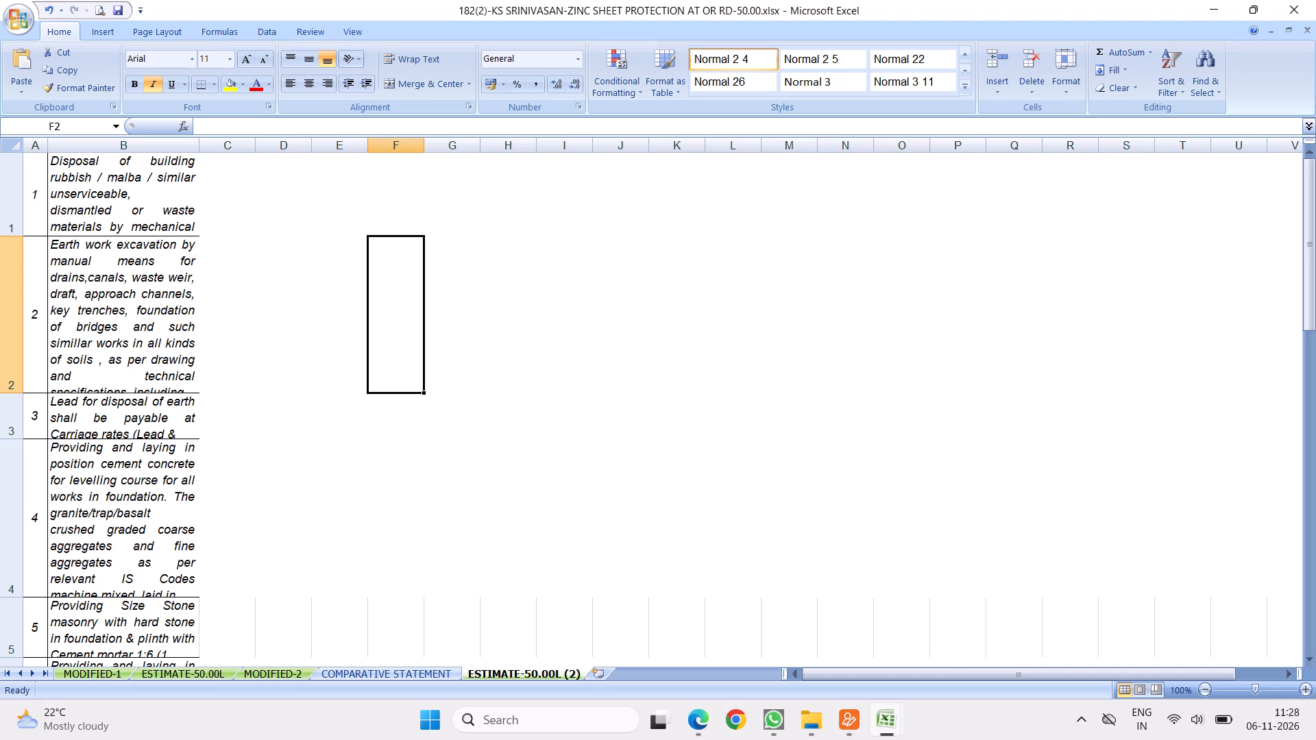
scroll(42, 558, "up", 1)
left_click(265, 459)
scroll(271, 454, "down", 5)
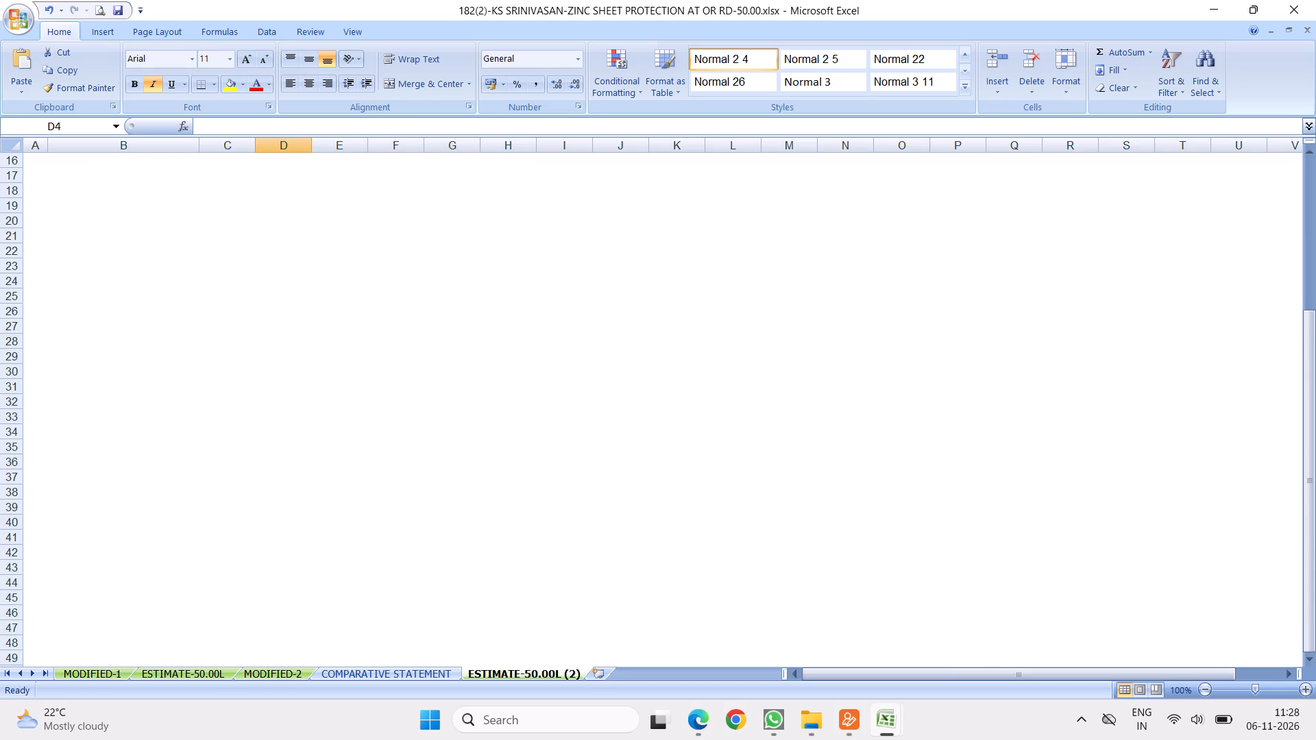
scroll(321, 432, "up", 2)
scroll(321, 441, "down", 1)
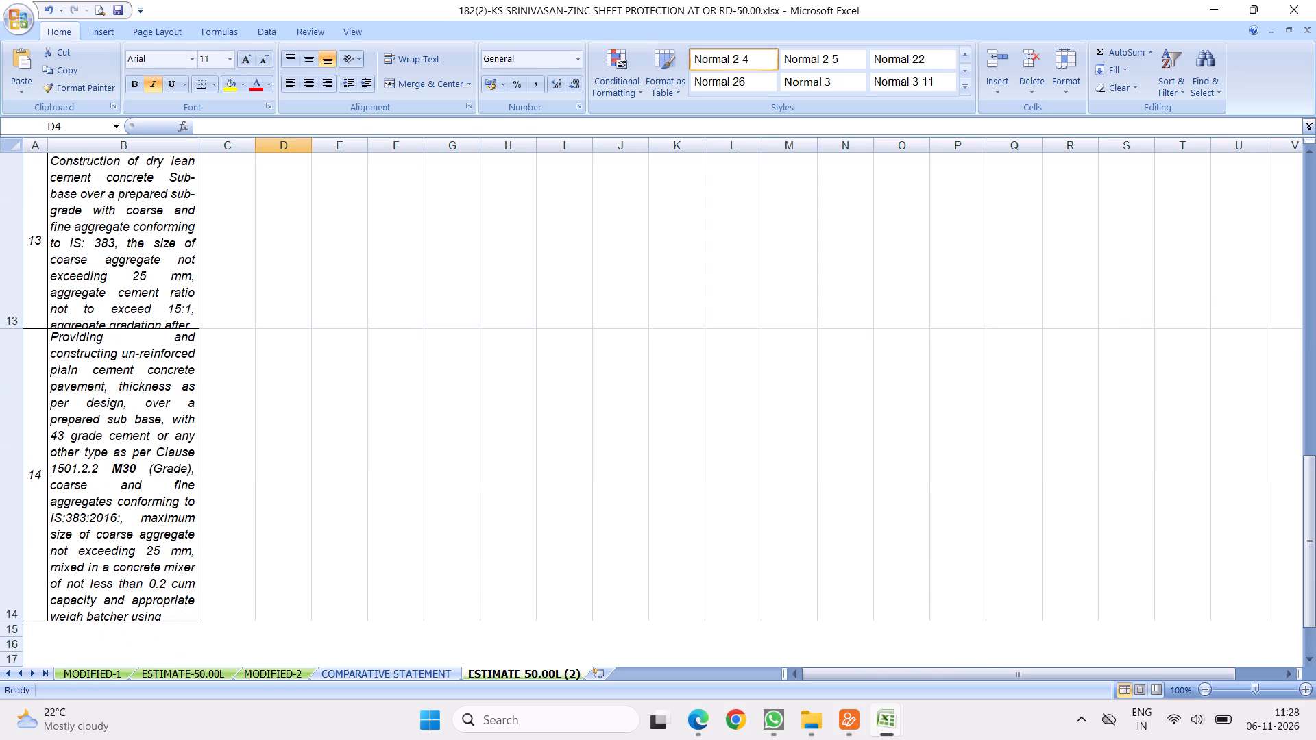
left_click(383, 673)
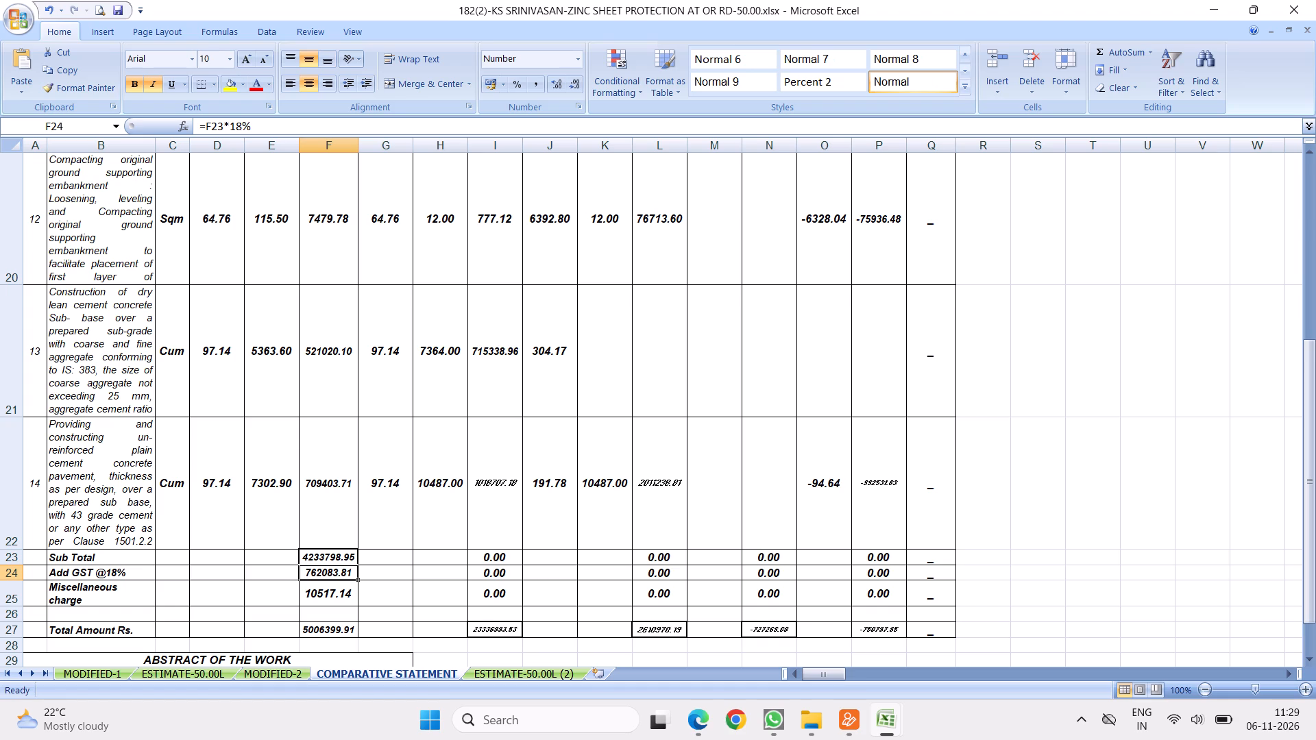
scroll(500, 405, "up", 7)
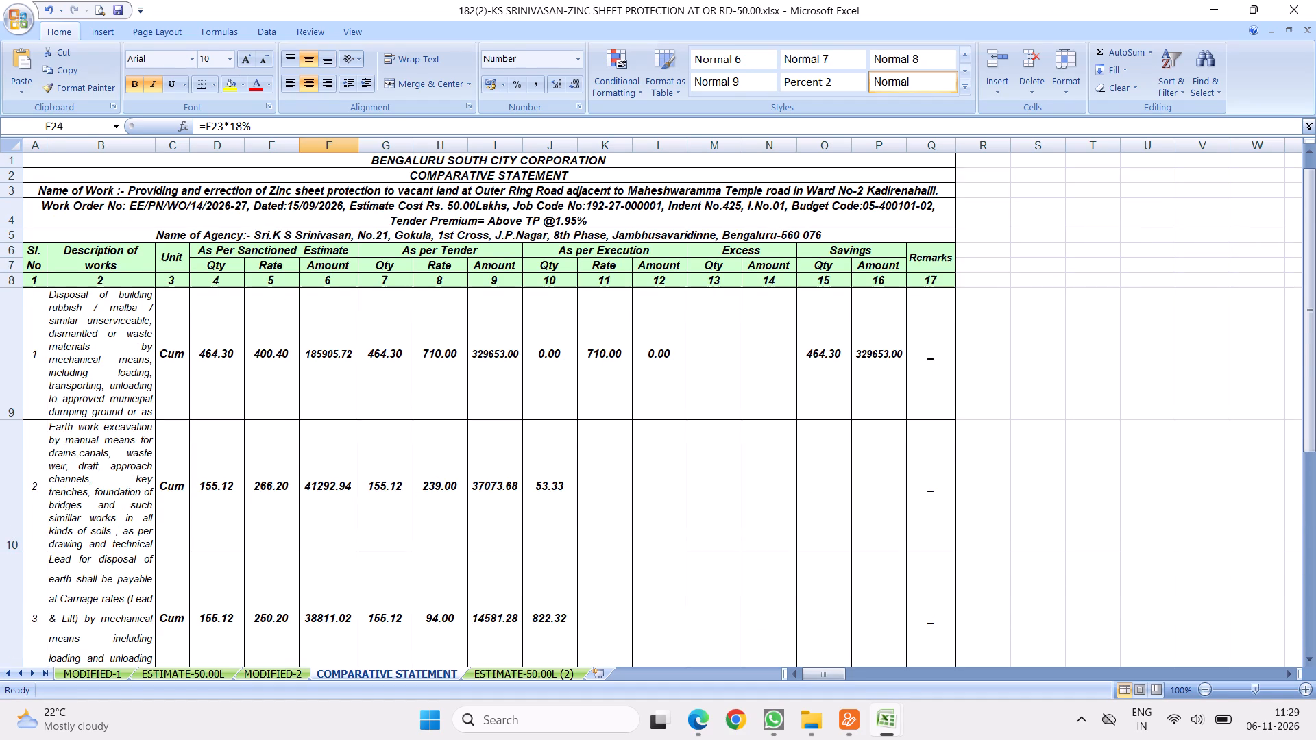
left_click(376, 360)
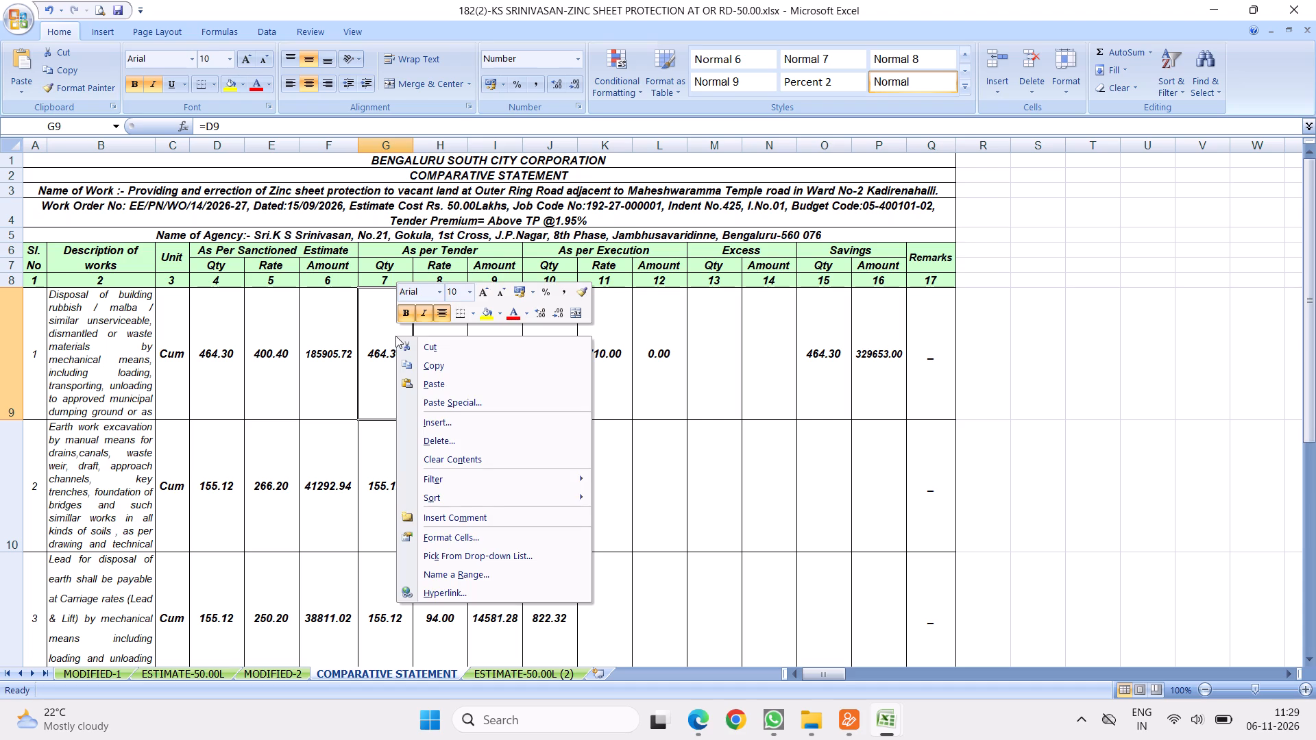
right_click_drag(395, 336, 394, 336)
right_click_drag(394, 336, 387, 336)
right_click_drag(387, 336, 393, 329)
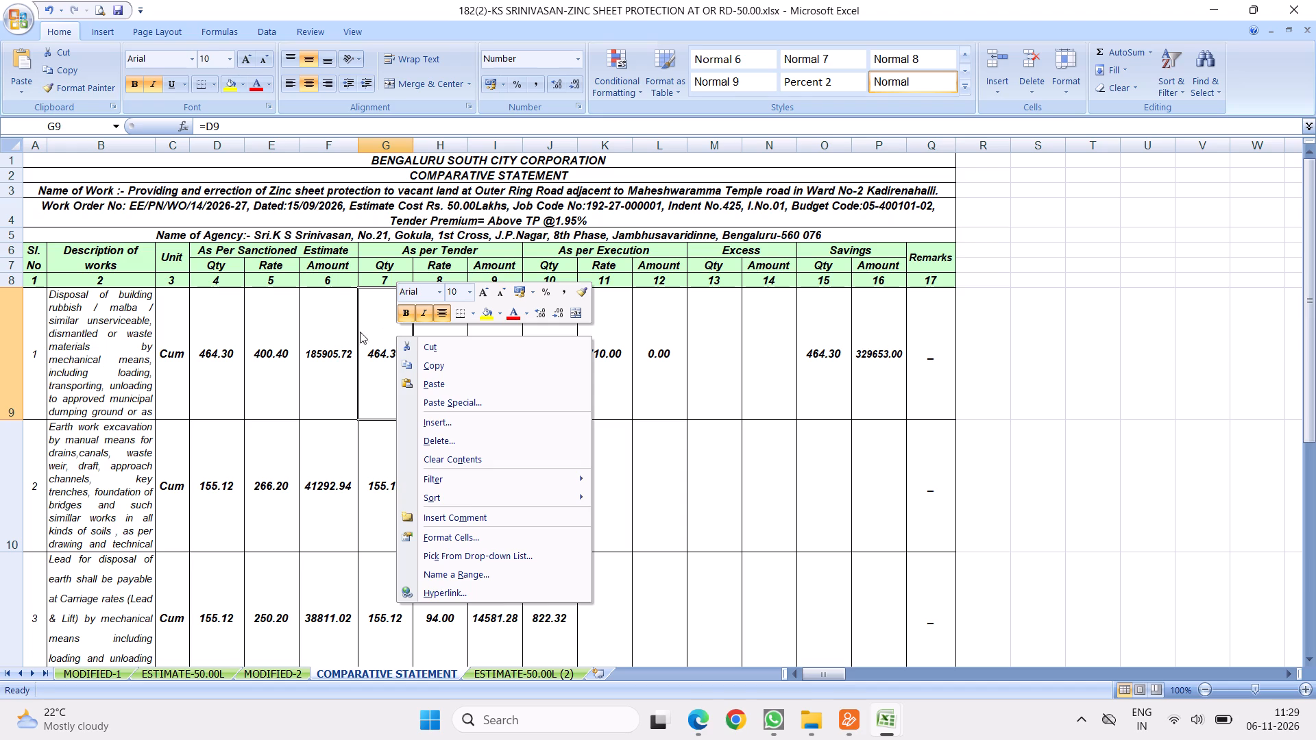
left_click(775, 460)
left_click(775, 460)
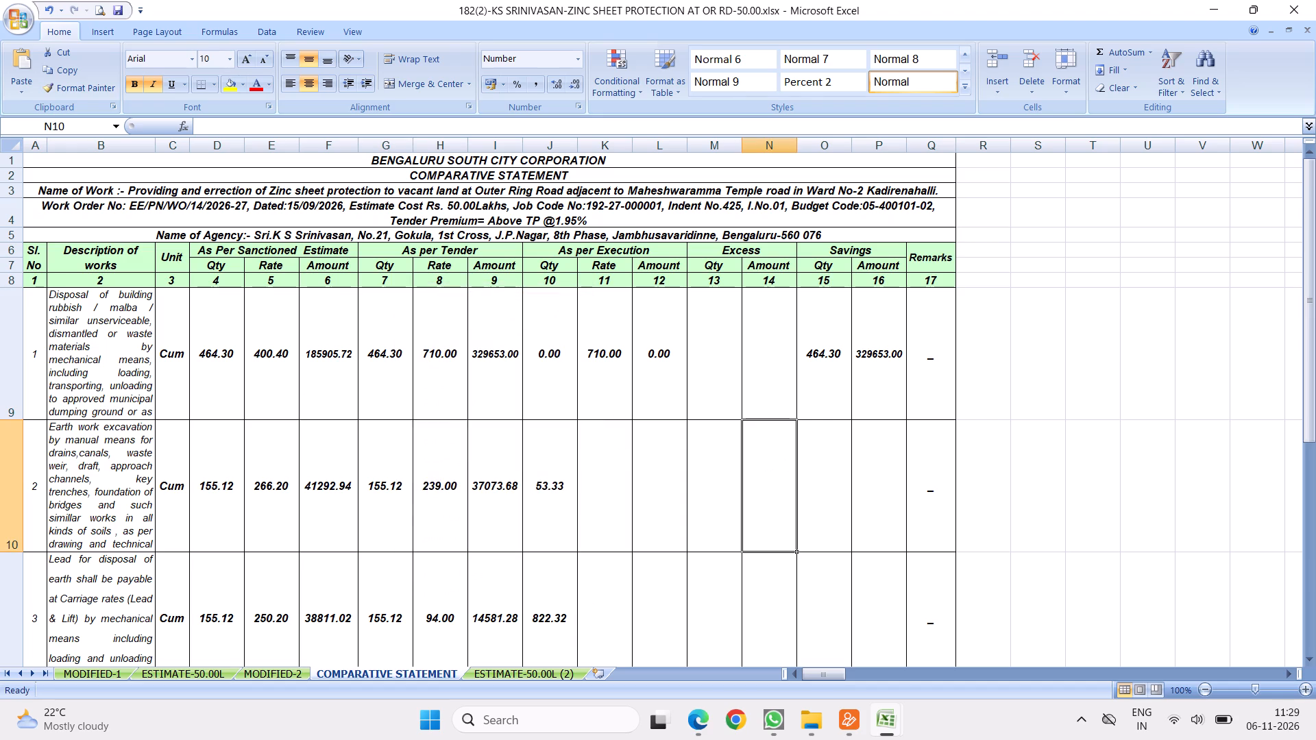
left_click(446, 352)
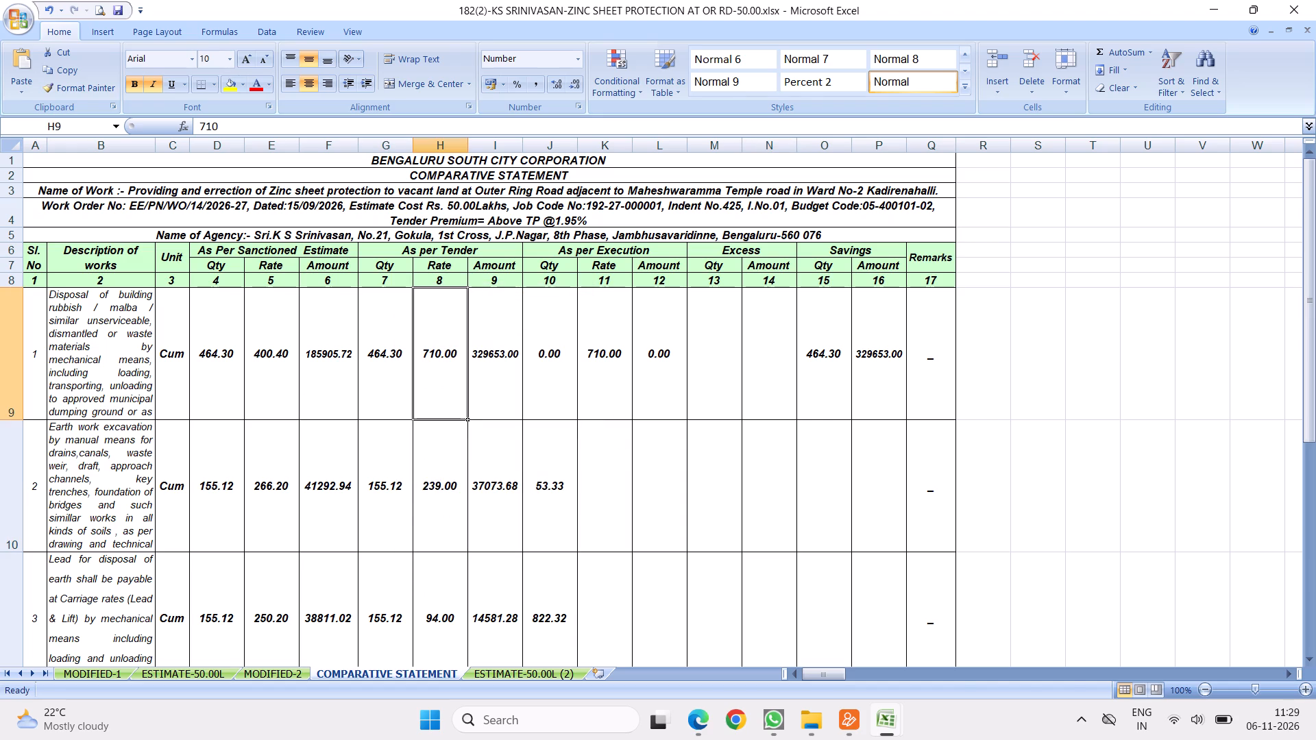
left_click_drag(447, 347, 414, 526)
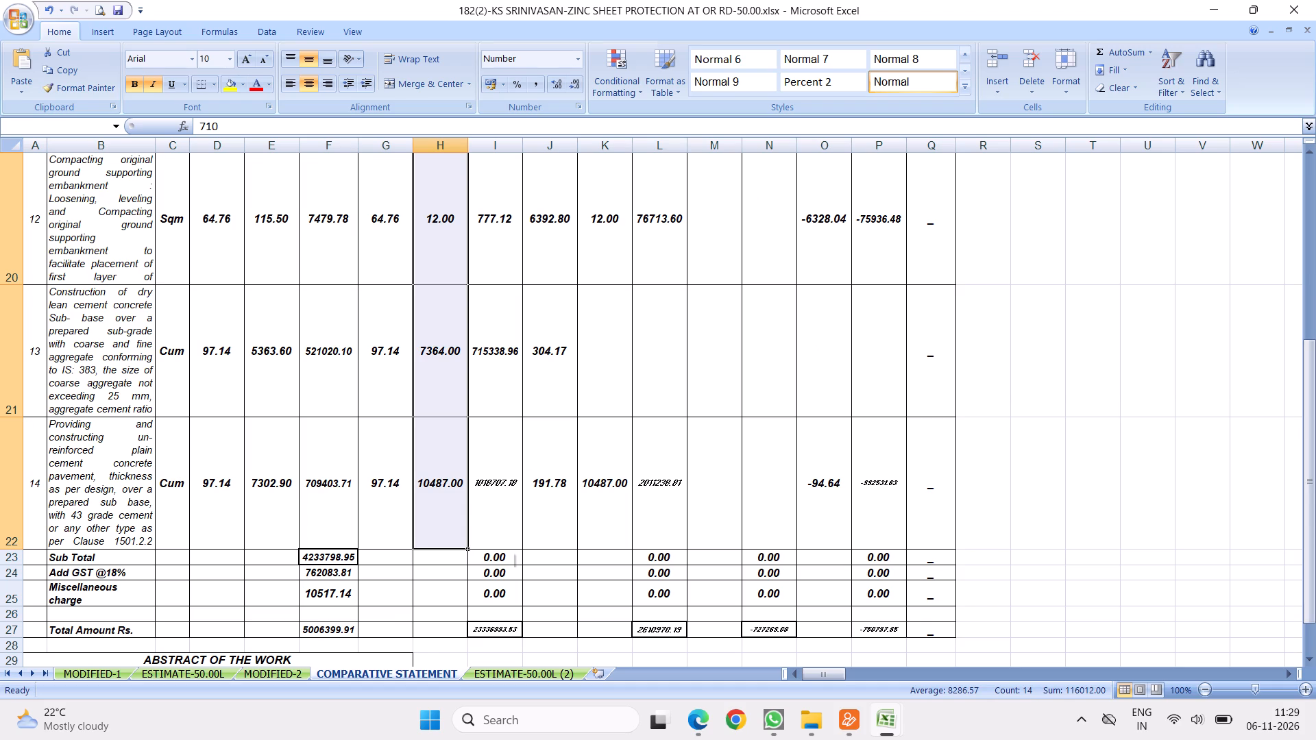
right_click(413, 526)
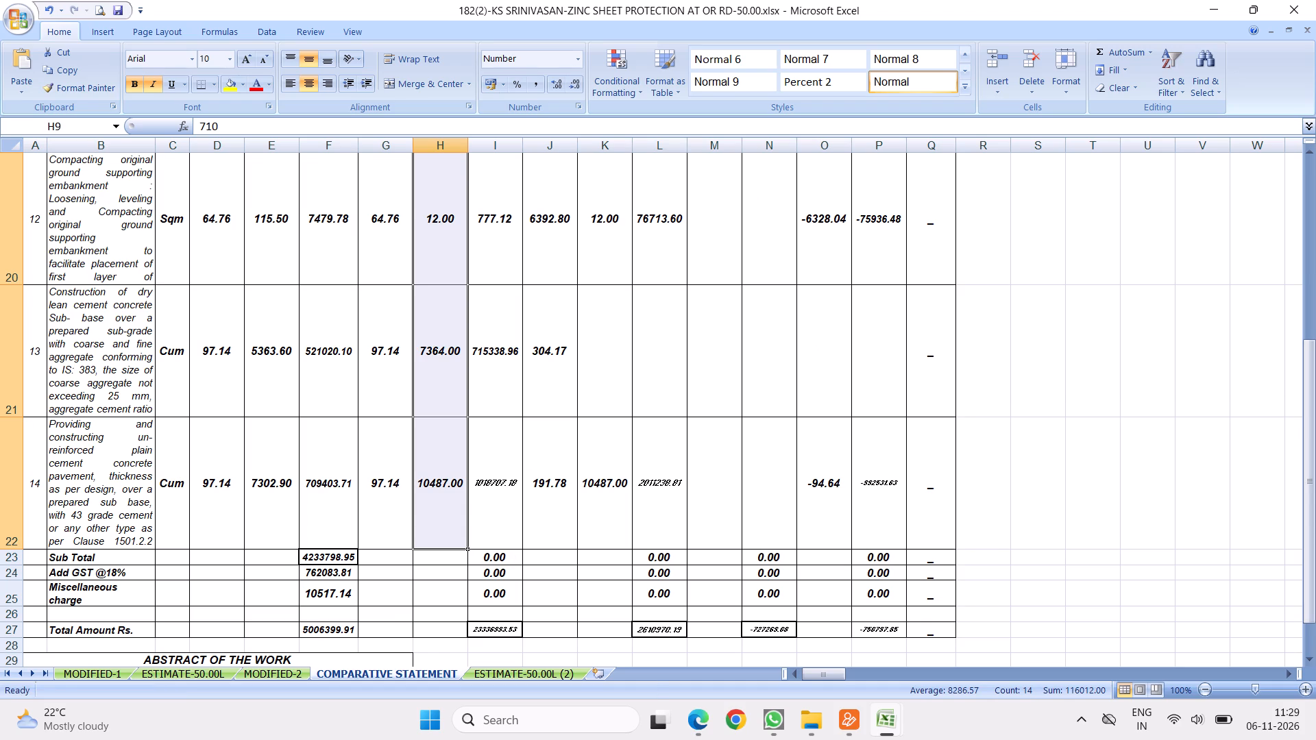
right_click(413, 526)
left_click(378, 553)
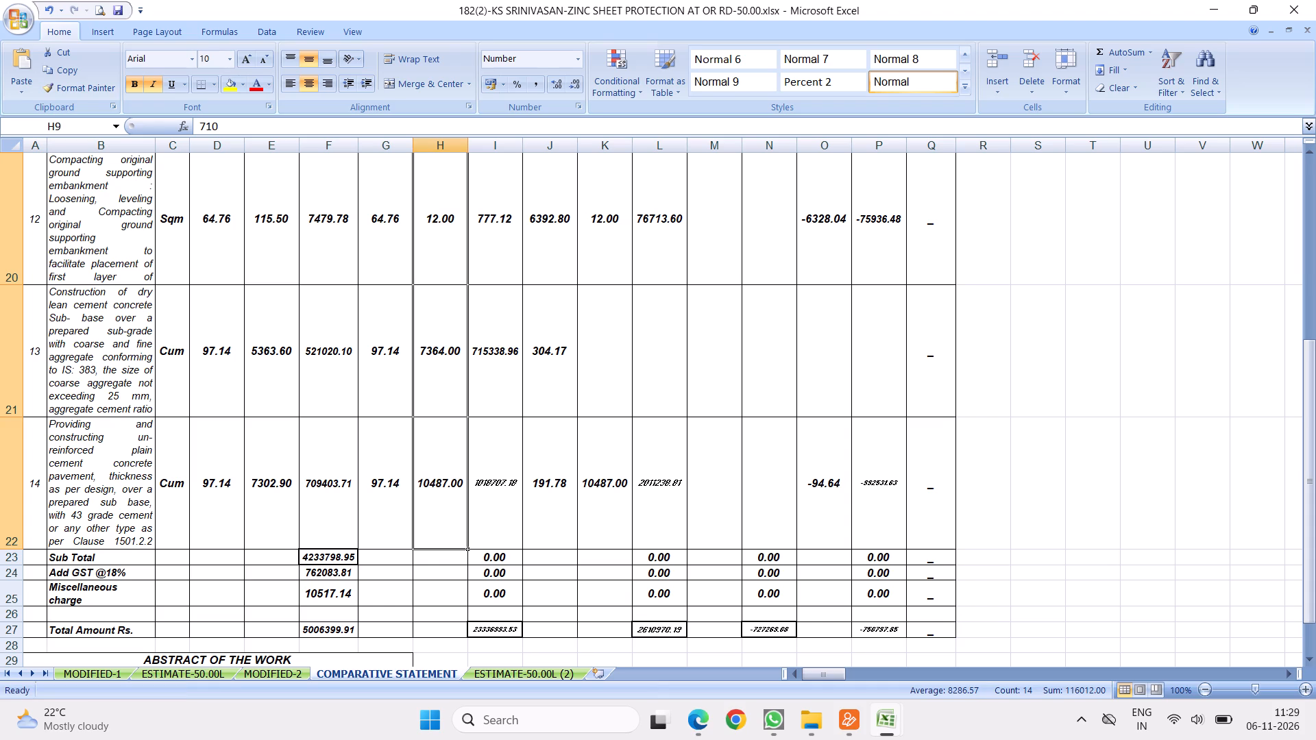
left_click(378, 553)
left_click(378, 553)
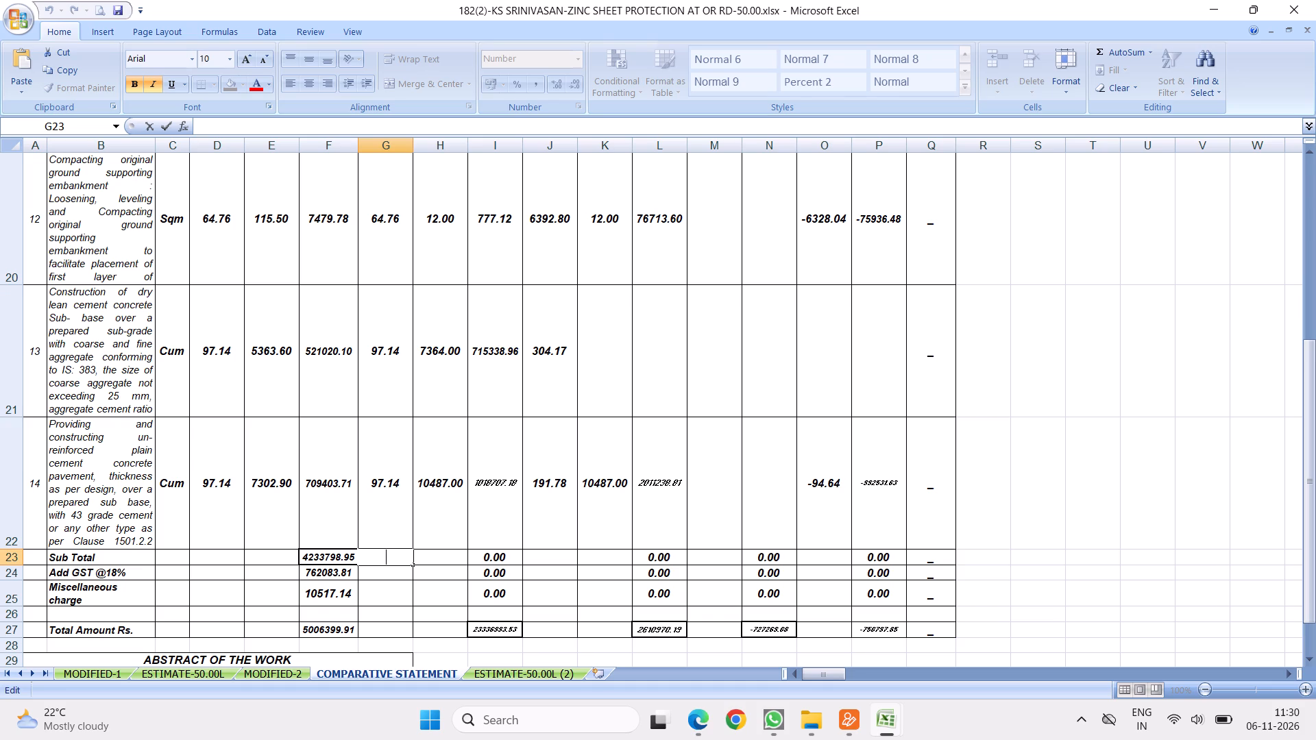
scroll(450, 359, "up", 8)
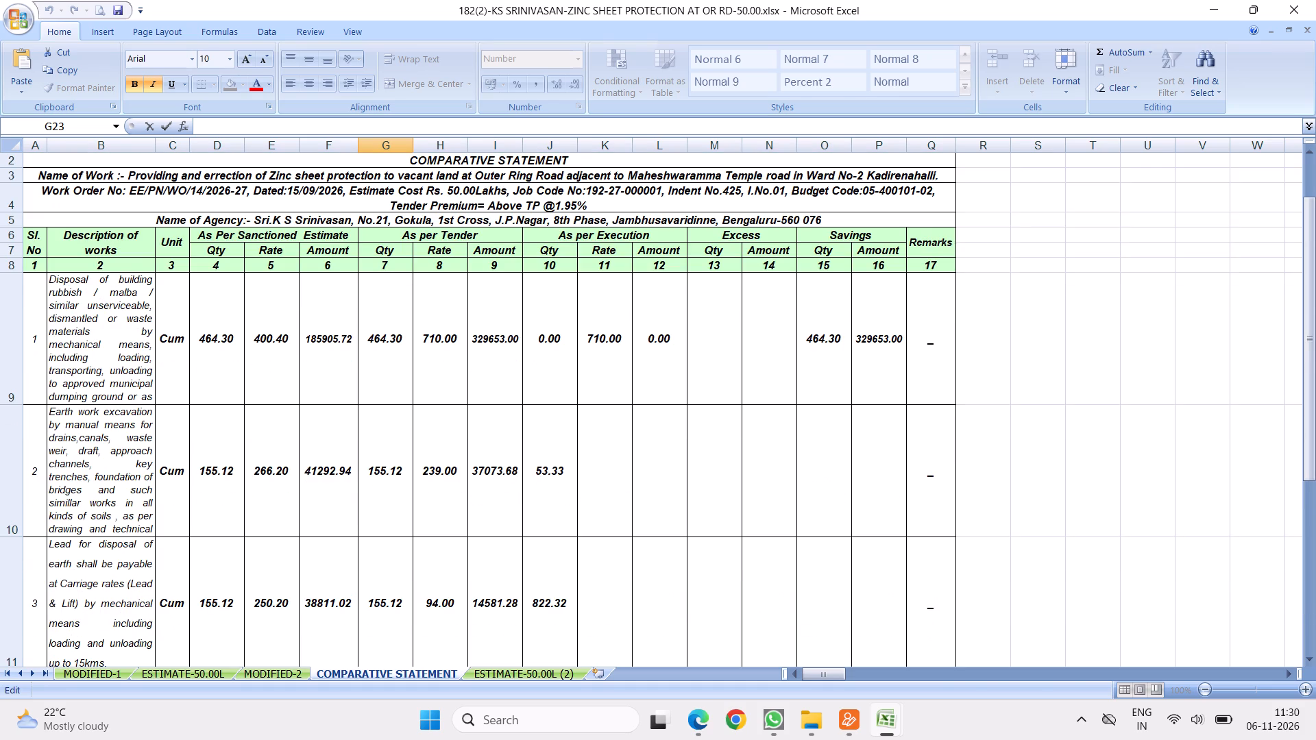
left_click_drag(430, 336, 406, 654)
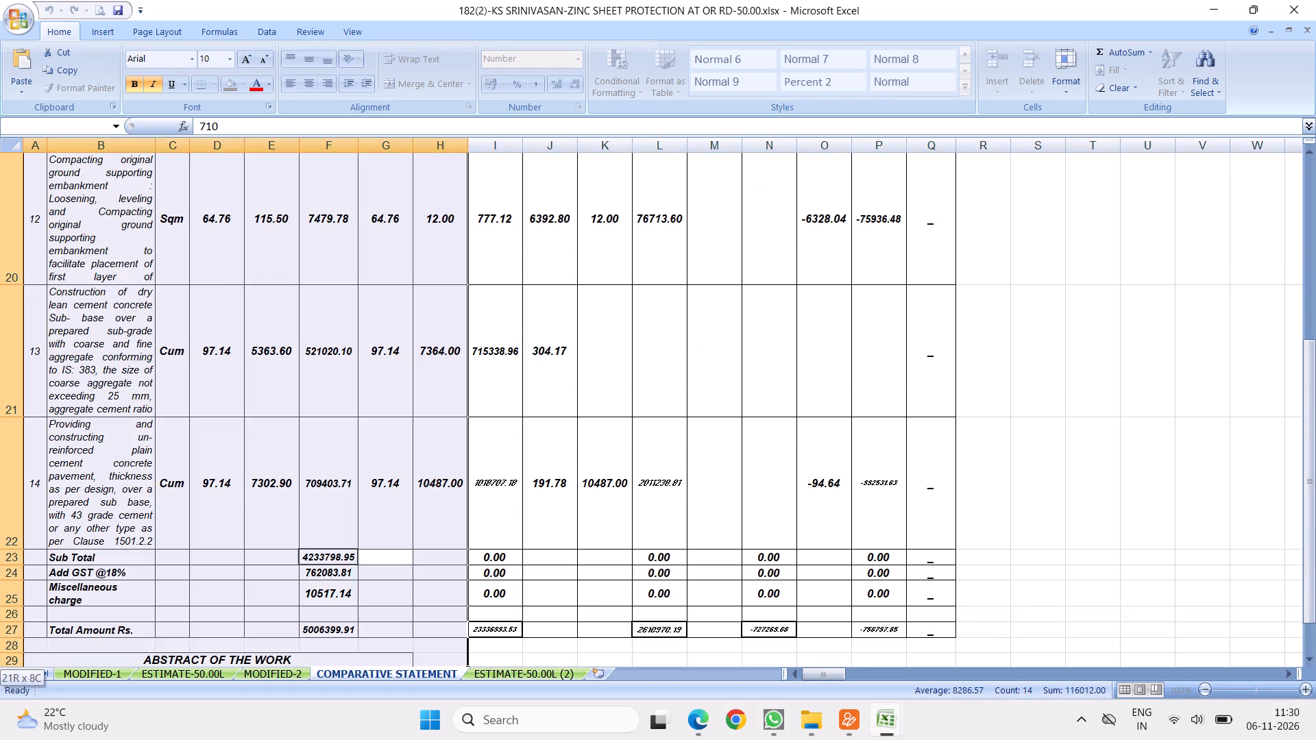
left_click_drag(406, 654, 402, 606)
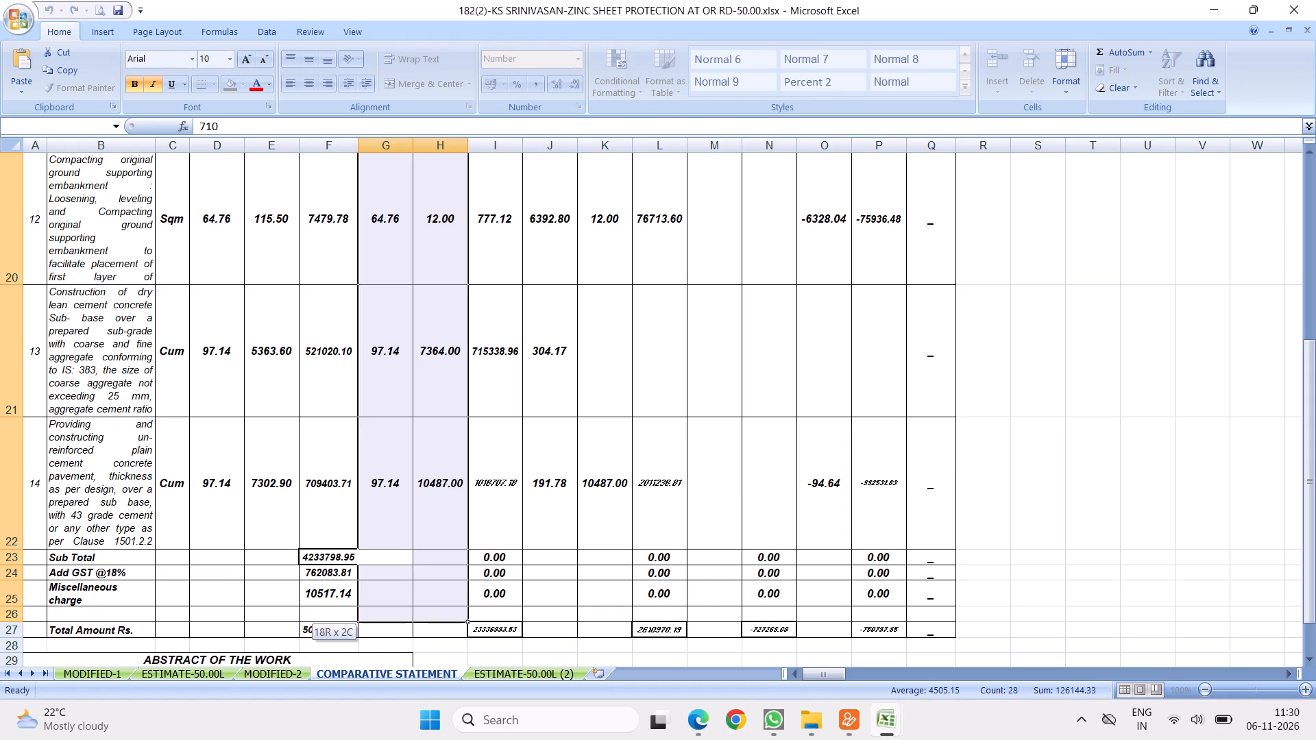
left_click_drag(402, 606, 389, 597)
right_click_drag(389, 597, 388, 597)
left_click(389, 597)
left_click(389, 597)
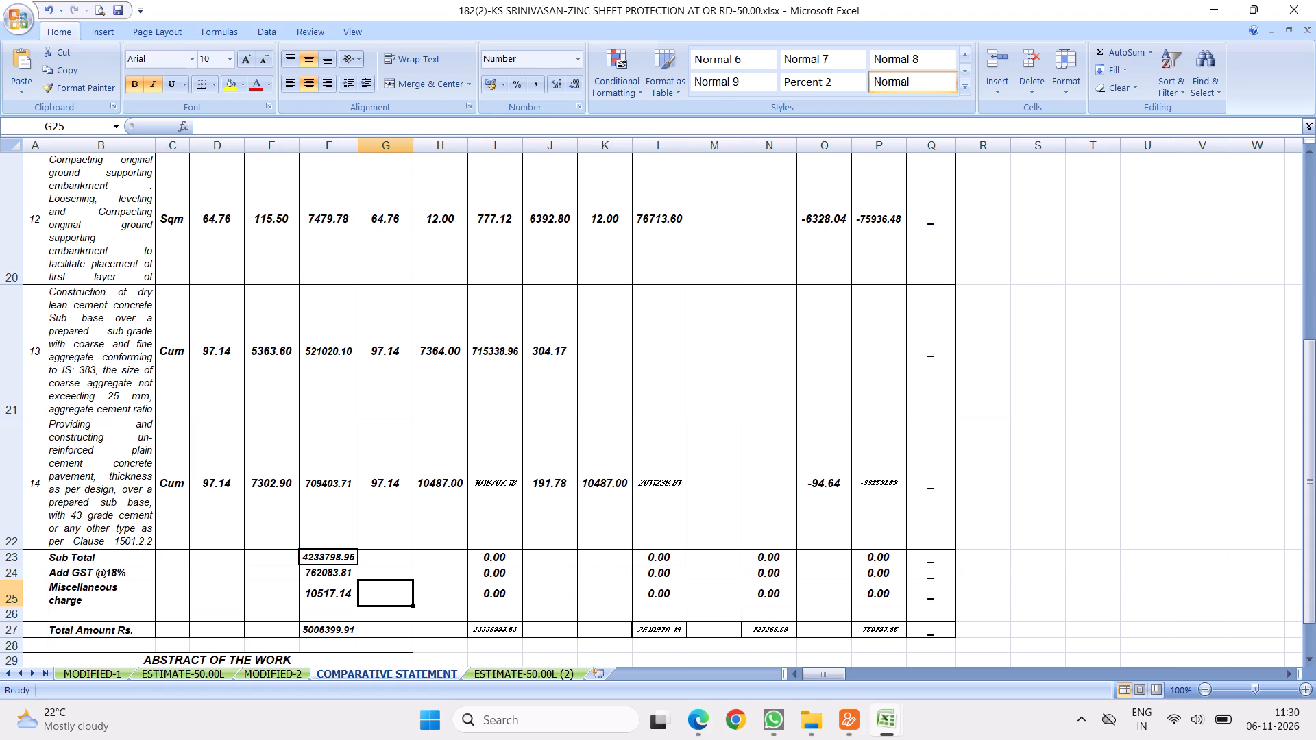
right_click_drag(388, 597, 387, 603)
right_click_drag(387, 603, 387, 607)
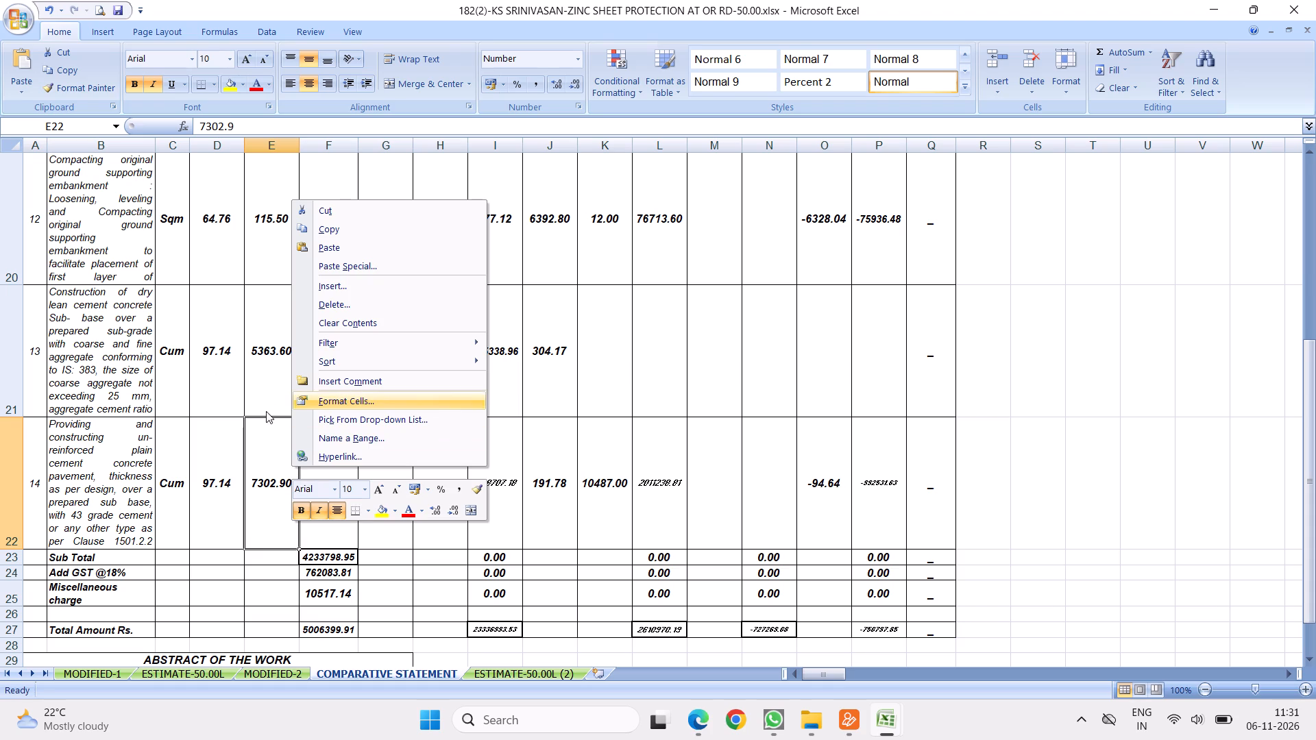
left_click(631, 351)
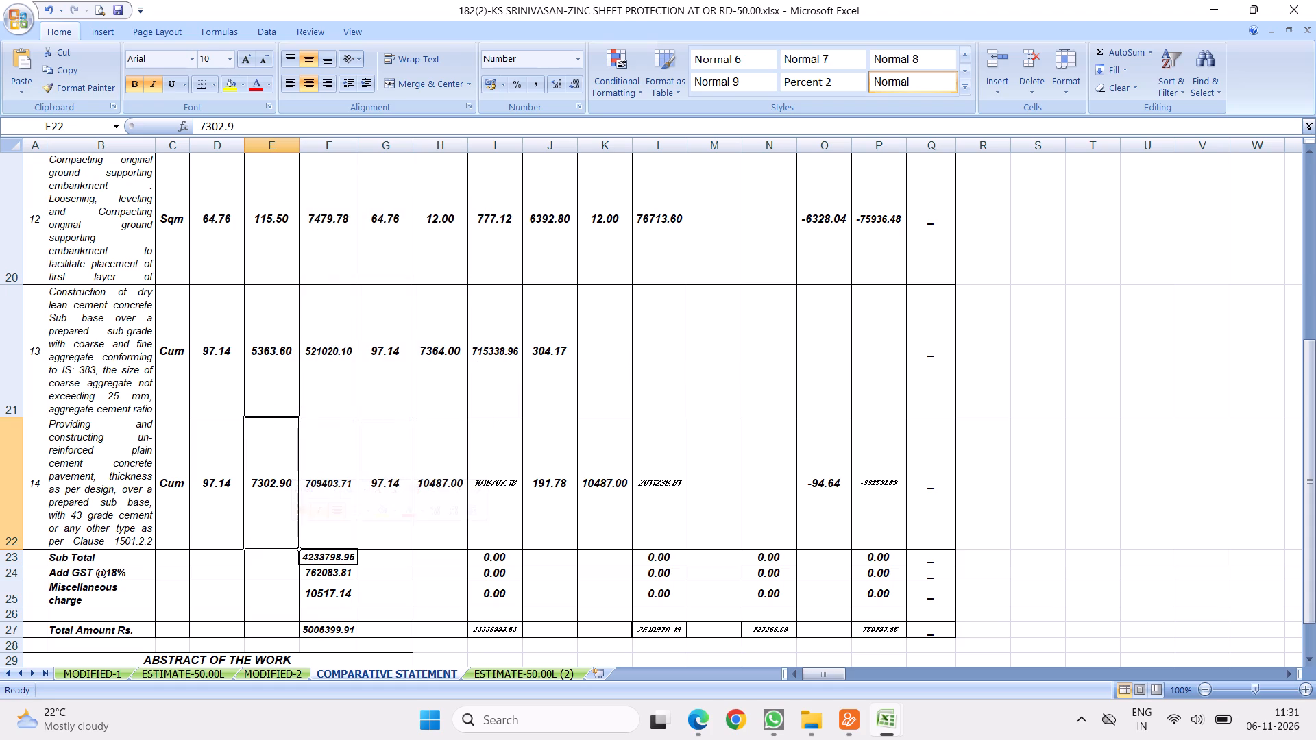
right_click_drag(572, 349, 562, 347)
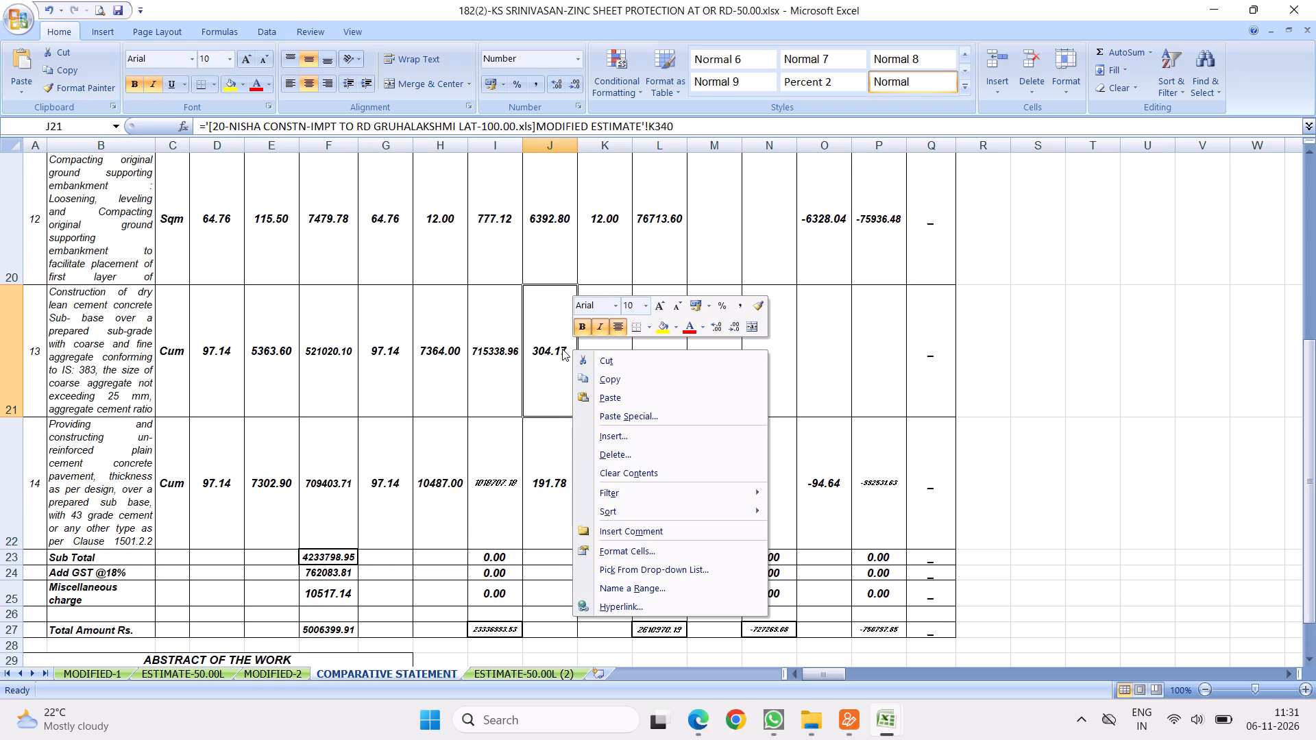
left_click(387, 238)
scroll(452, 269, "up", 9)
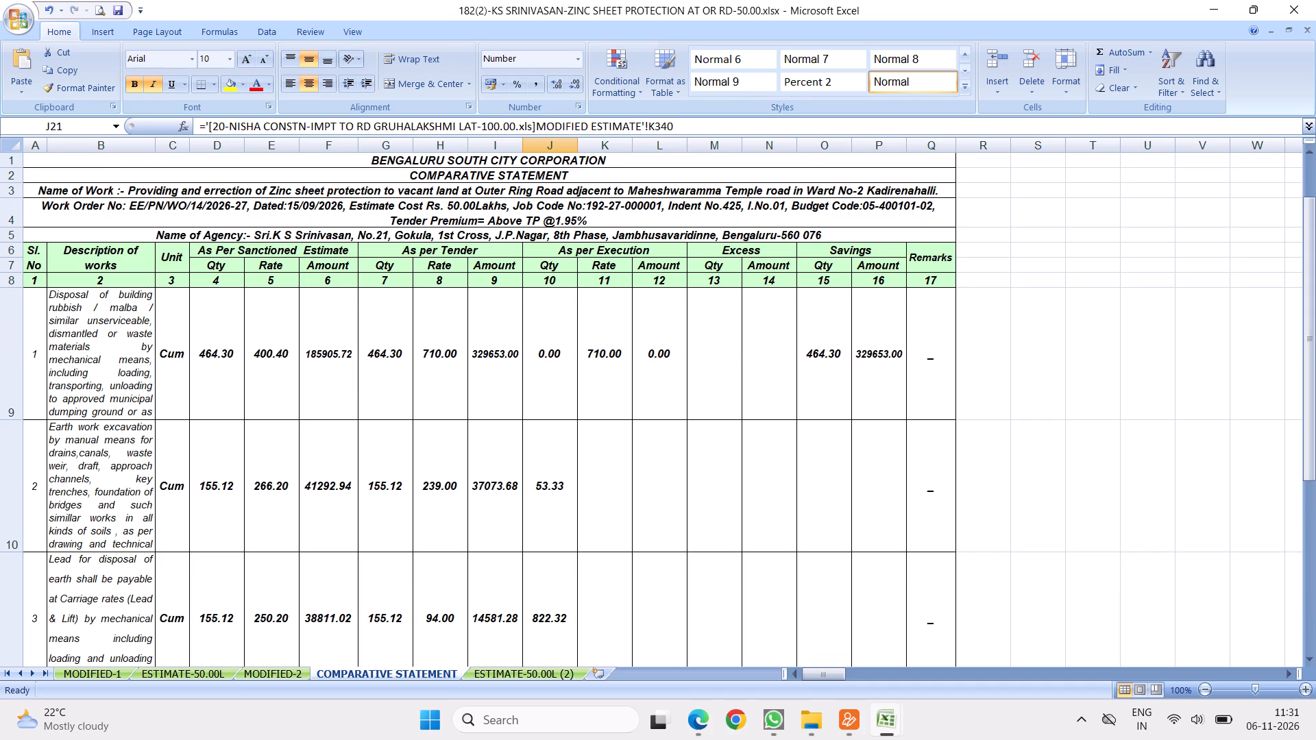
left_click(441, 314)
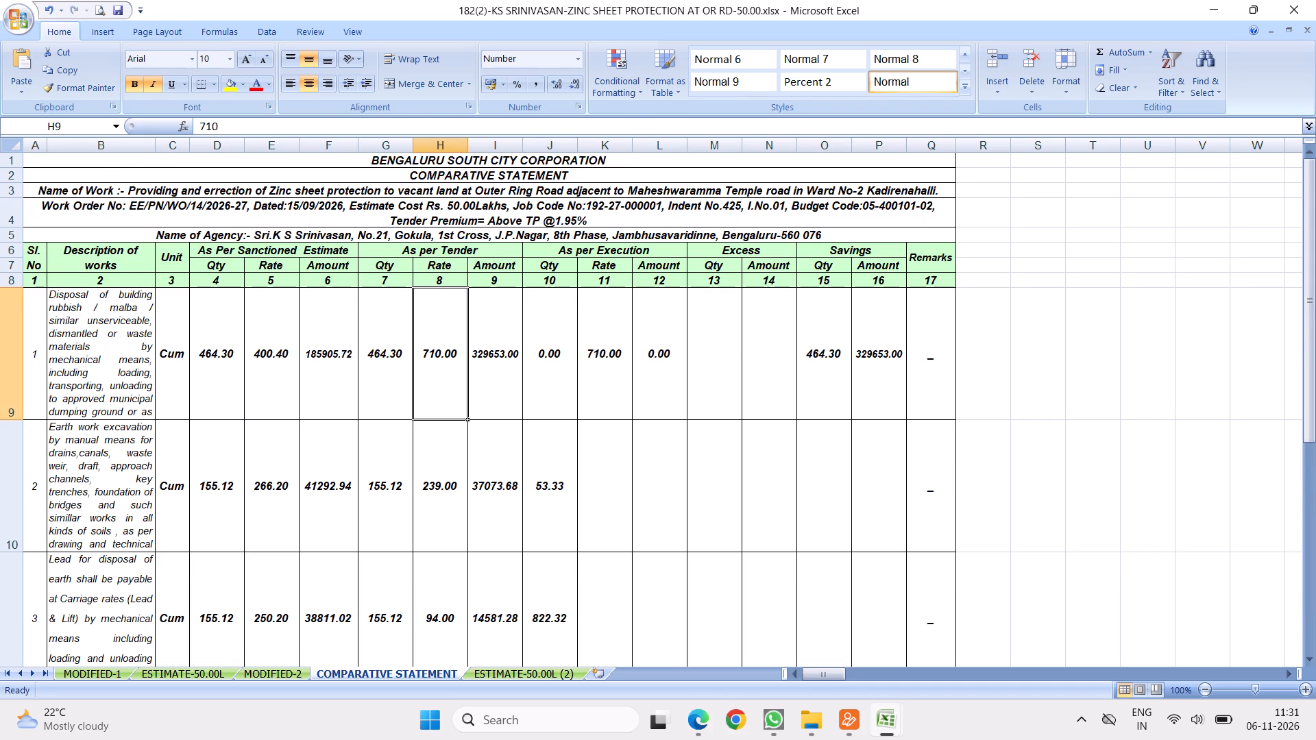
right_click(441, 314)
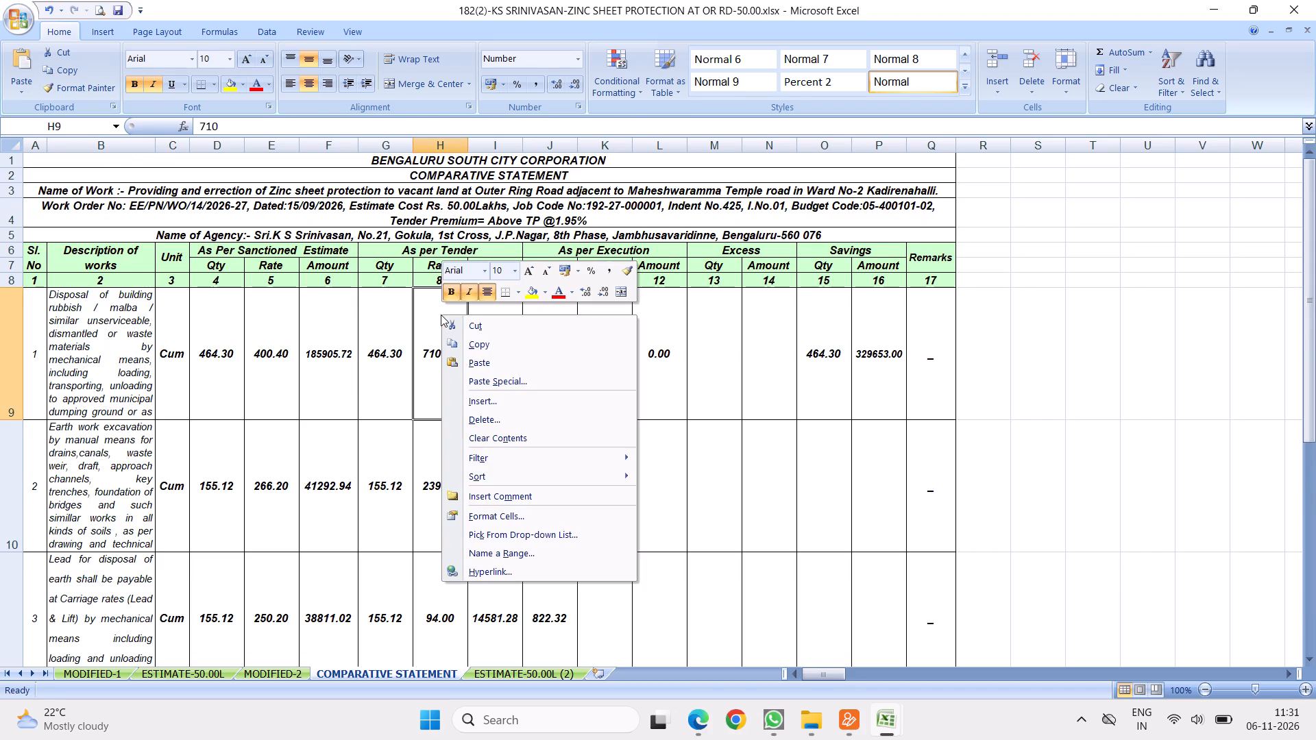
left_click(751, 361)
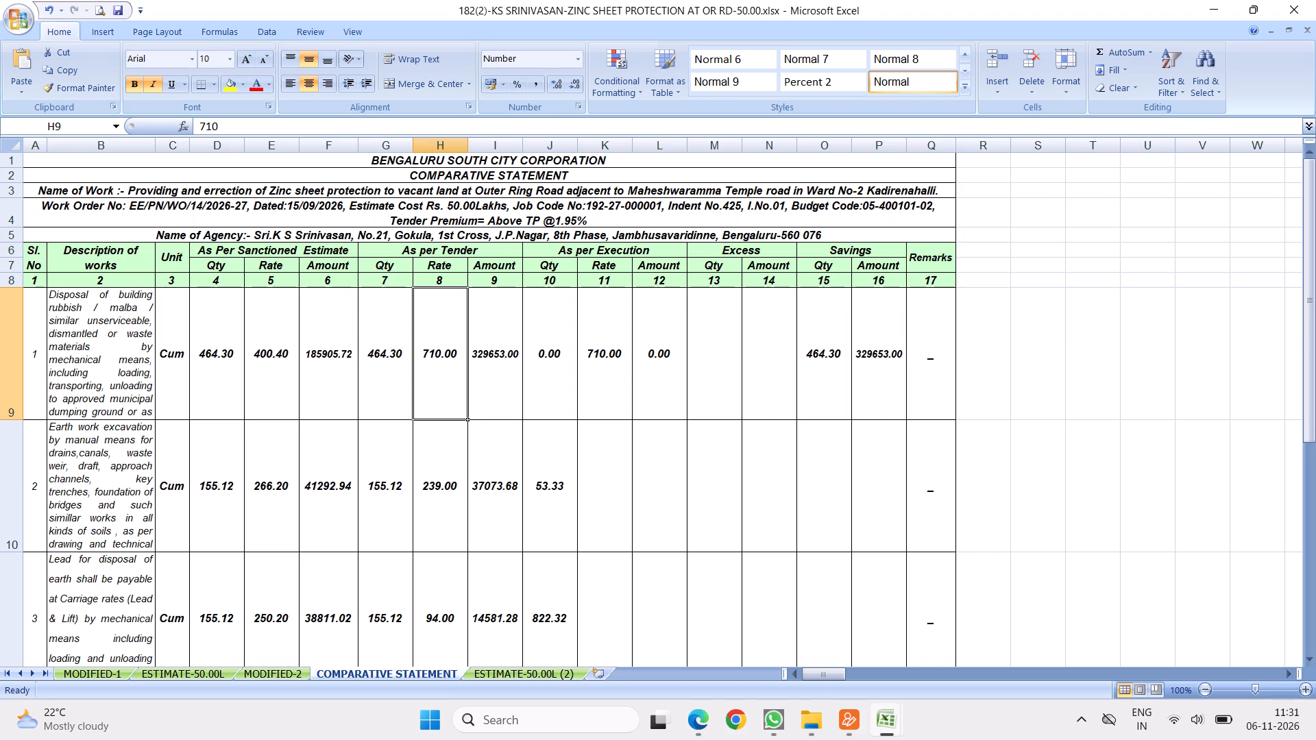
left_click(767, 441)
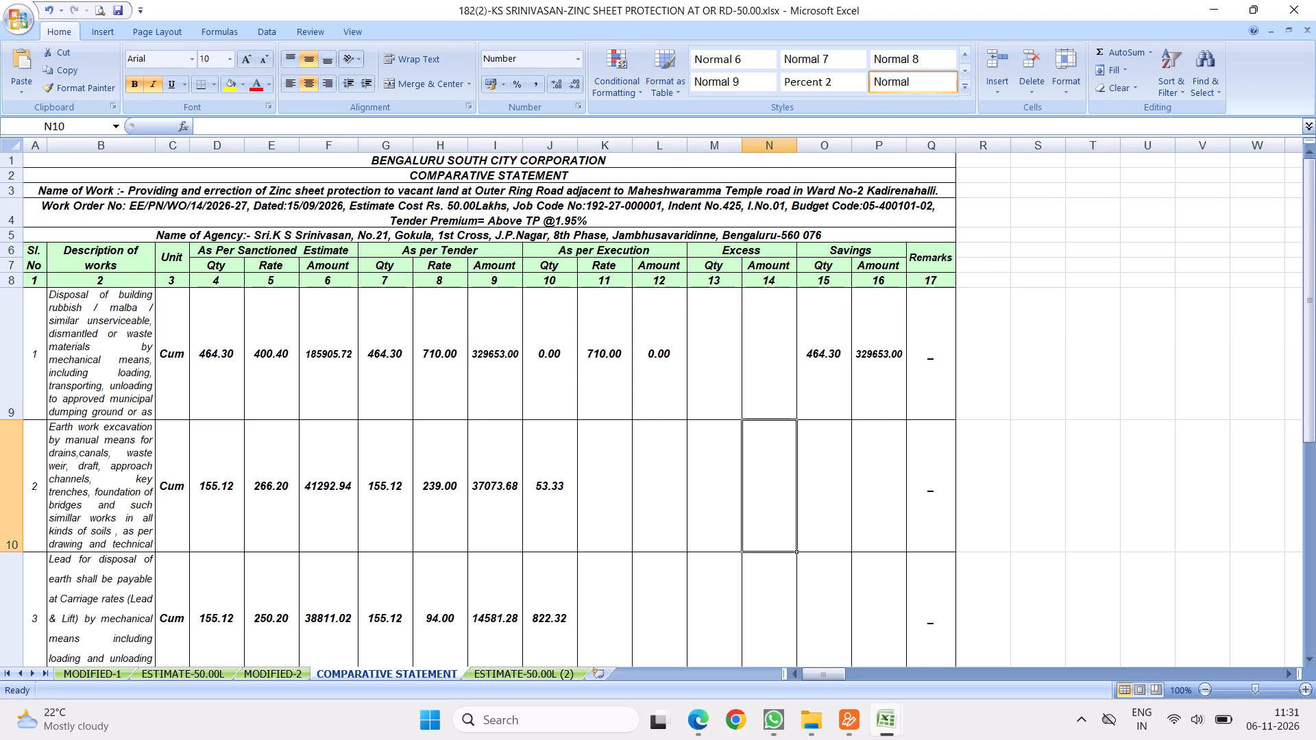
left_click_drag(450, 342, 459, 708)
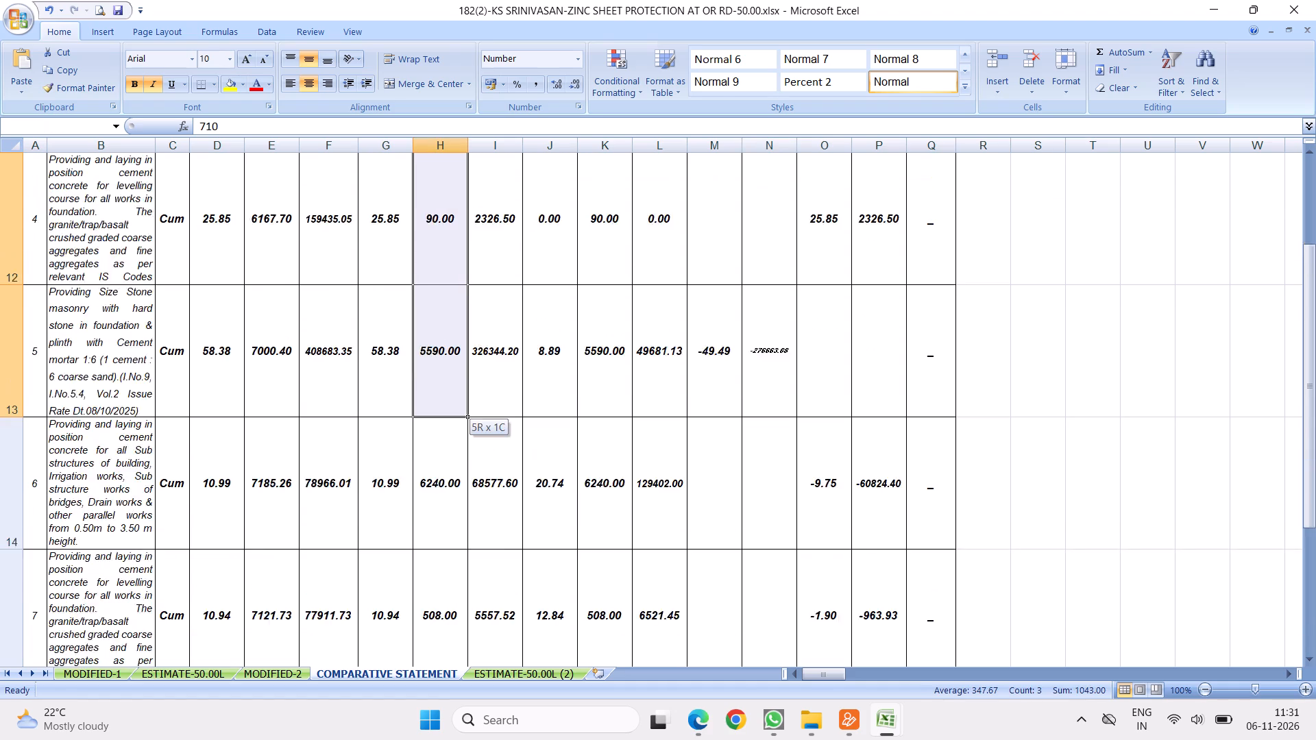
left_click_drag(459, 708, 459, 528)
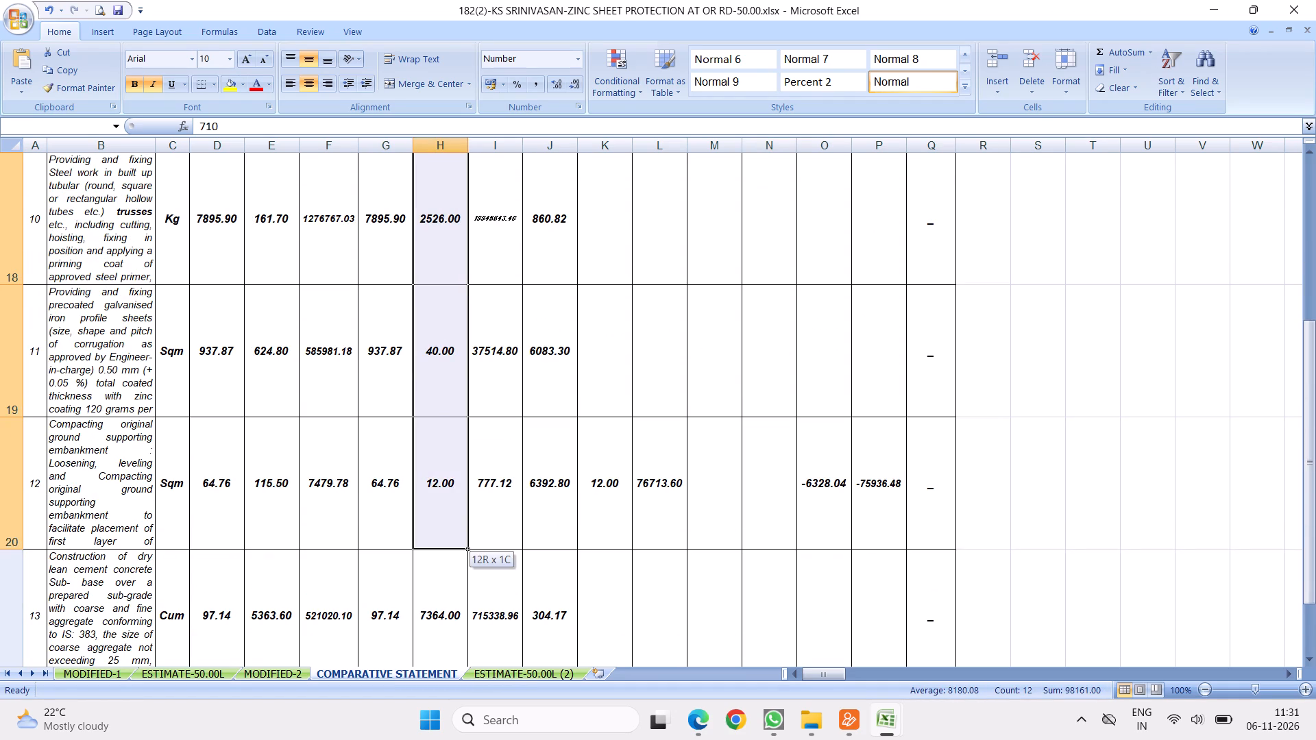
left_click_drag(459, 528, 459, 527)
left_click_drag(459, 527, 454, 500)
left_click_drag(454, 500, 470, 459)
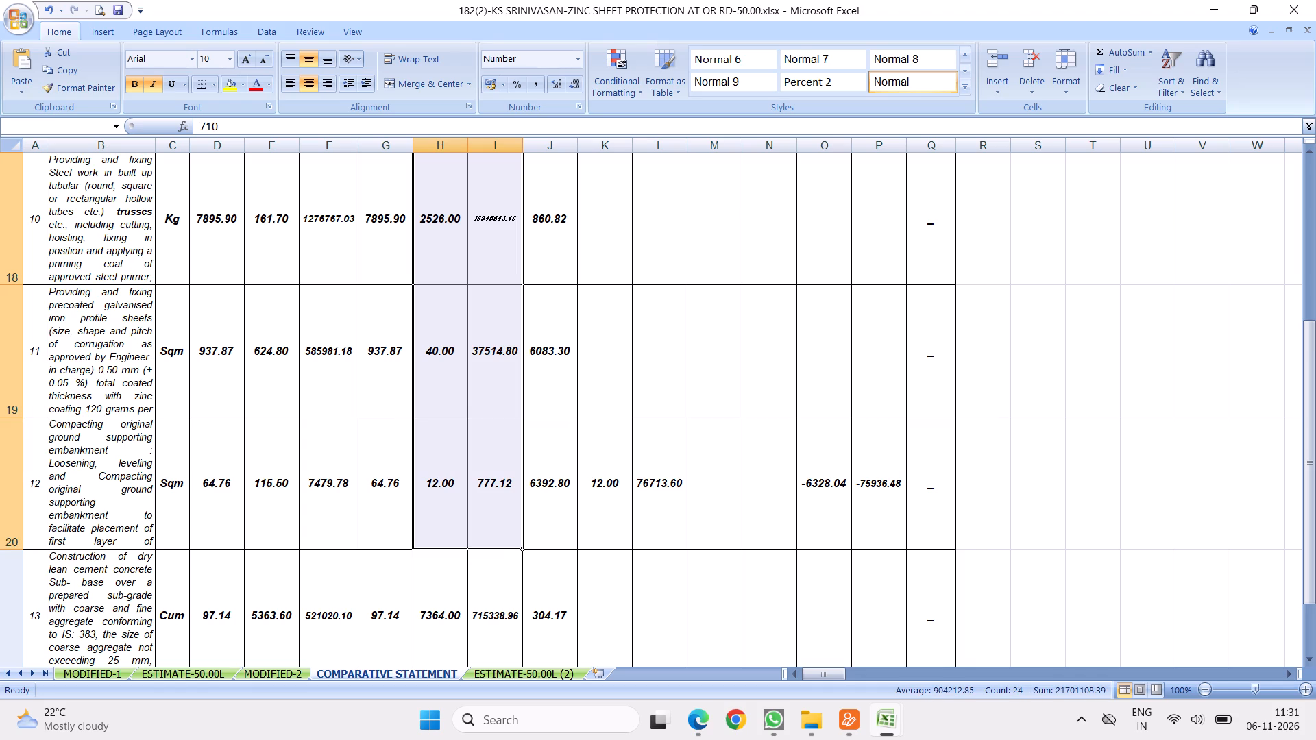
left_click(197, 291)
Save the Zinc sheet protection workbook with the COMPARATIVE STATEMENT and close it.
left_click(114, 12)
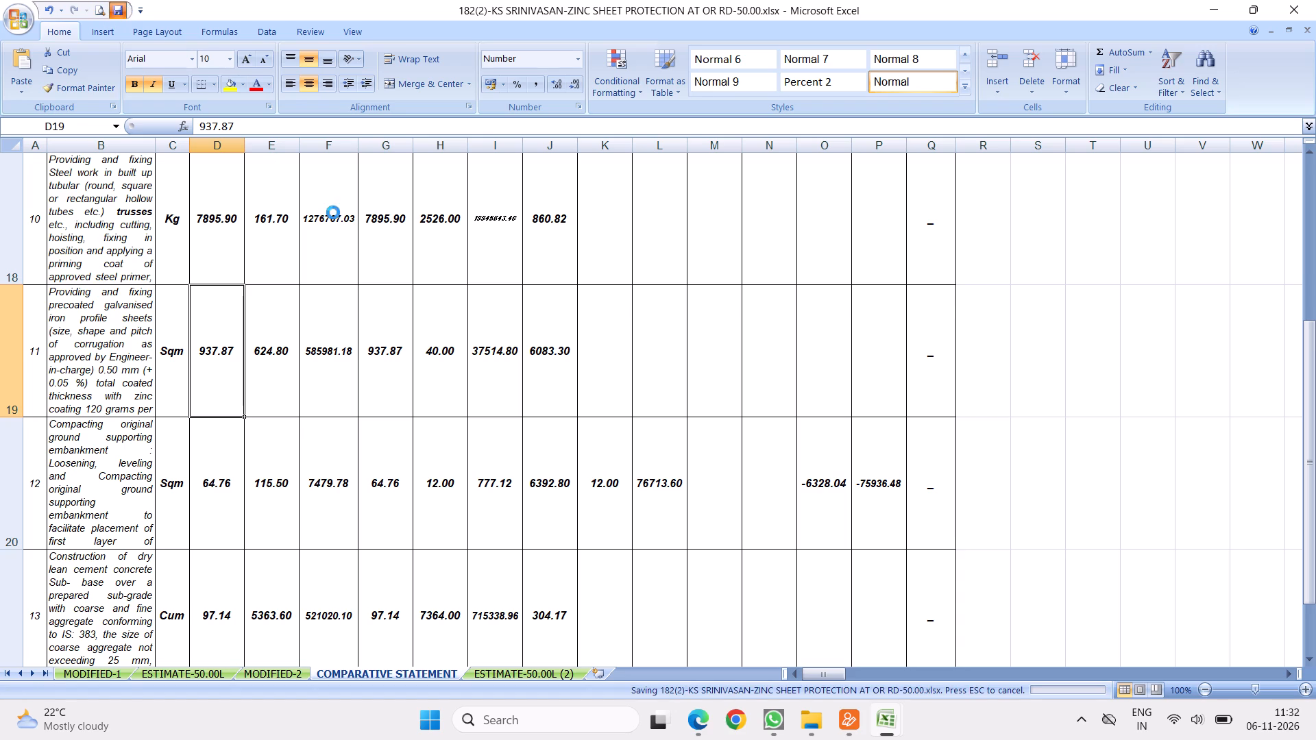
left_click(1297, 4)
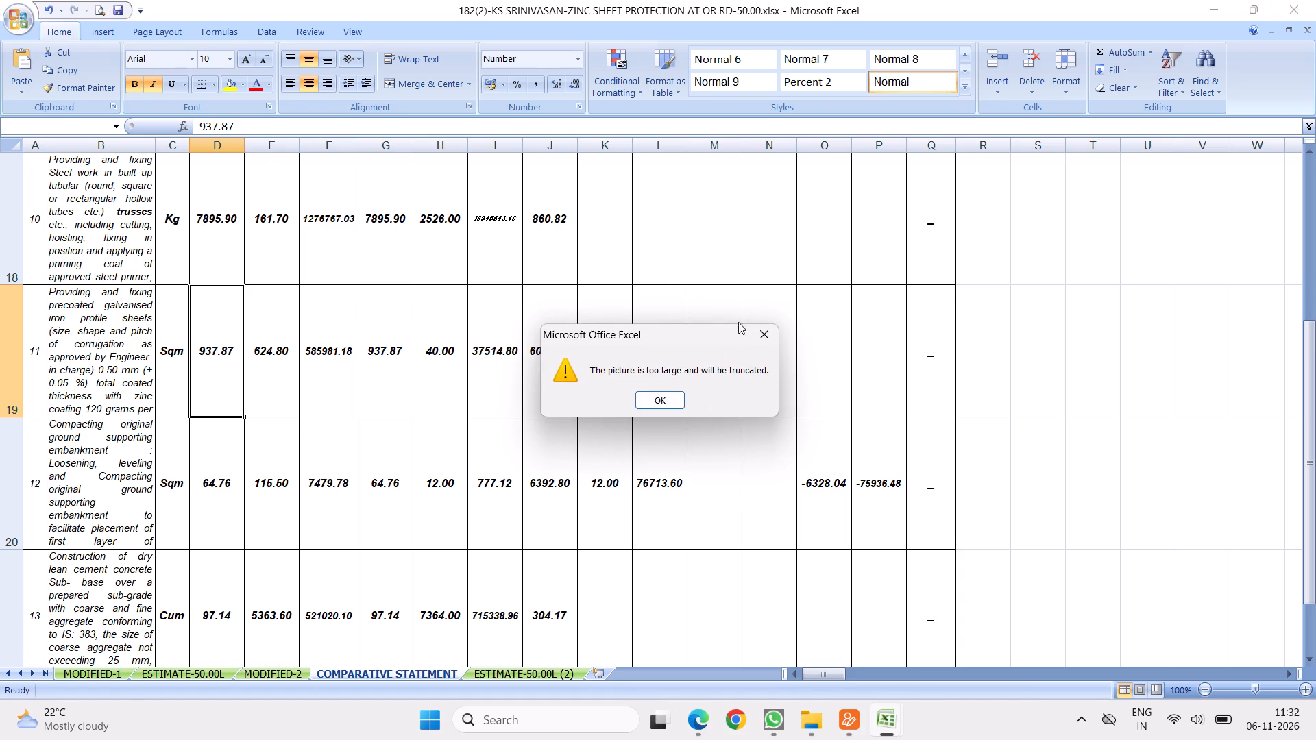
left_click(763, 331)
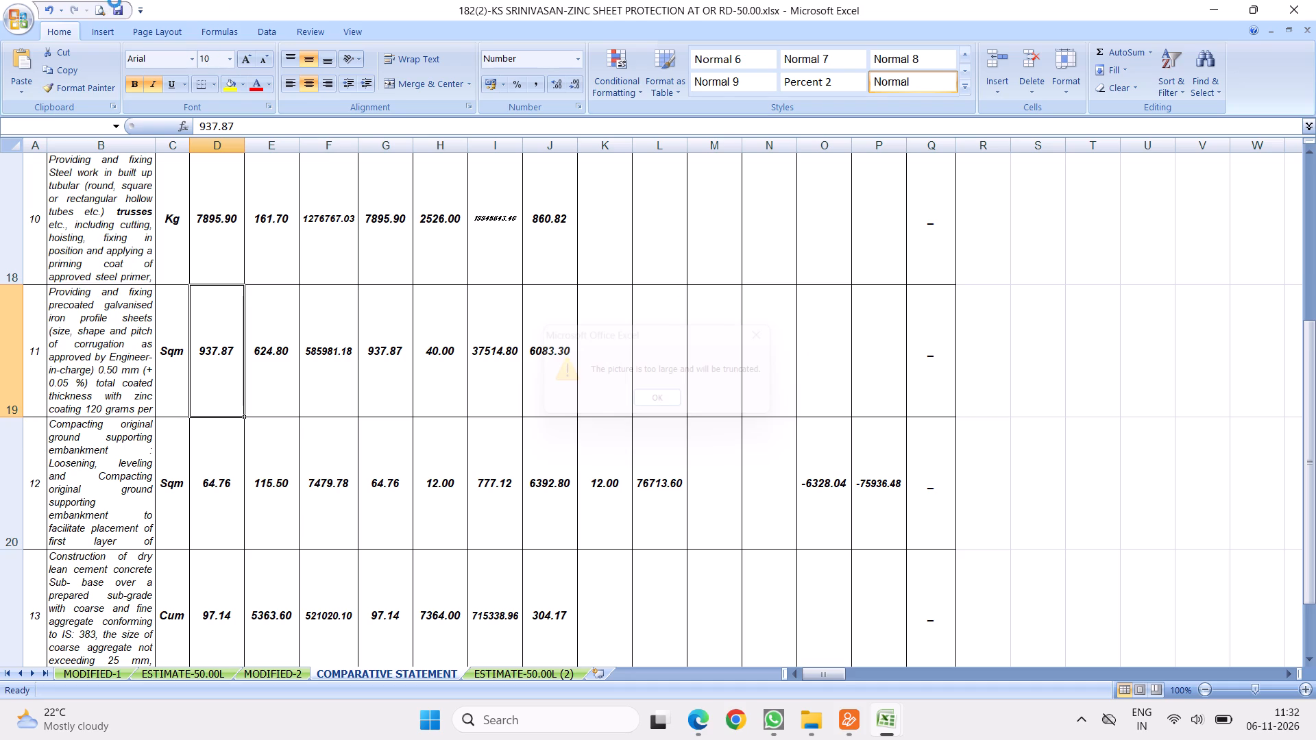
left_click(121, 5)
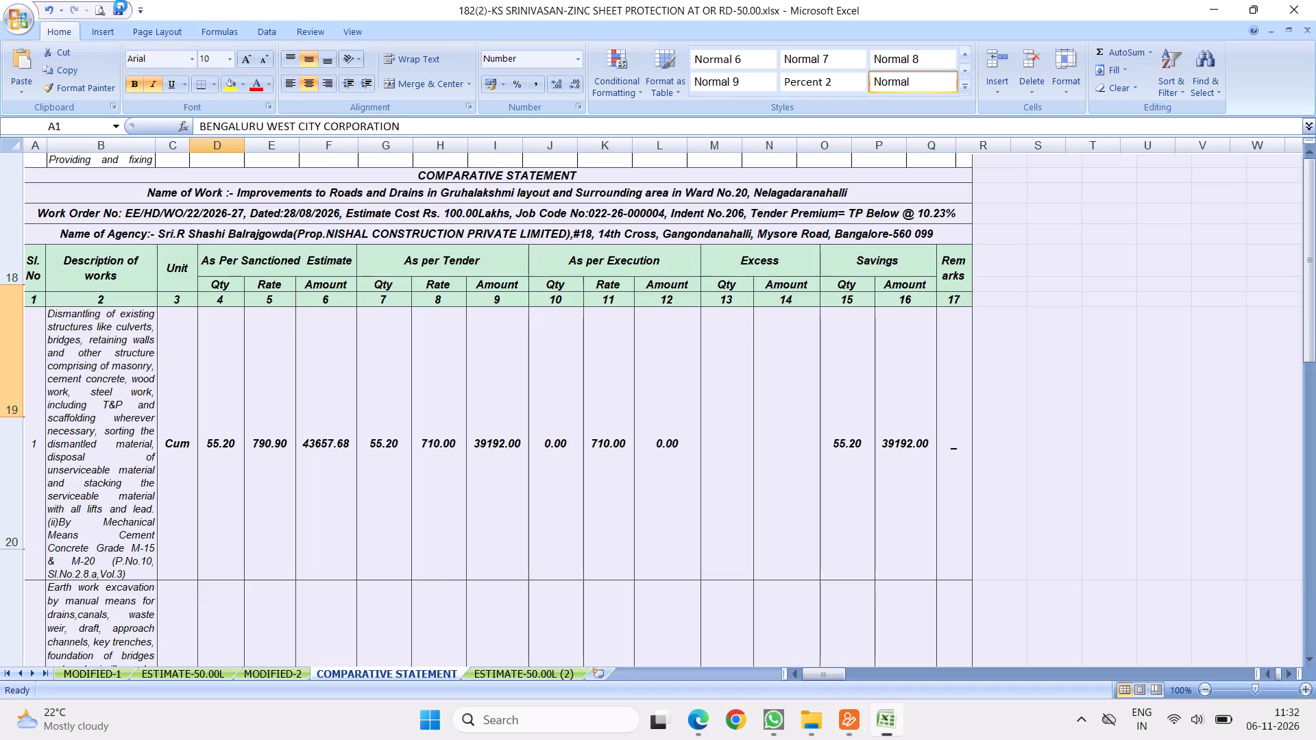
Close the 20-NISHA CONSTN Gruhalakshmi layout workbook and its folder window.
left_click(1302, 7)
left_click(1299, 3)
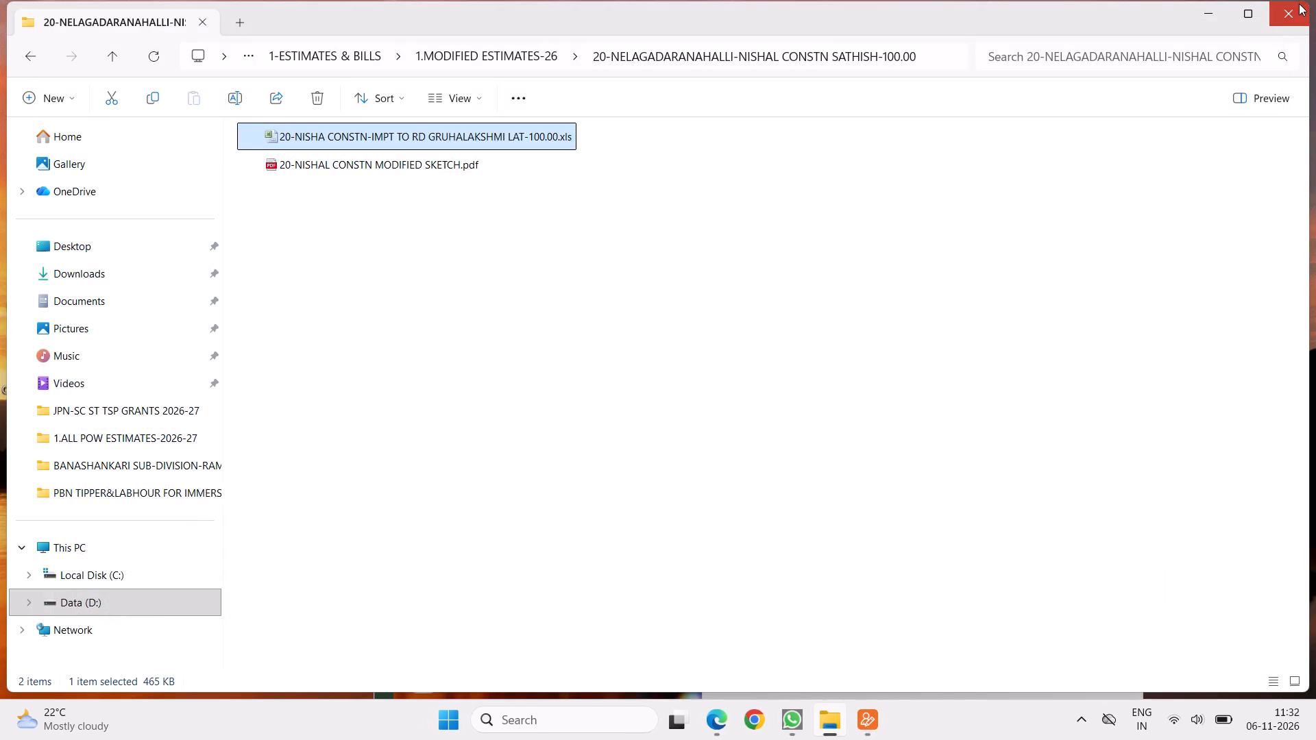